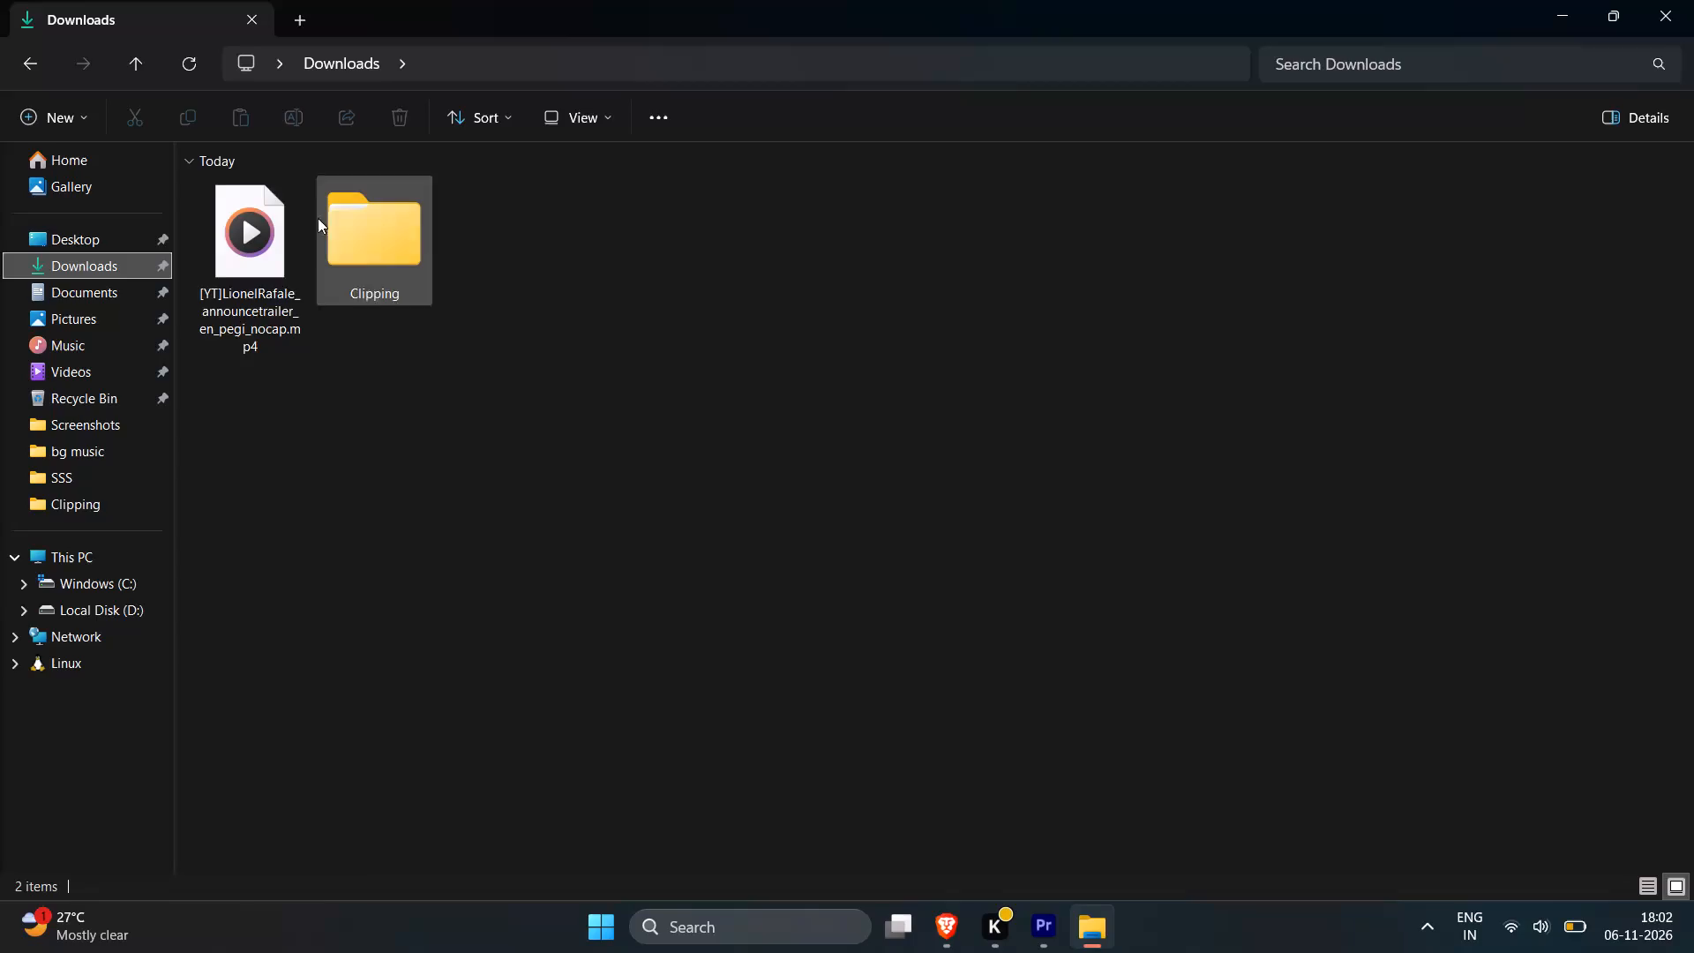
Check the Instagram post's sharing progress in Brave and open the Asset folder under Clipping, F1 ASTON MARTIN x COINBASE in Downloads.
{"action": "double_click", "coordinate": [391, 248]}
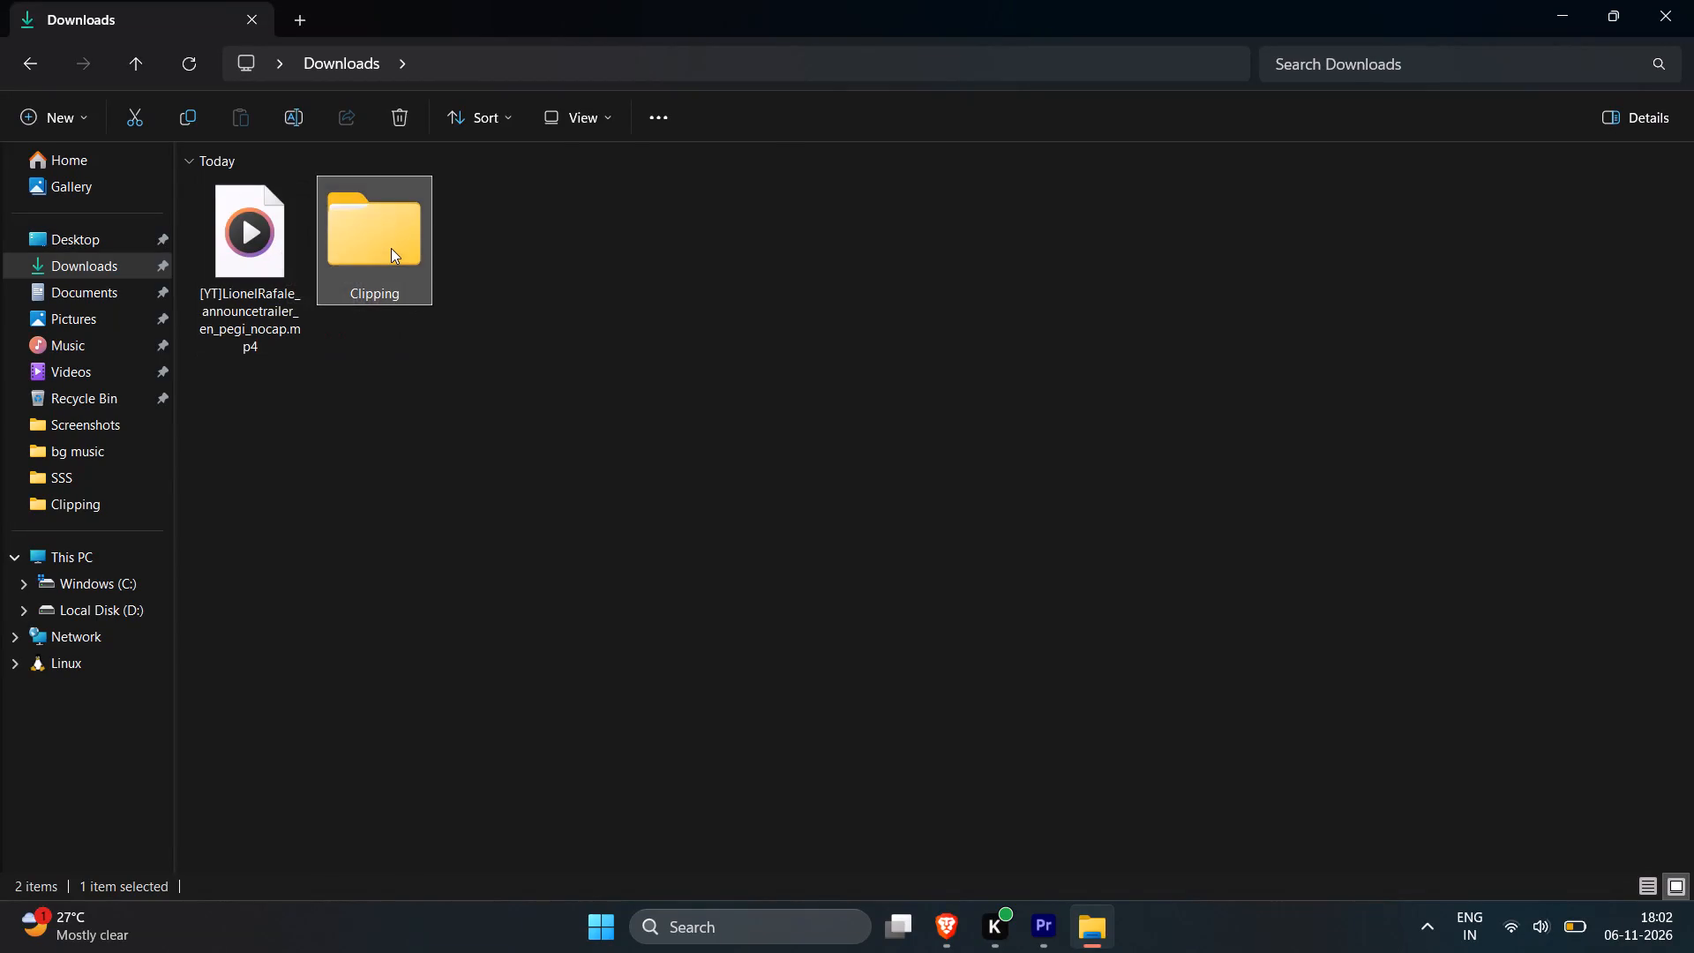
{"action": "left_click", "coordinate": [933, 913]}
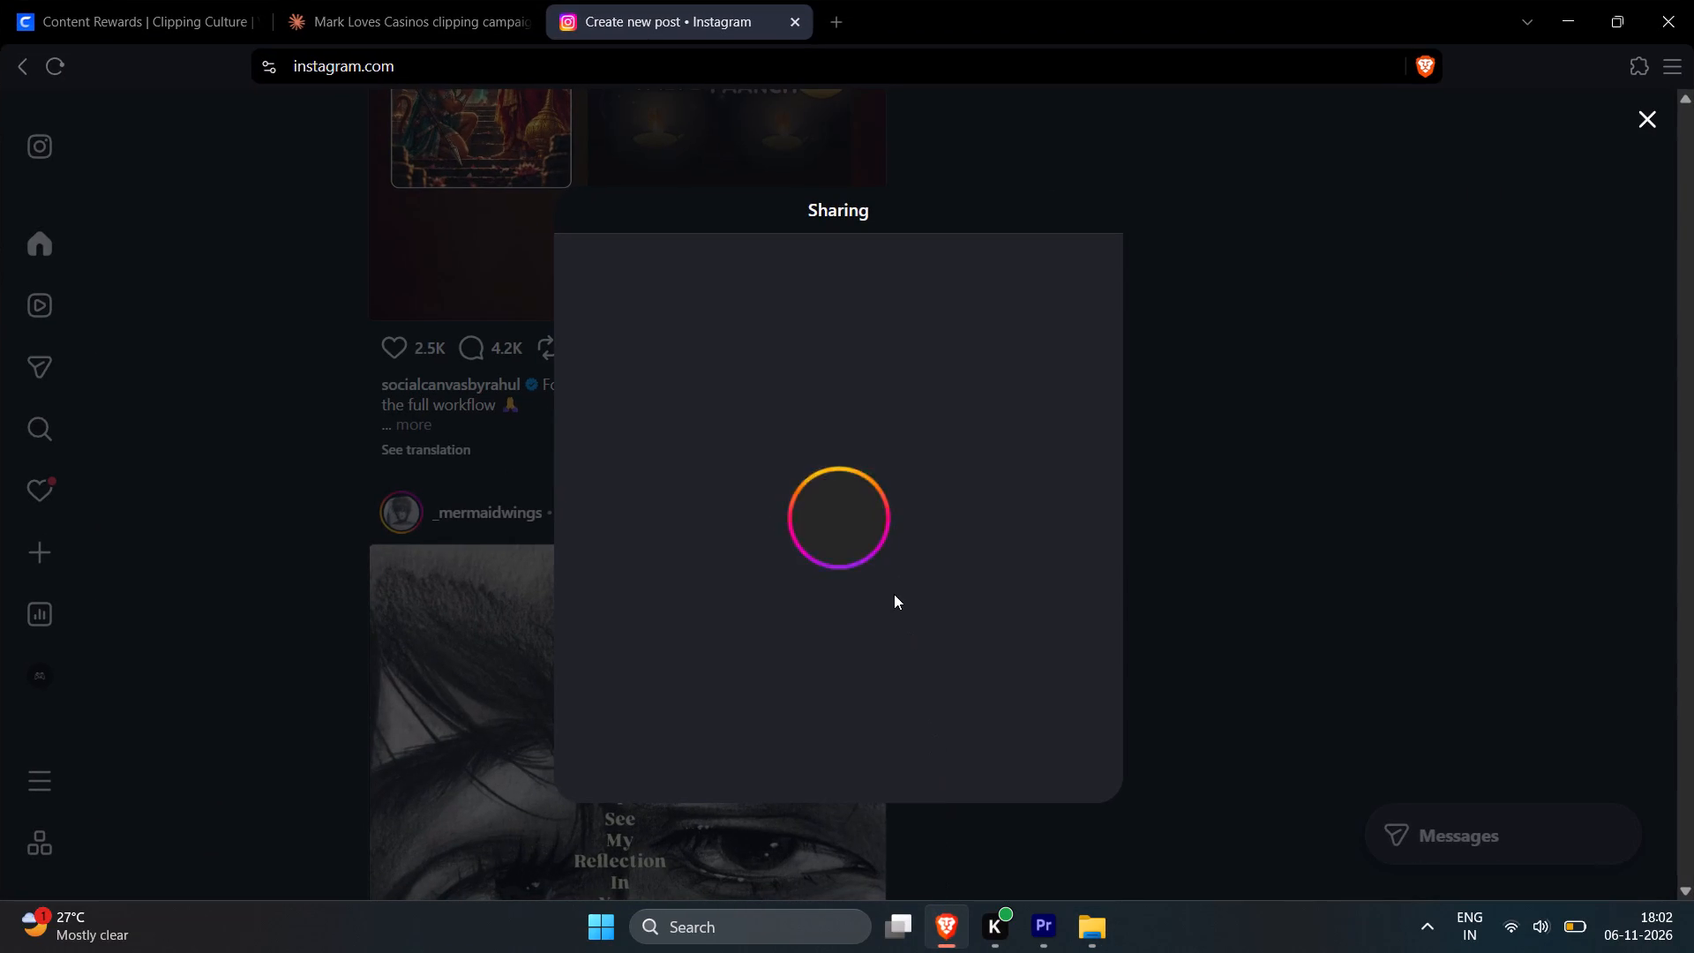
{"action": "left_click", "coordinate": [1578, 4]}
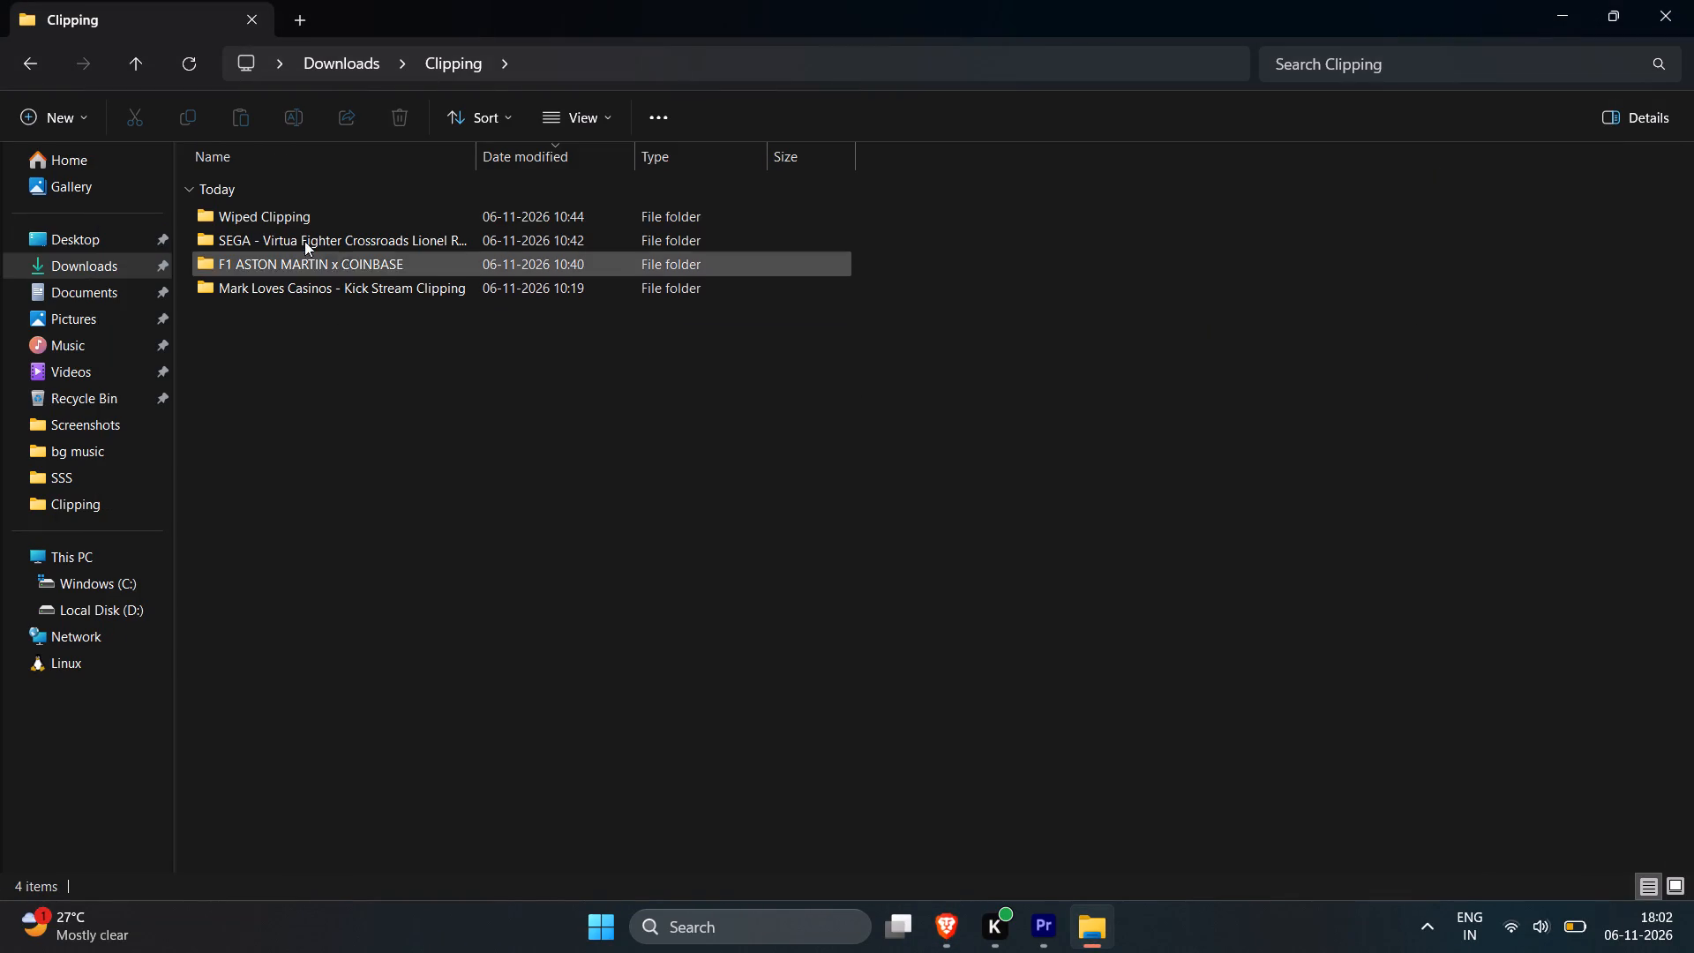
{"action": "double_click", "coordinate": [296, 268]}
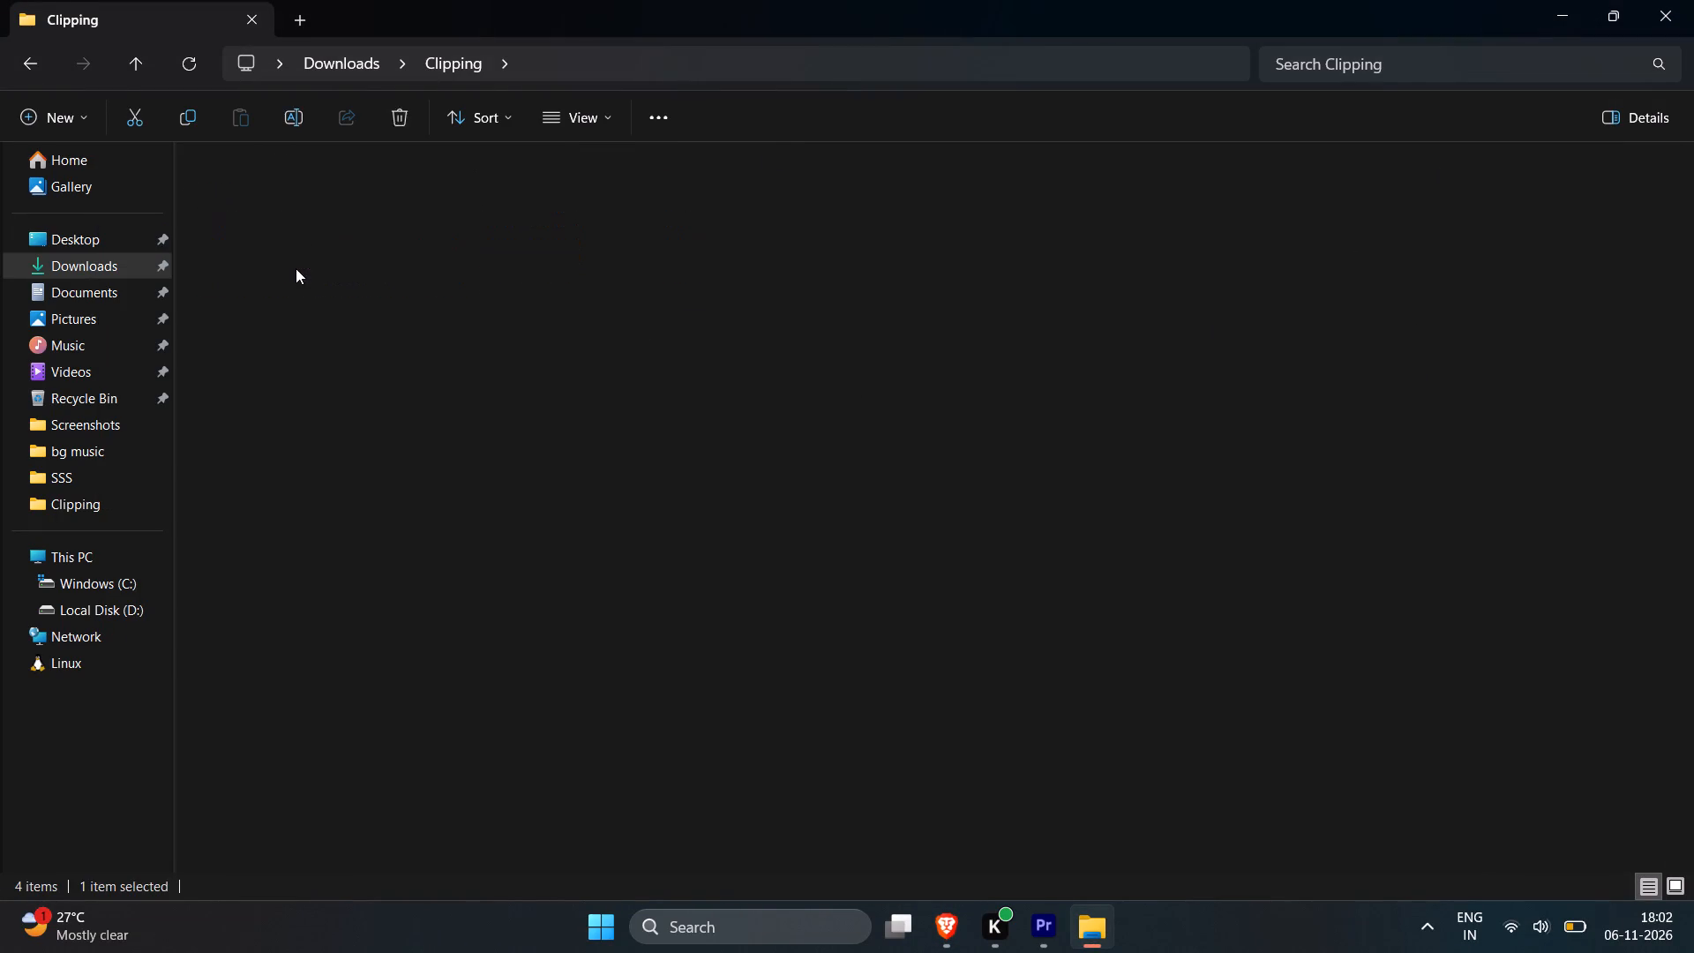
{"action": "double_click", "coordinate": [281, 217]}
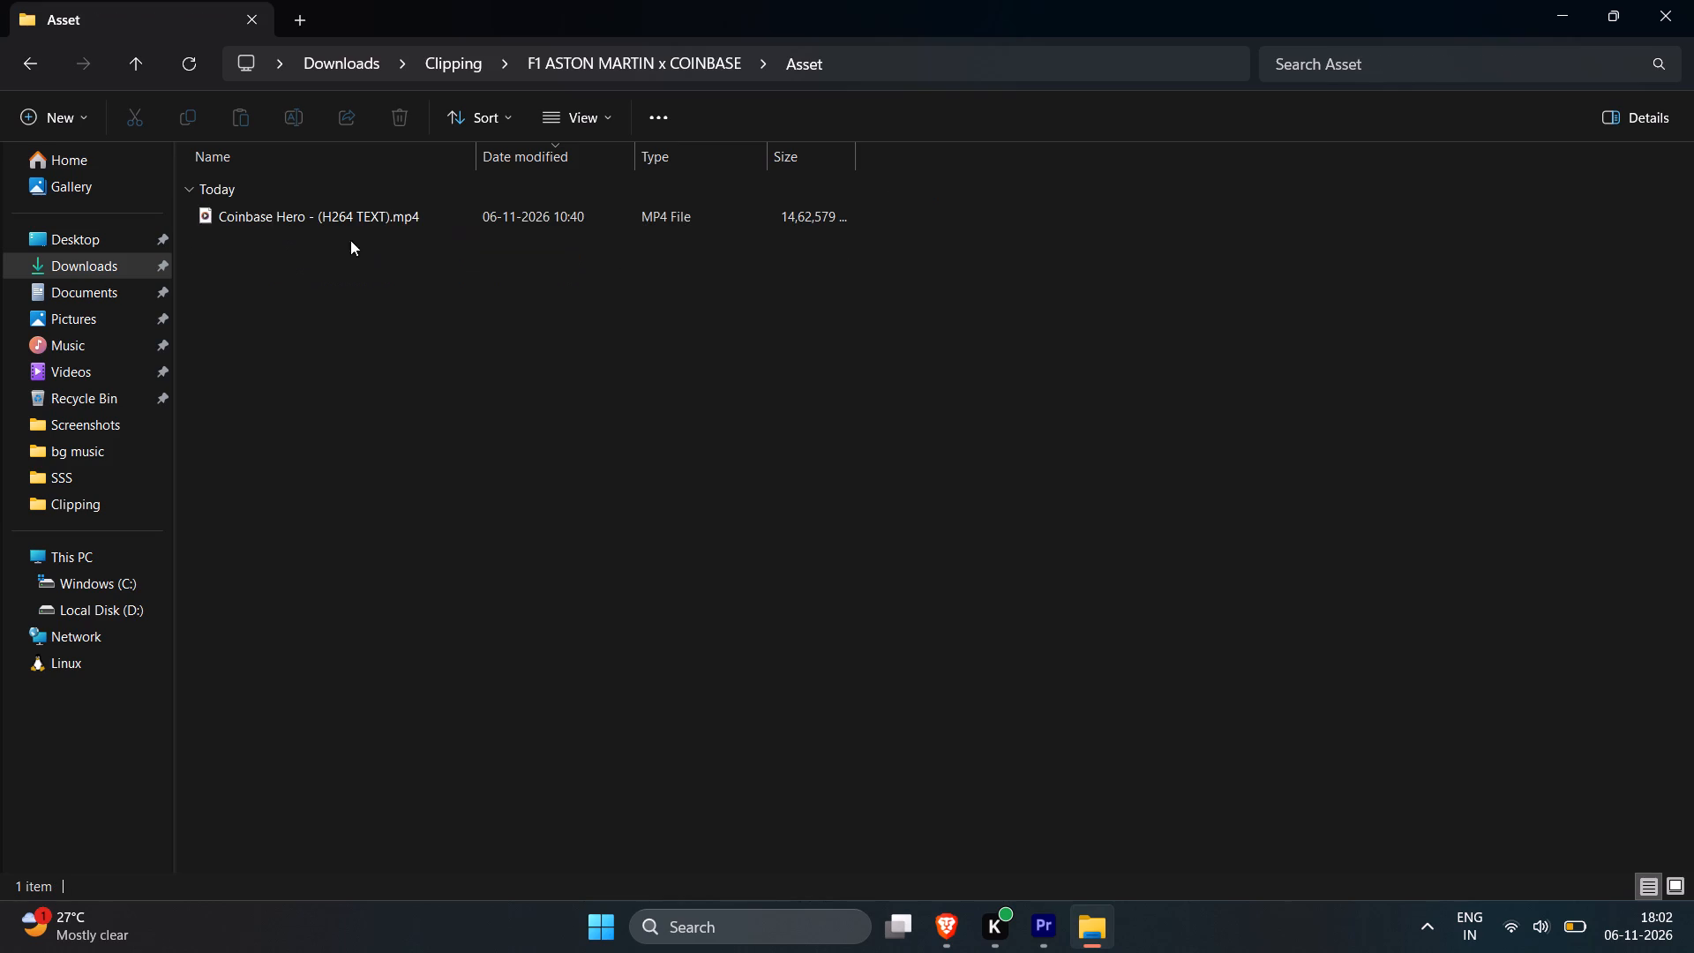
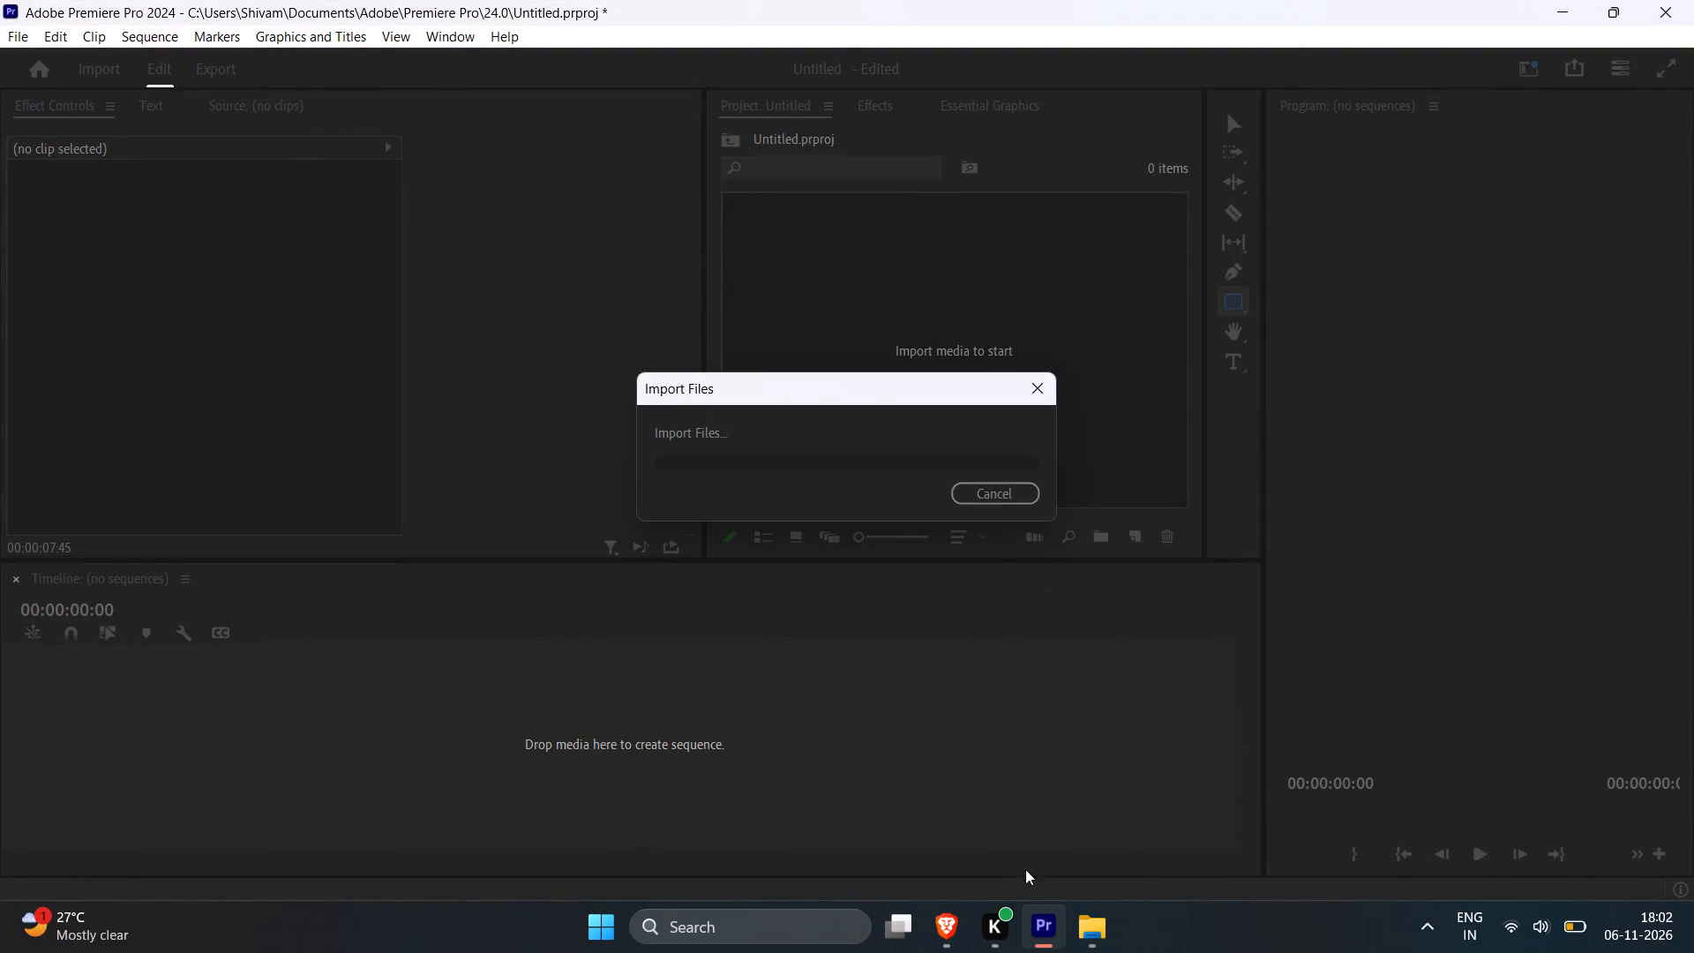
Switch to Brave, close the finished share dialog, and copy the link of the newest Virtua Fighter Crossroads reel on the Instagram profile.
{"action": "left_click", "coordinate": [963, 923]}
{"action": "left_click", "coordinate": [1077, 212]}
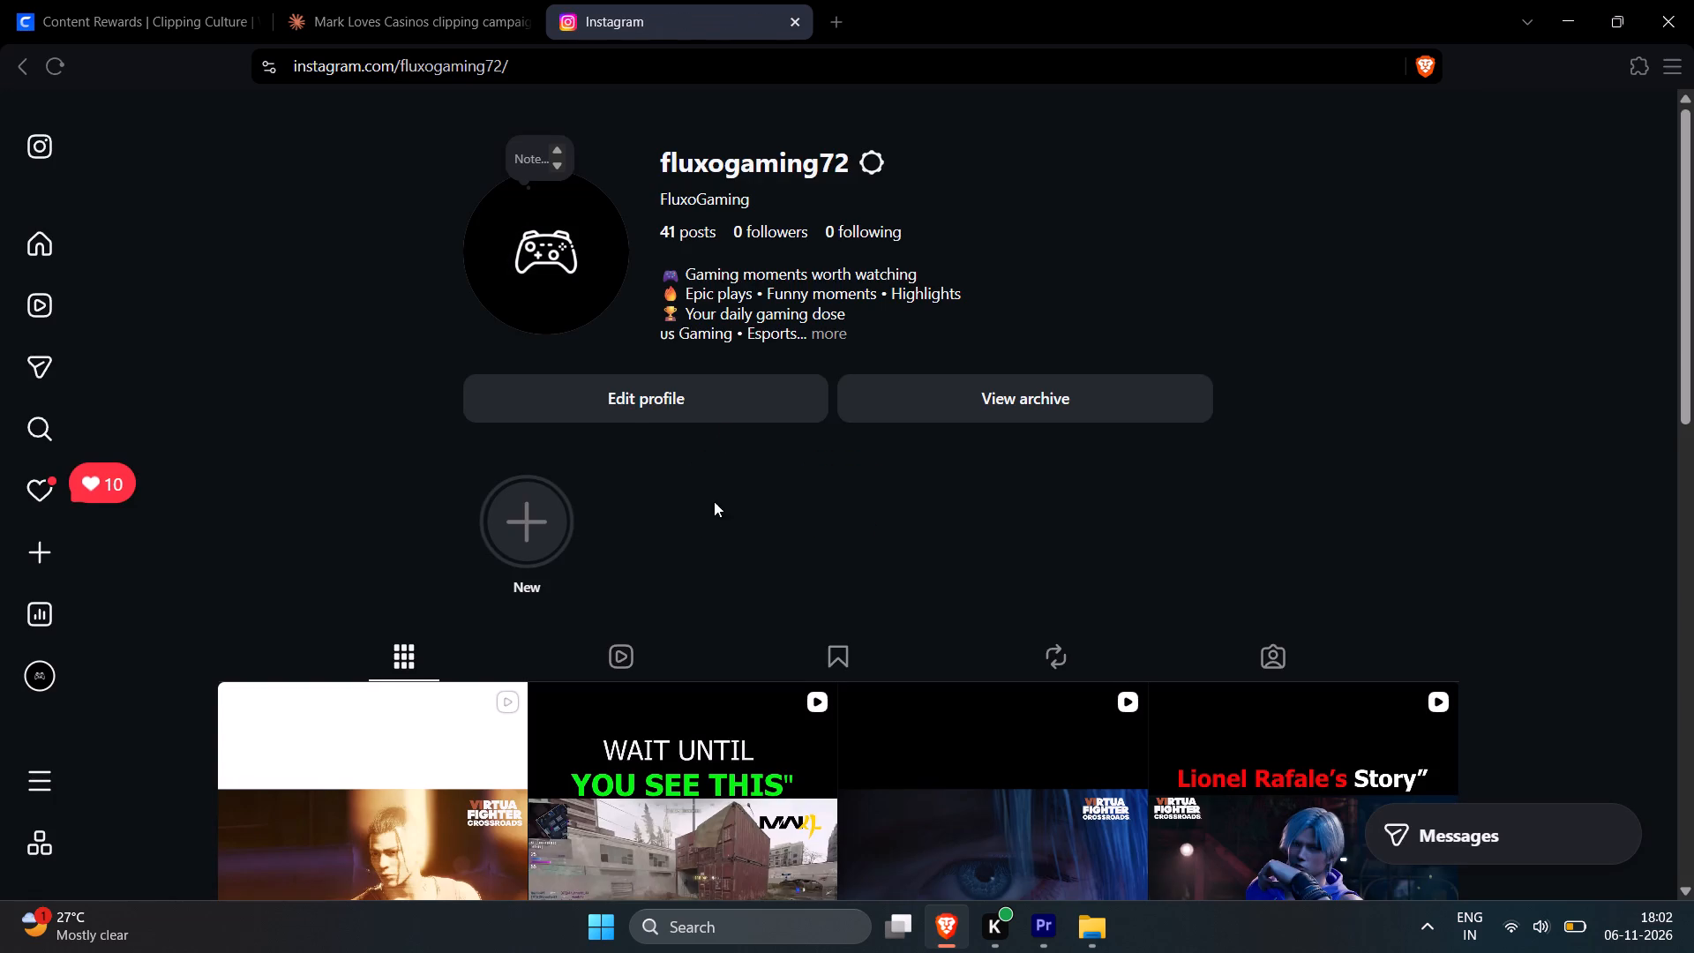
{"action": "scroll", "coordinate": [695, 586], "scroll_direction": "down", "scroll_amount": 4}
{"action": "left_click", "coordinate": [409, 416]}
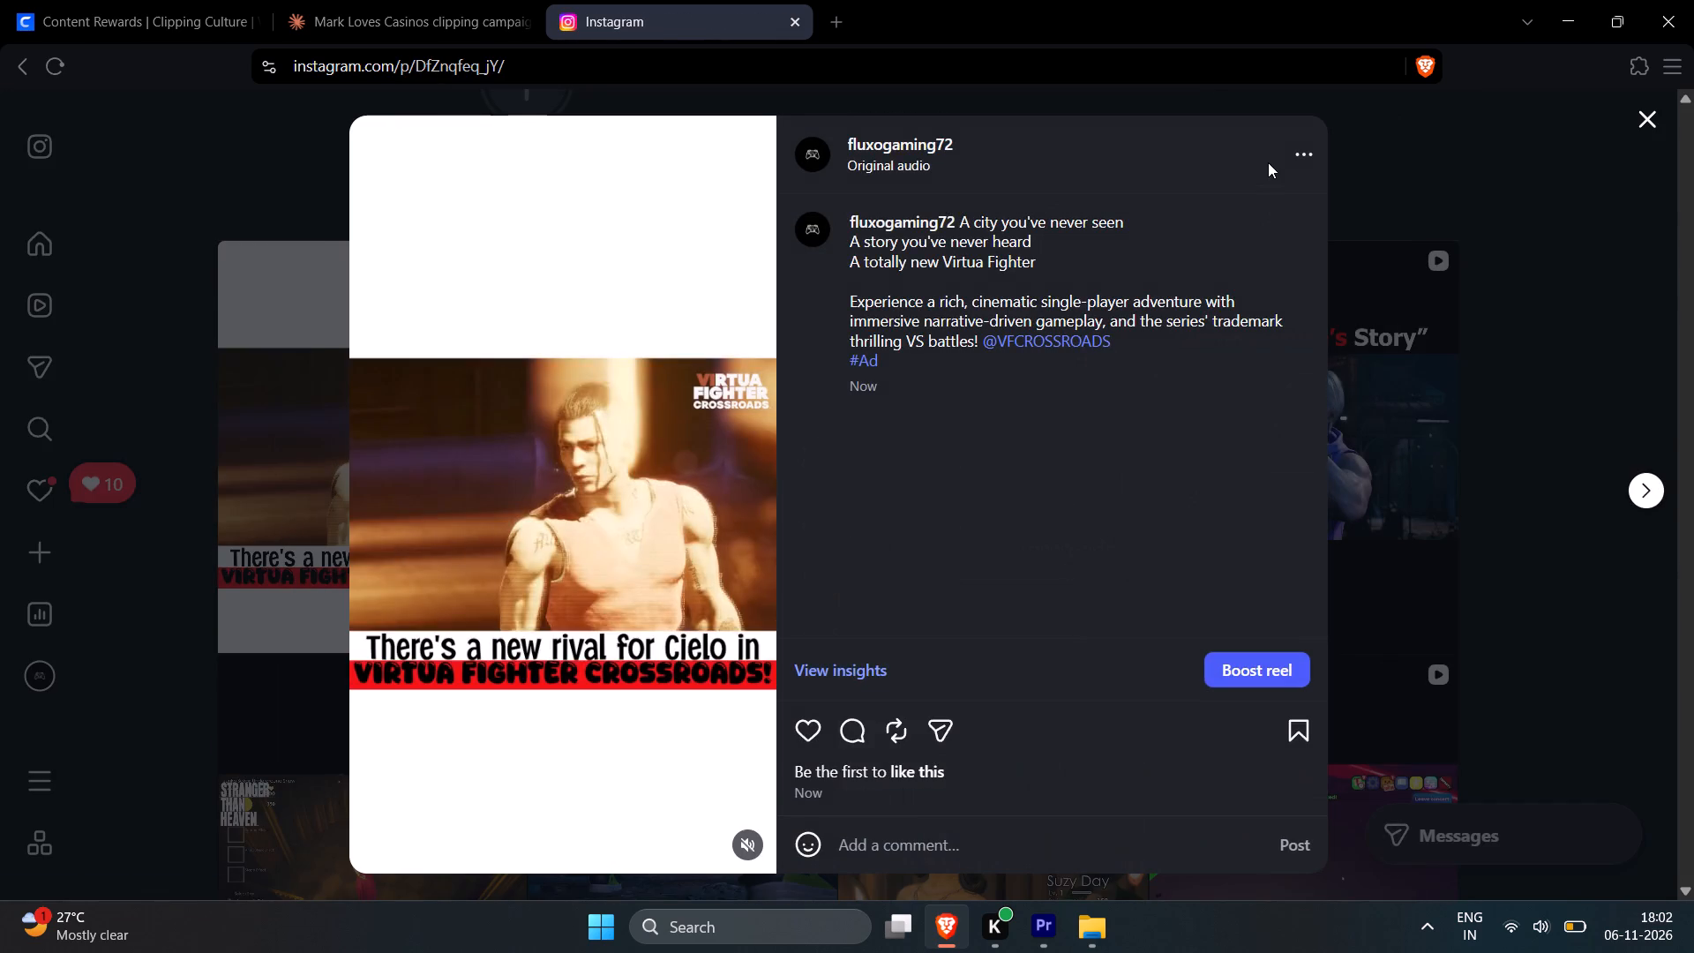
{"action": "left_click", "coordinate": [1298, 161]}
{"action": "left_click", "coordinate": [1298, 161]}
{"action": "left_click", "coordinate": [1310, 154]}
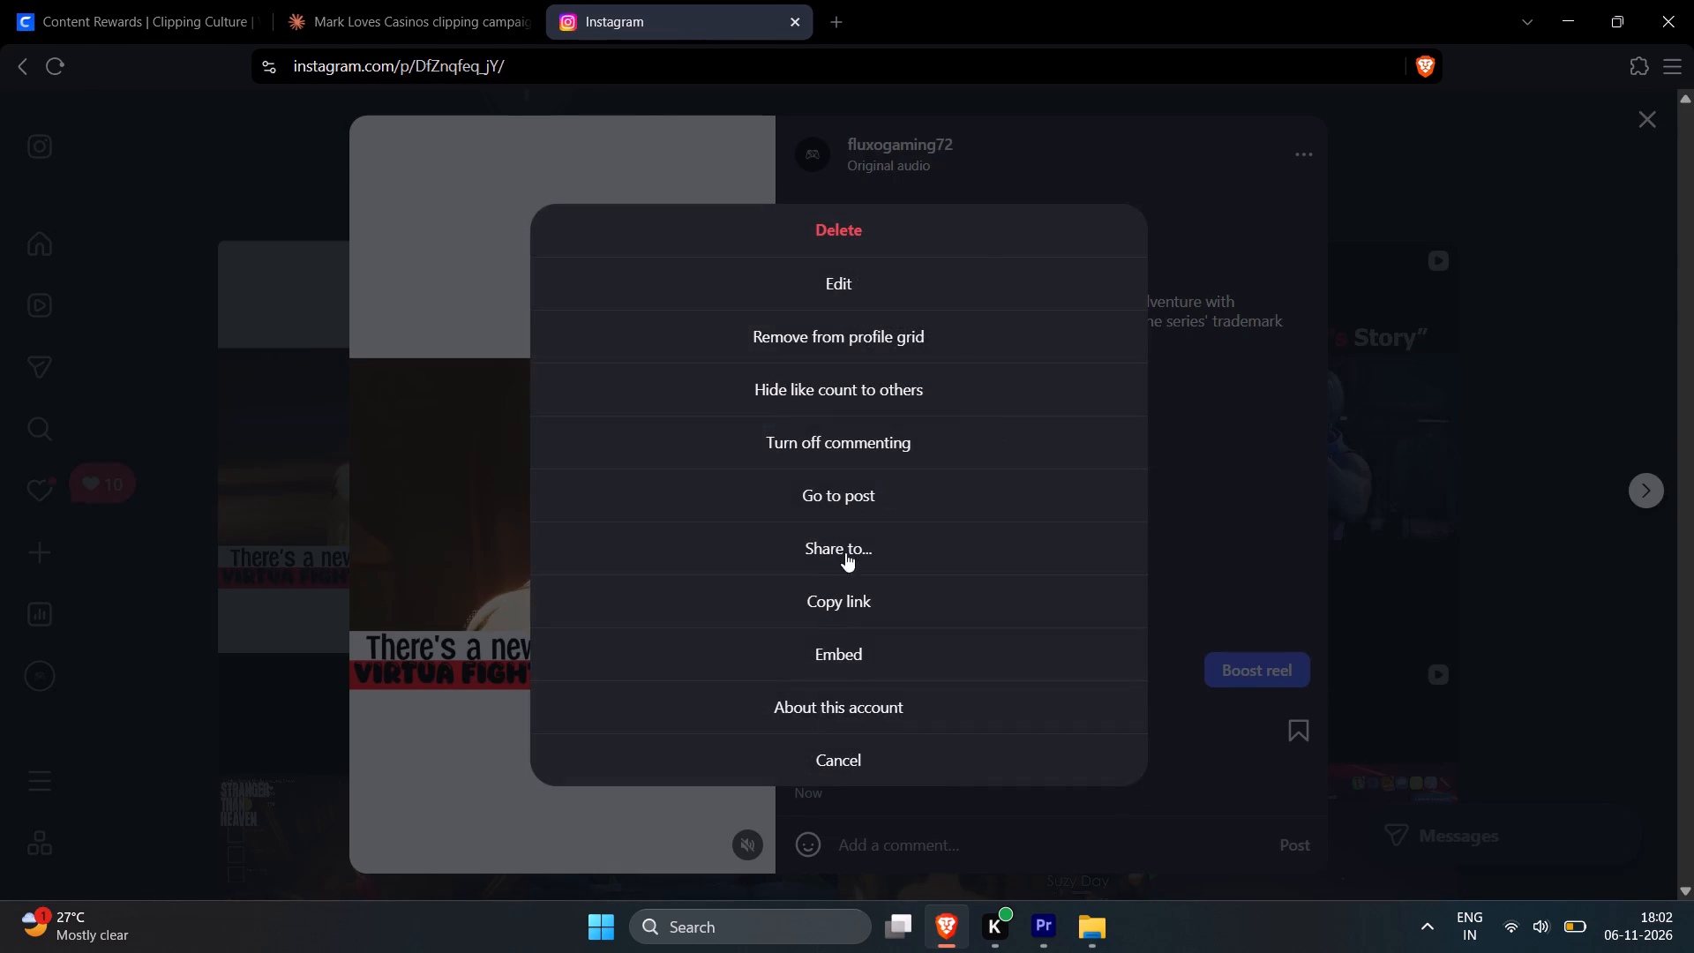
{"action": "left_click", "coordinate": [840, 588]}
Submit the "A city you've never seen" Instagram clip to Whop's SEGA - Virtua Fighter Crossroads Lionel Rafale campaign, accepting the requirements.
{"action": "left_click", "coordinate": [176, 0]}
{"action": "left_click", "coordinate": [1470, 391]}
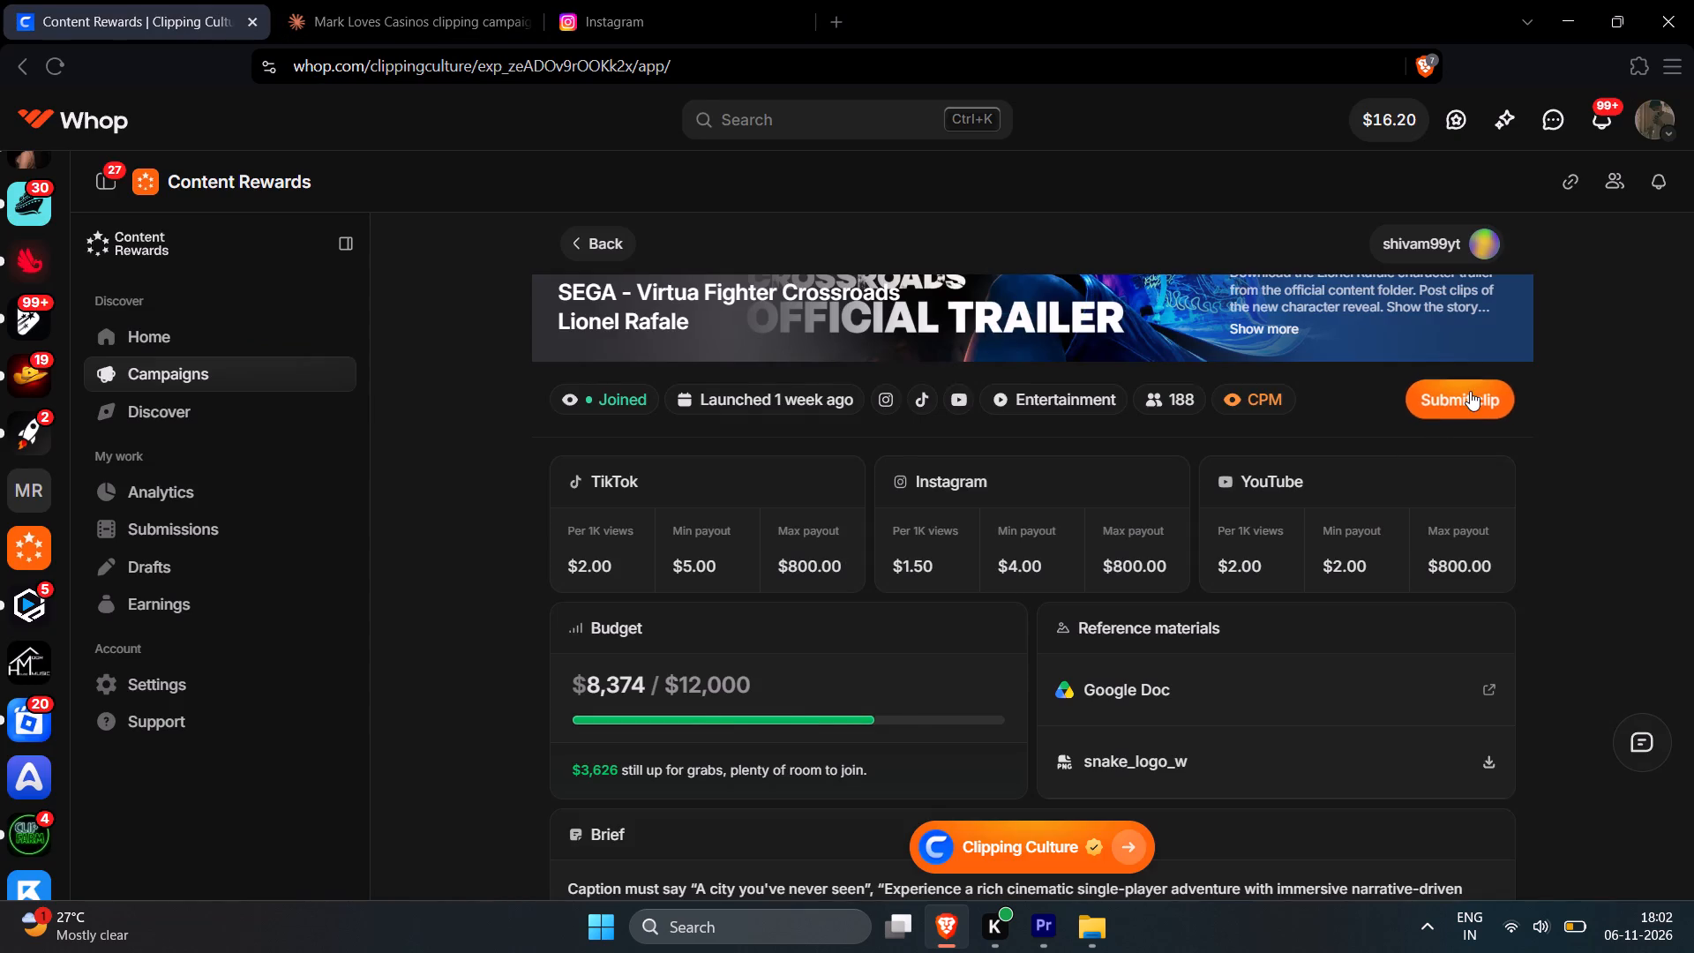
{"action": "left_click", "coordinate": [672, 727]}
{"action": "scroll", "coordinate": [773, 663], "scroll_direction": "down", "scroll_amount": 2}
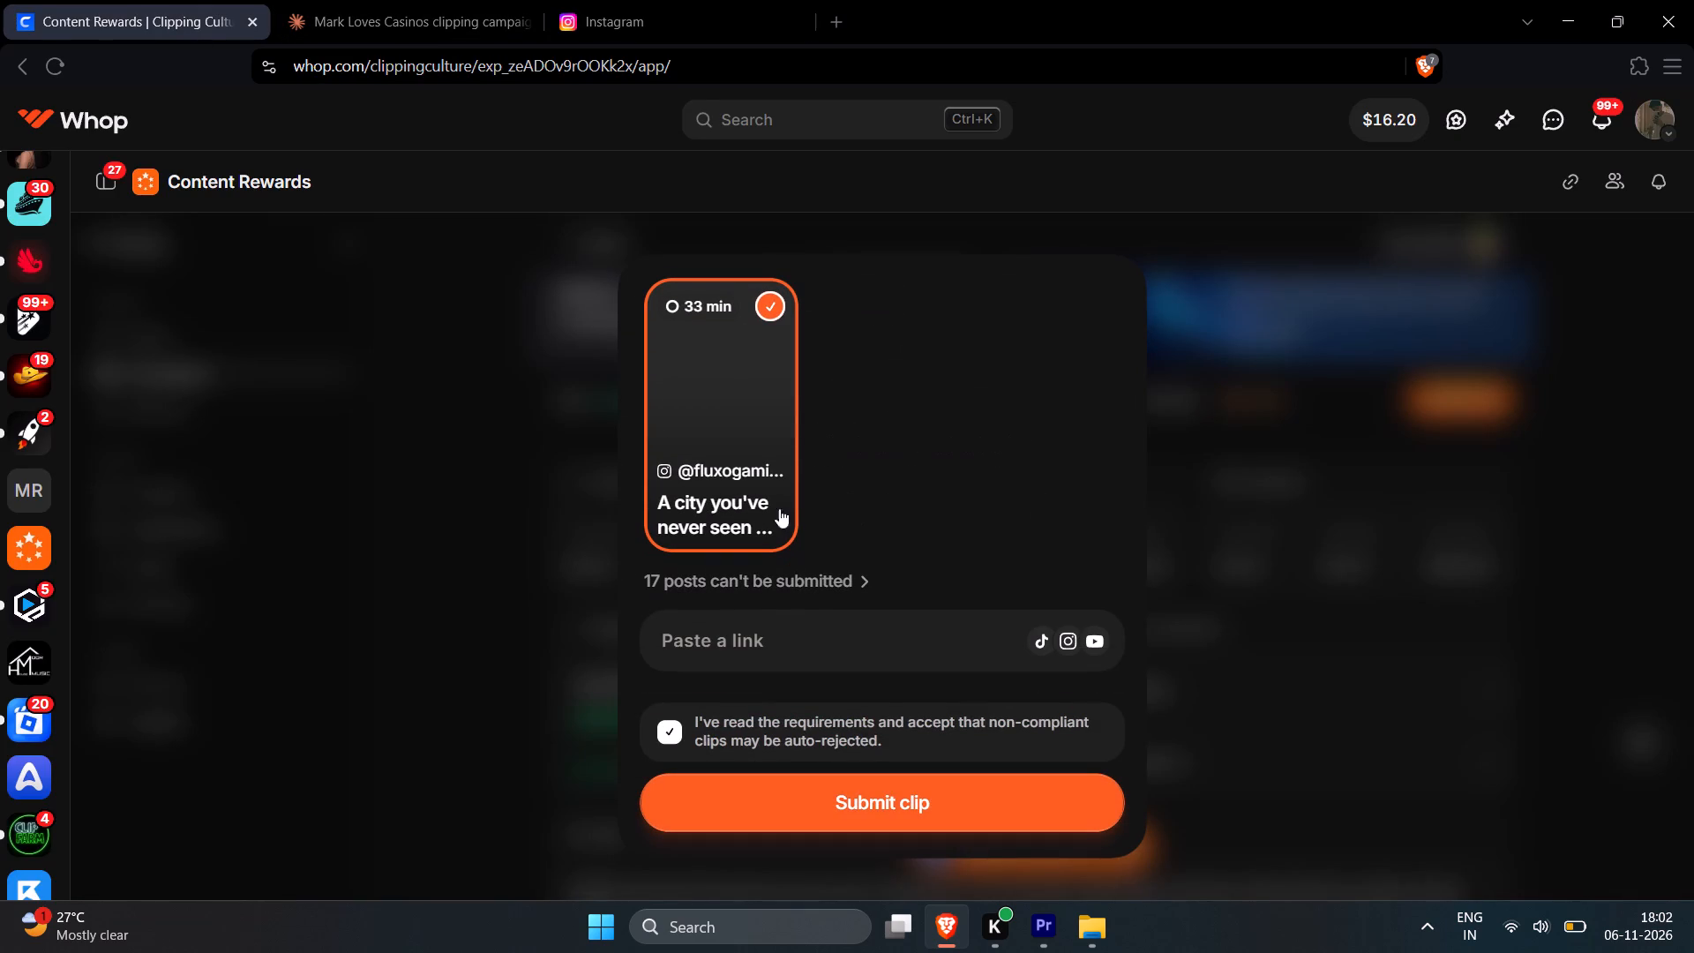
{"action": "left_click", "coordinate": [842, 784]}
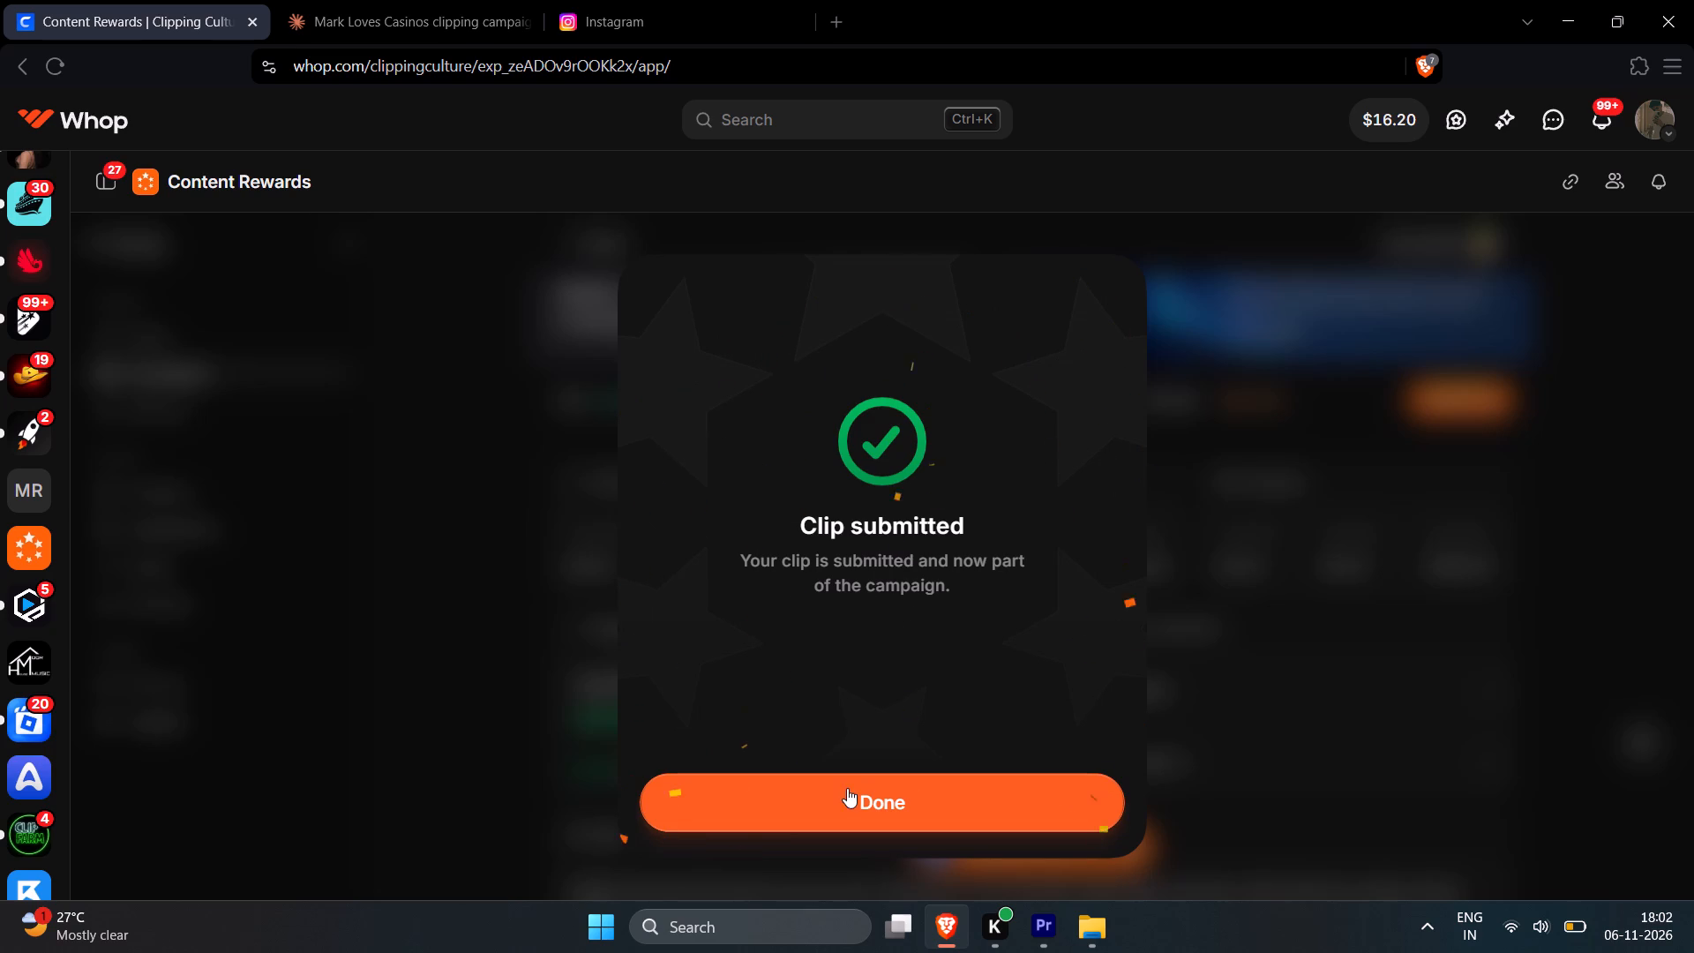
Dismiss the clip submission confirmation and close the Instagram tab.
{"action": "left_click", "coordinate": [851, 796]}
{"action": "left_click", "coordinate": [797, 20]}
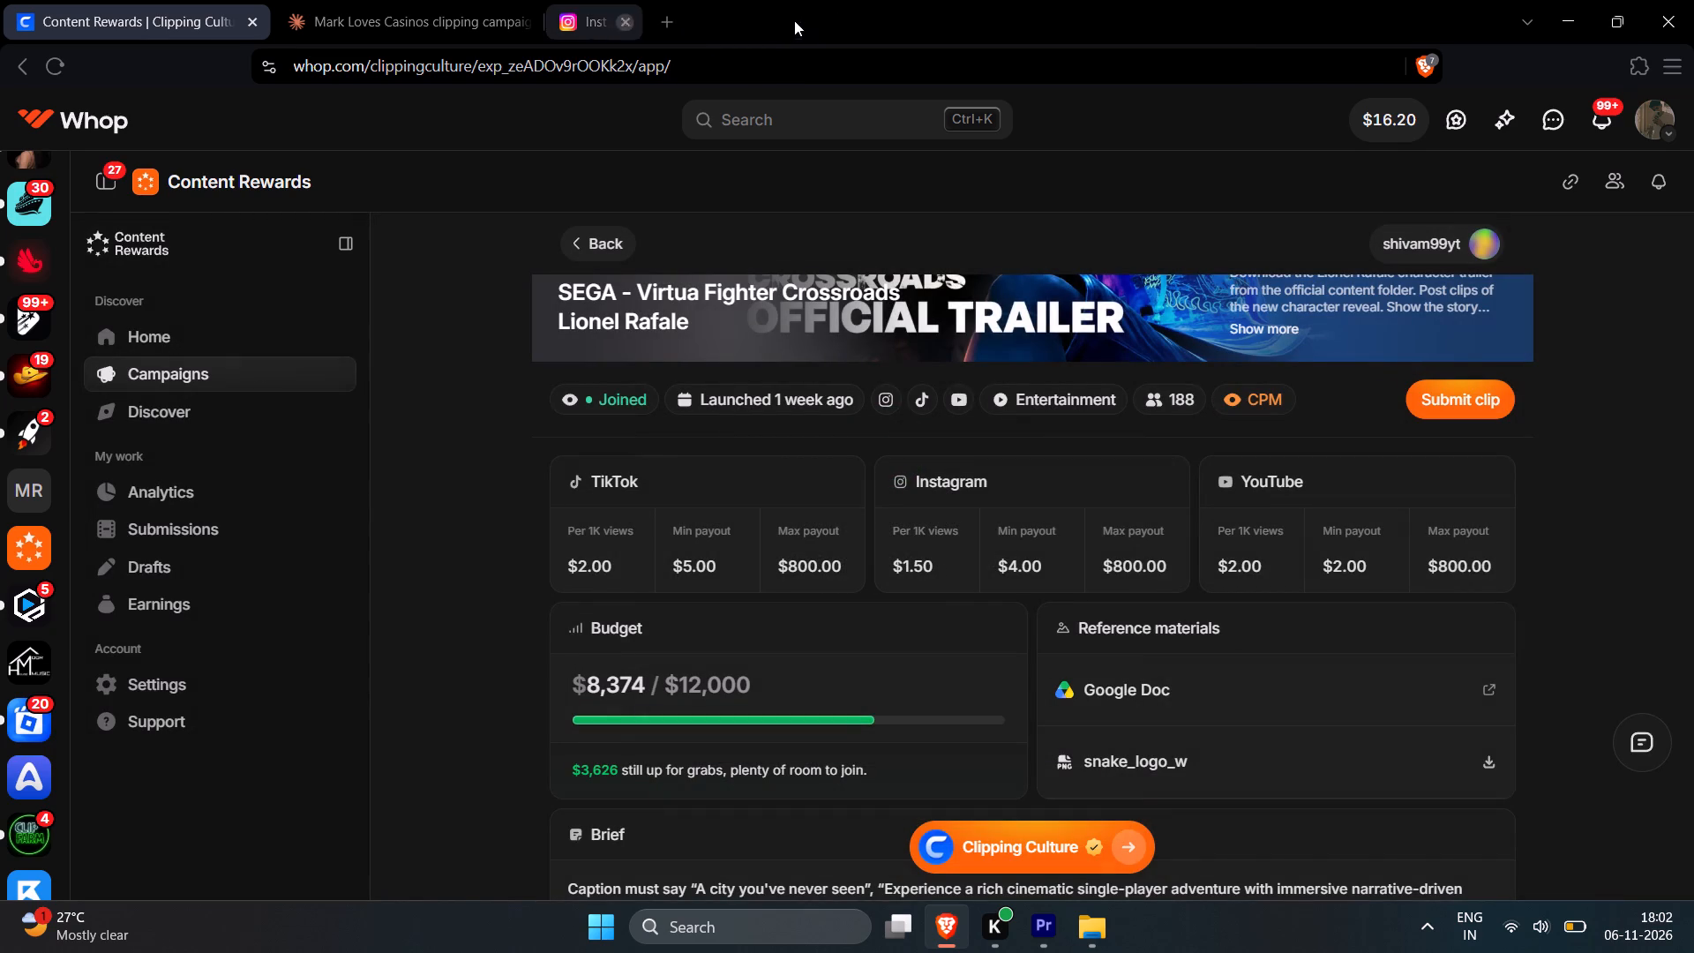
Return to the campaigns list, open the F1 ASTON MARTIN x COINBASE campaign and open its RULES reference document.
{"action": "left_click", "coordinate": [603, 237]}
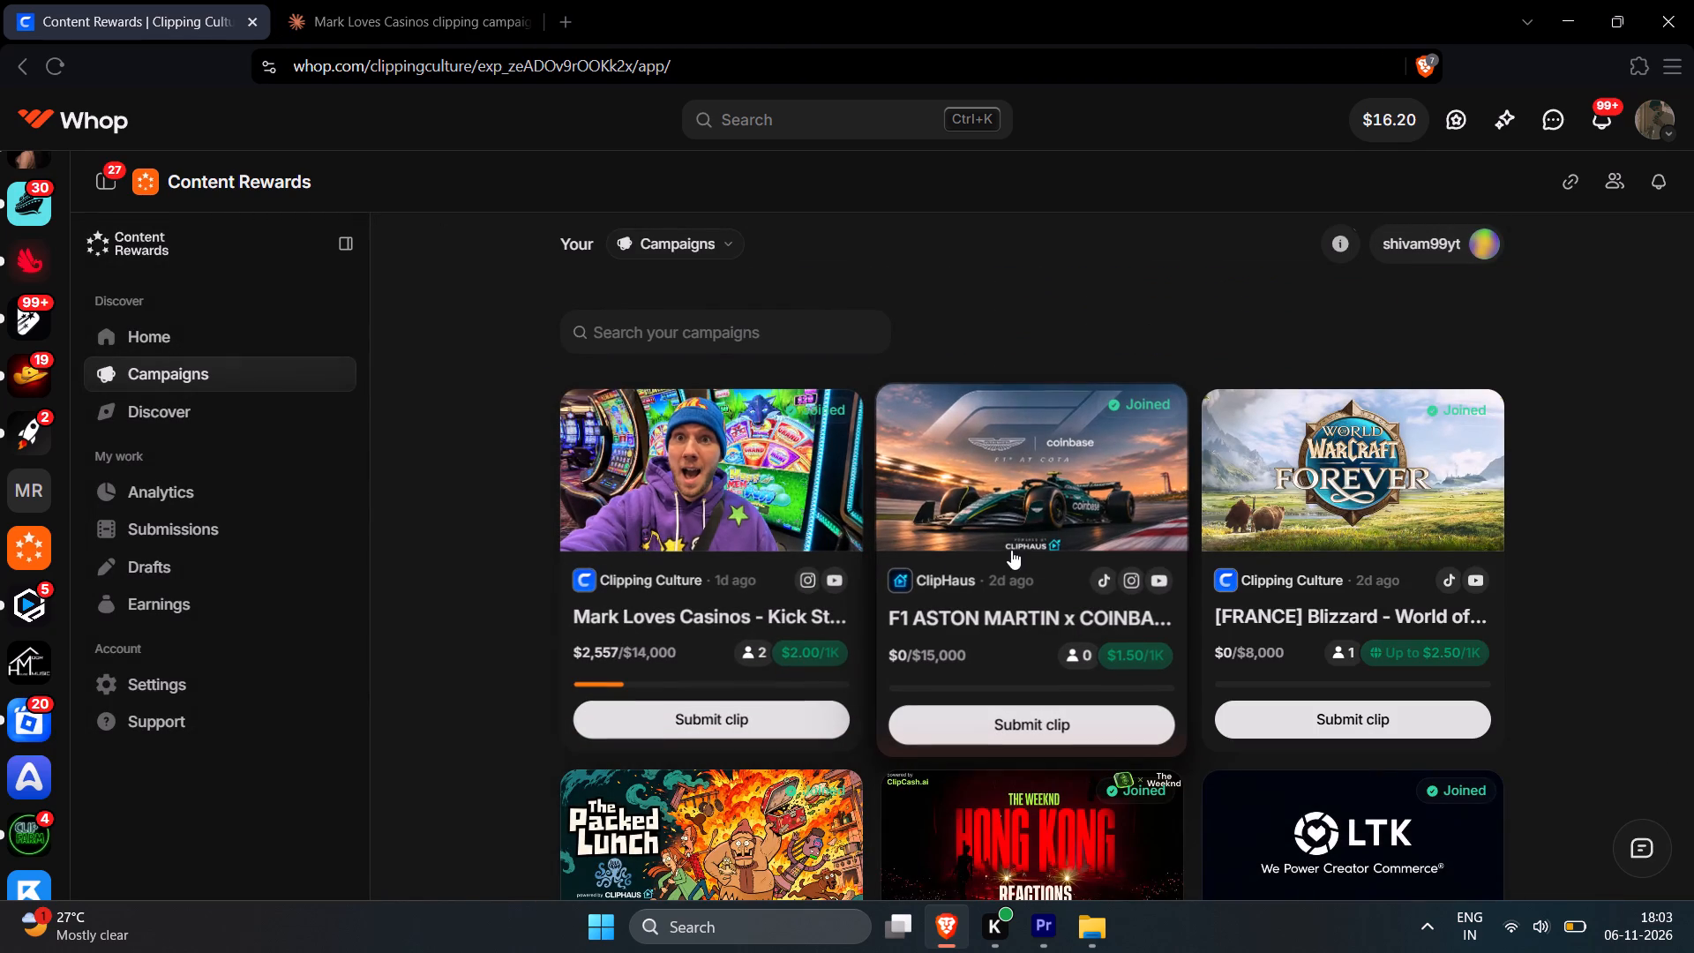
{"action": "left_click", "coordinate": [1061, 510]}
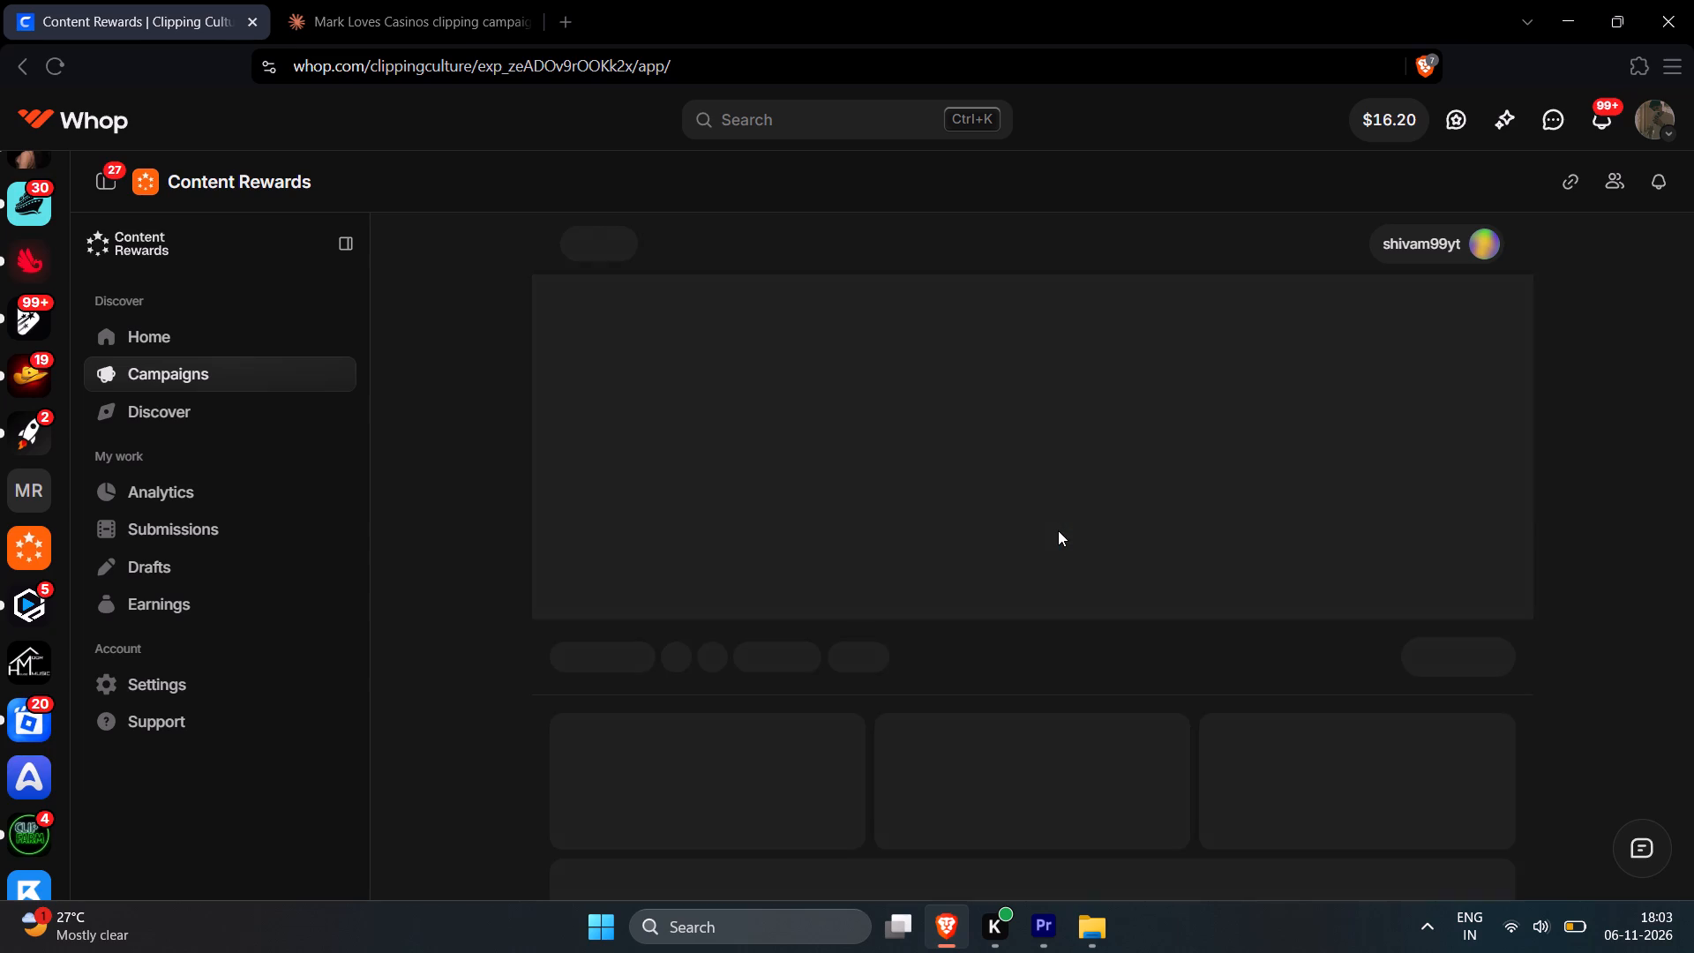
{"action": "scroll", "coordinate": [968, 558], "scroll_direction": "down", "scroll_amount": 3}
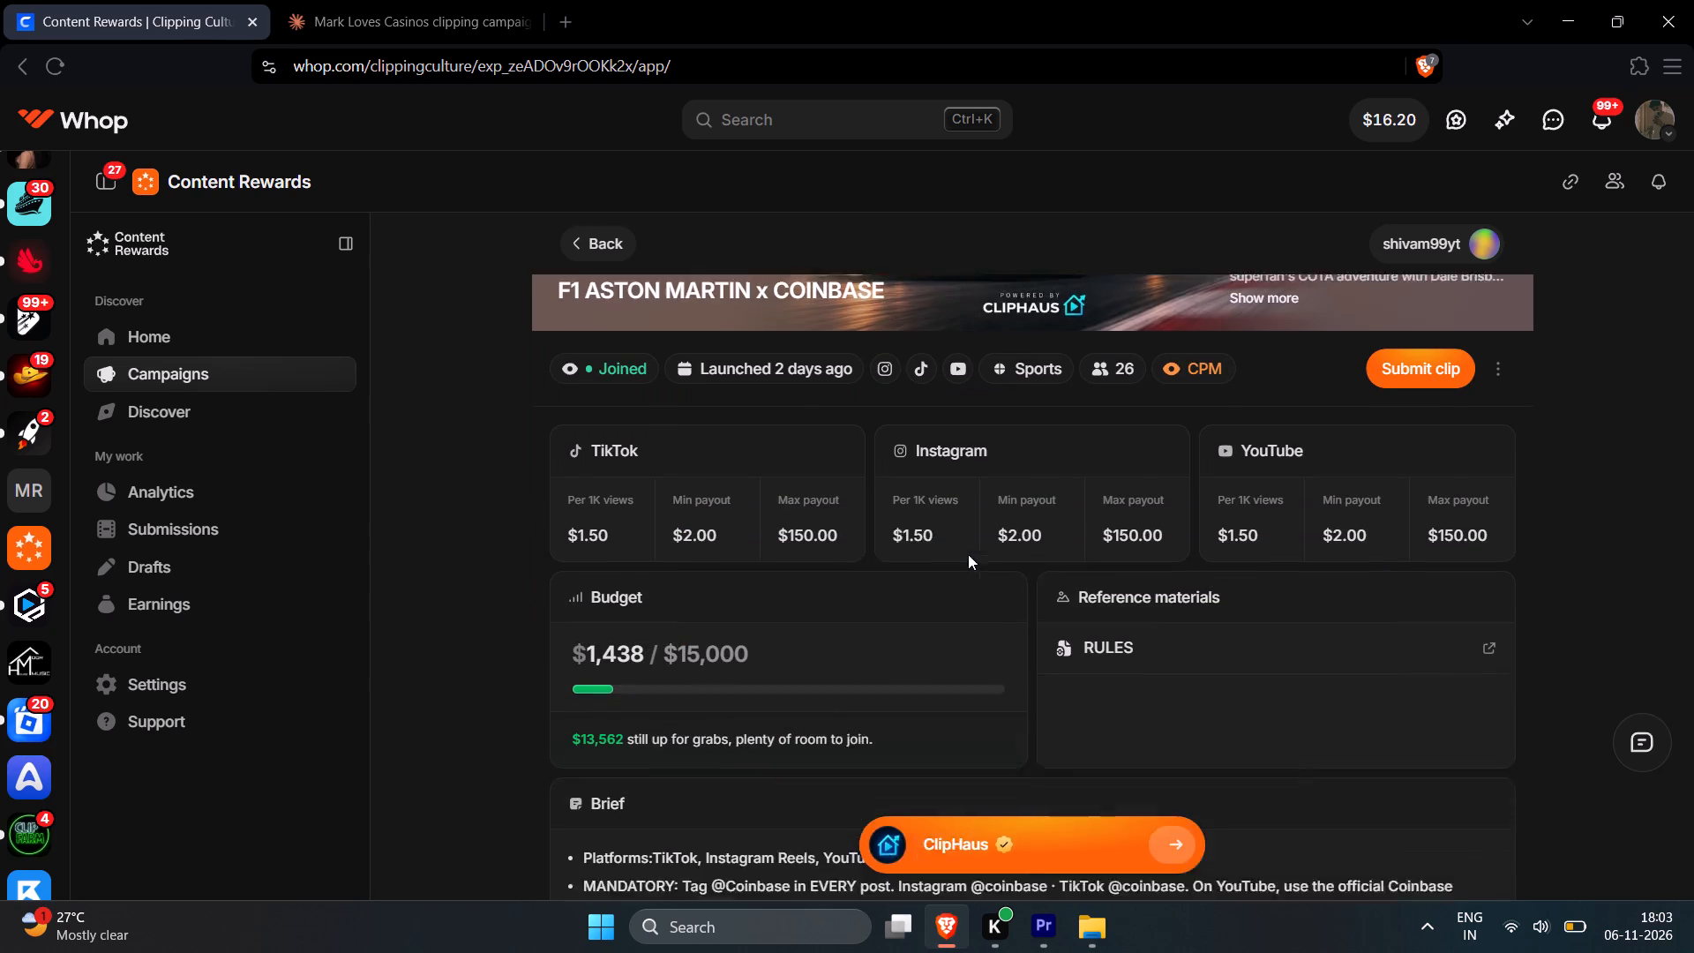
{"action": "left_click", "coordinate": [1188, 597]}
Switch to File Explorer and close its window.
{"action": "left_click", "coordinate": [1086, 922]}
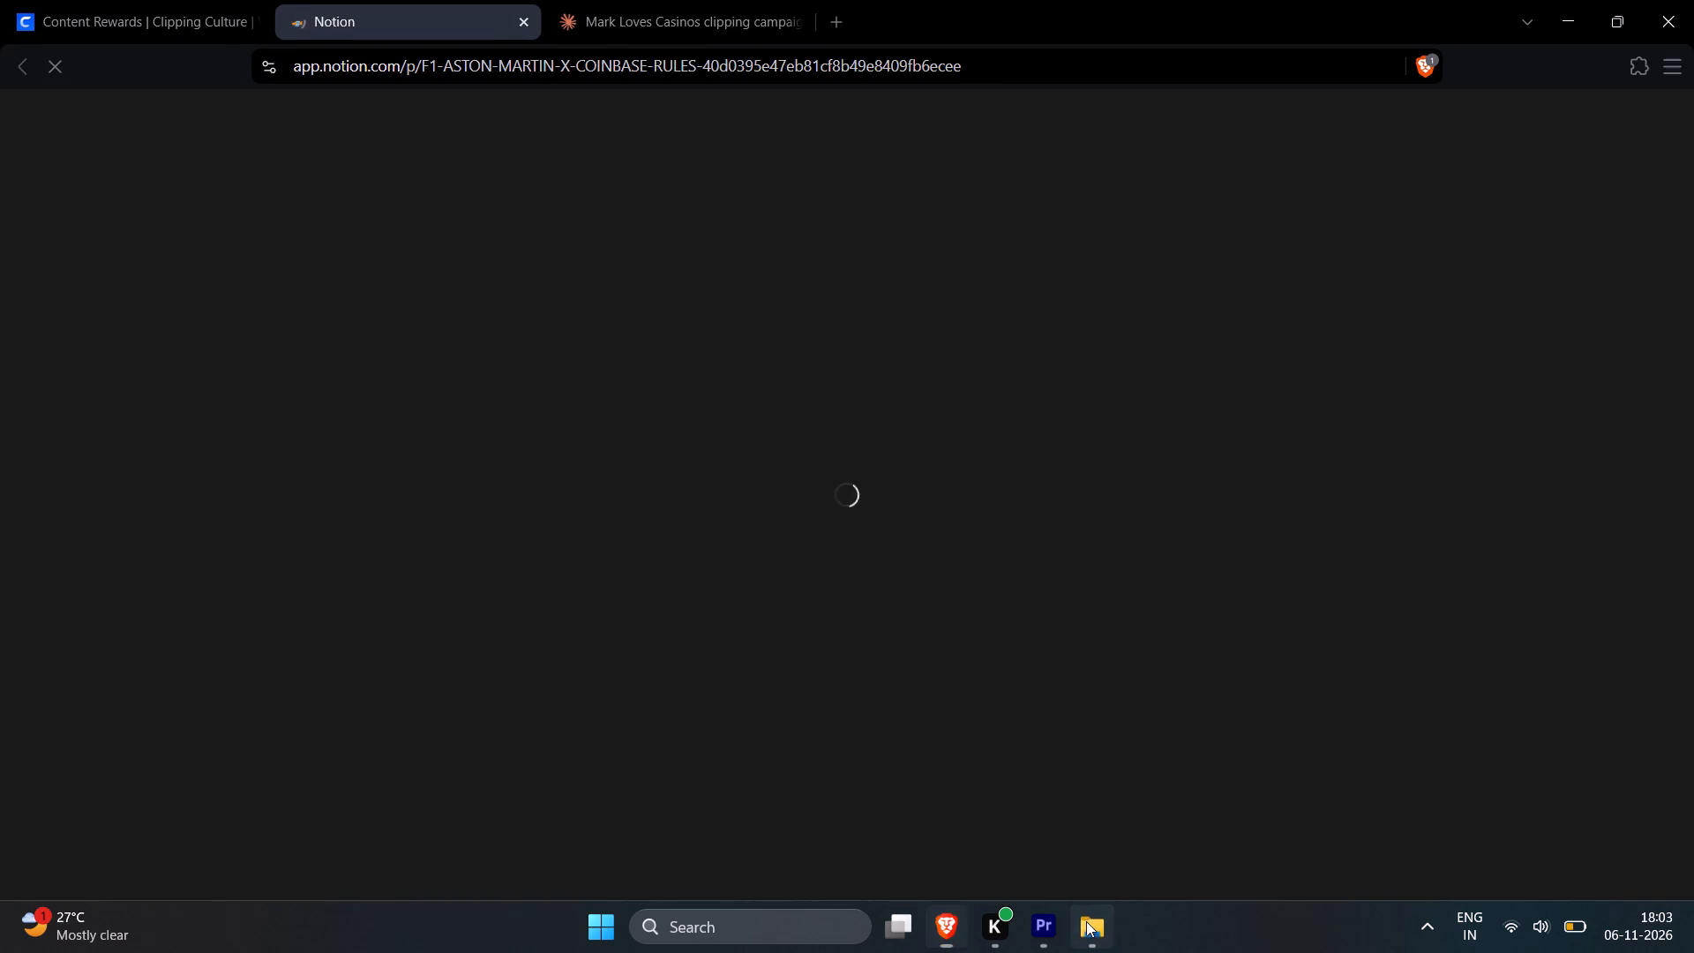
{"action": "left_click", "coordinate": [1693, 0]}
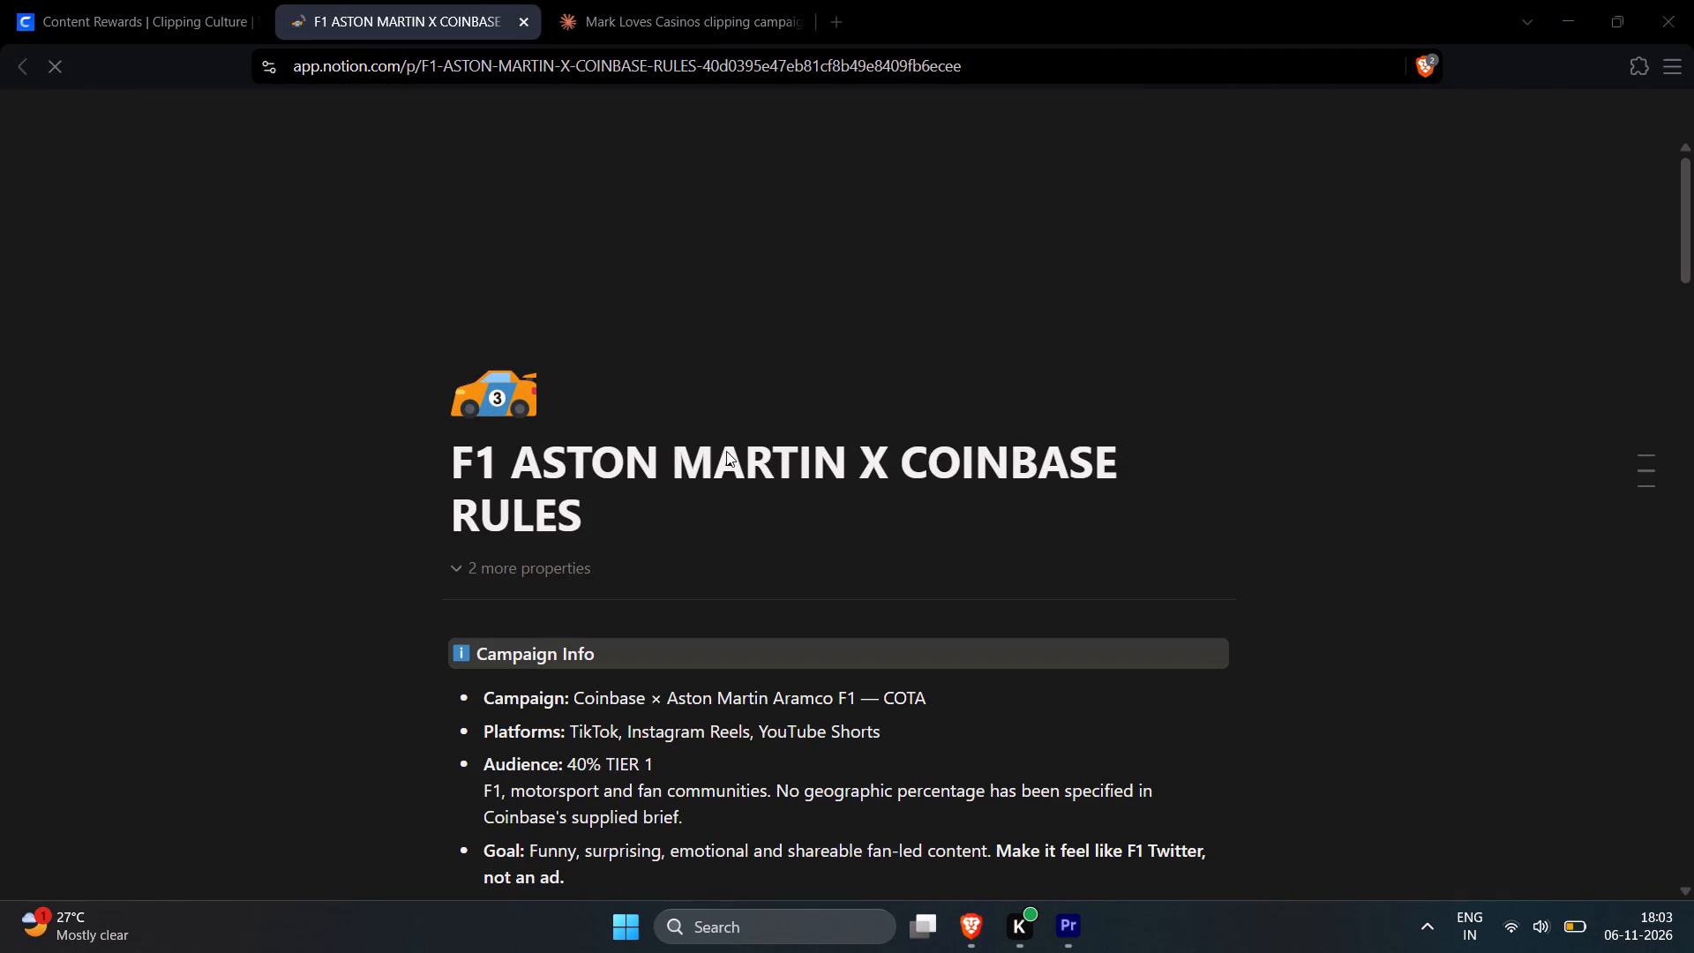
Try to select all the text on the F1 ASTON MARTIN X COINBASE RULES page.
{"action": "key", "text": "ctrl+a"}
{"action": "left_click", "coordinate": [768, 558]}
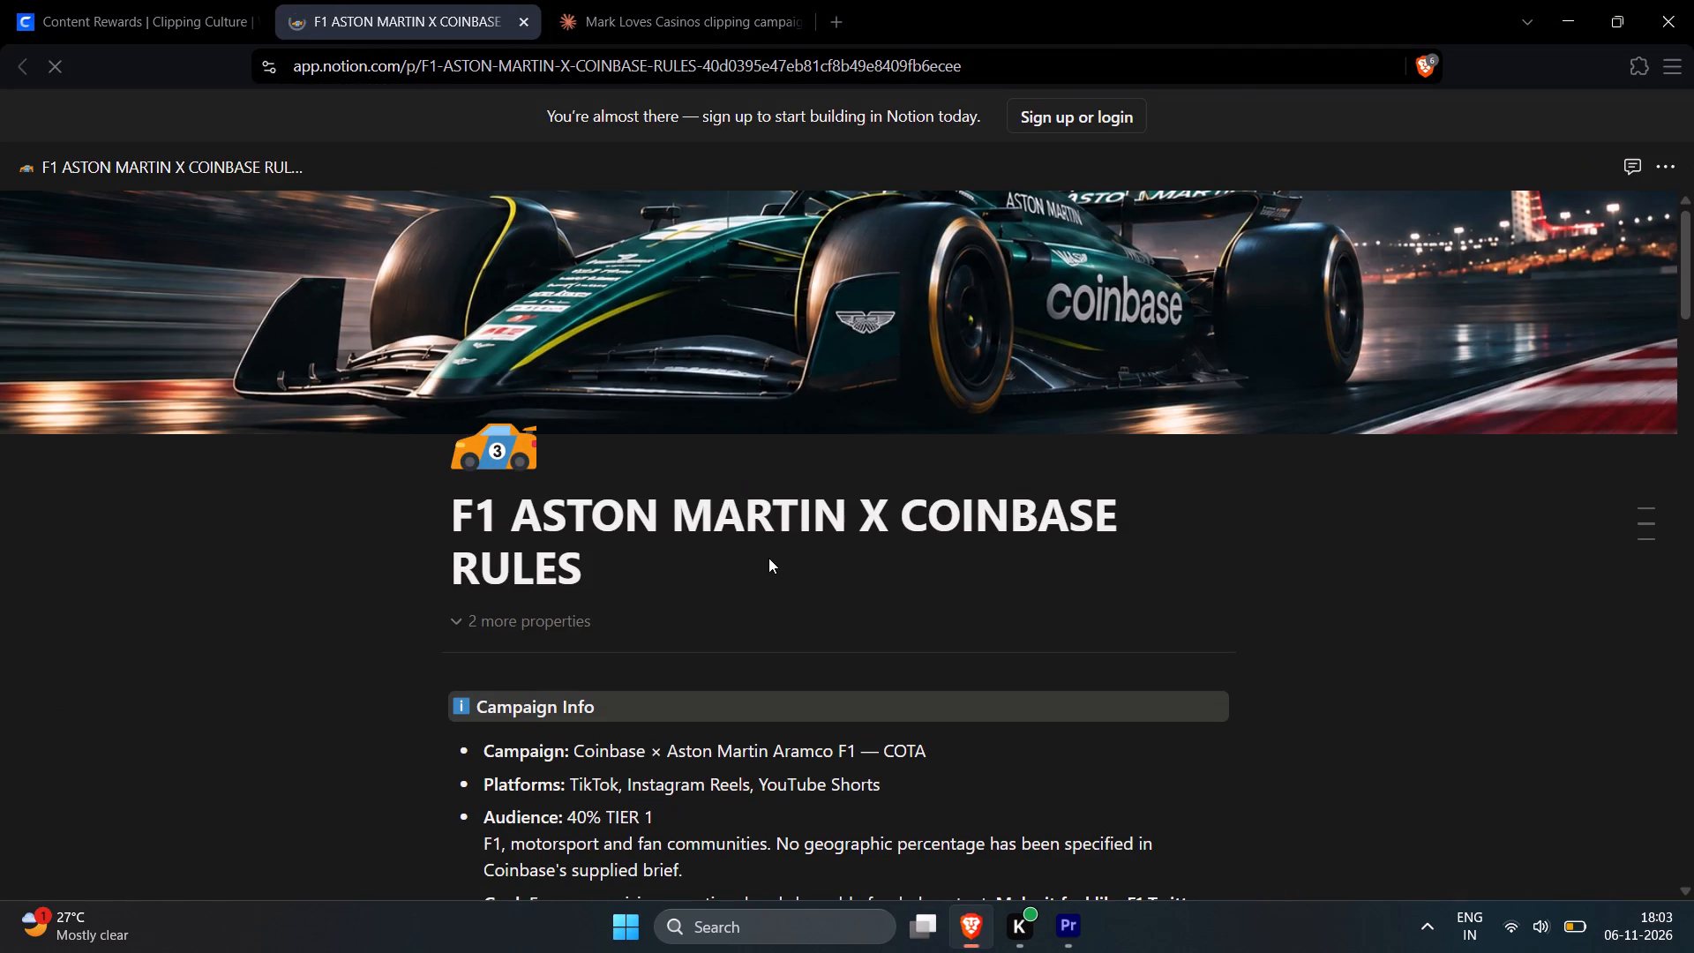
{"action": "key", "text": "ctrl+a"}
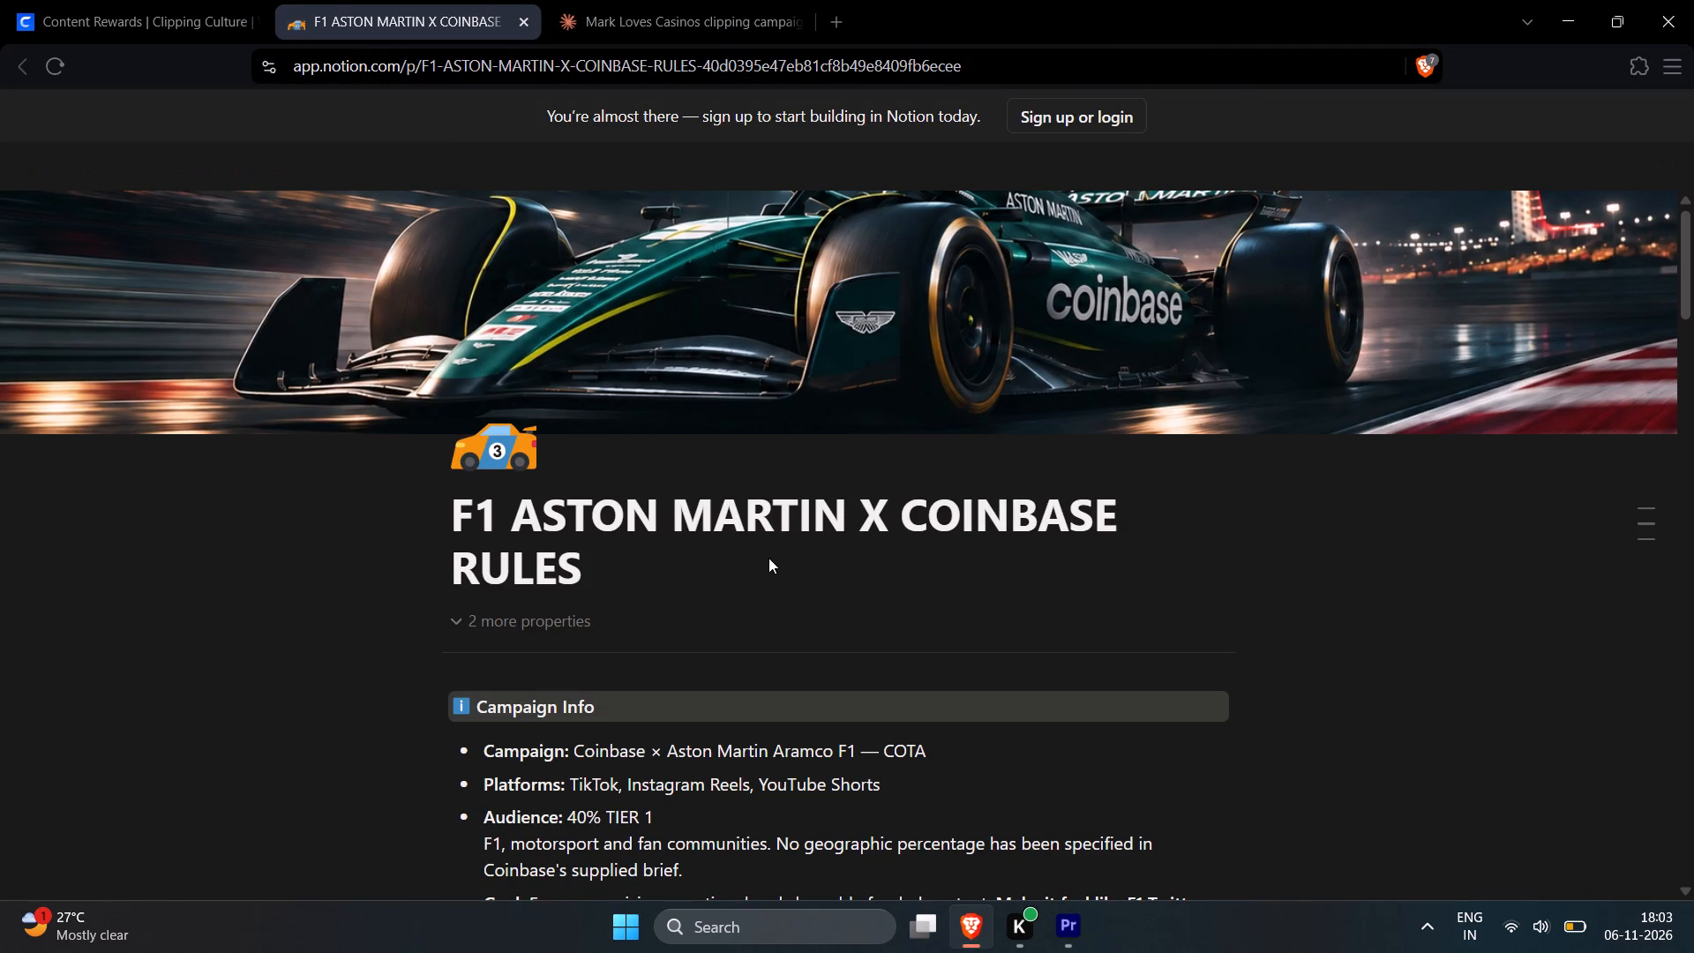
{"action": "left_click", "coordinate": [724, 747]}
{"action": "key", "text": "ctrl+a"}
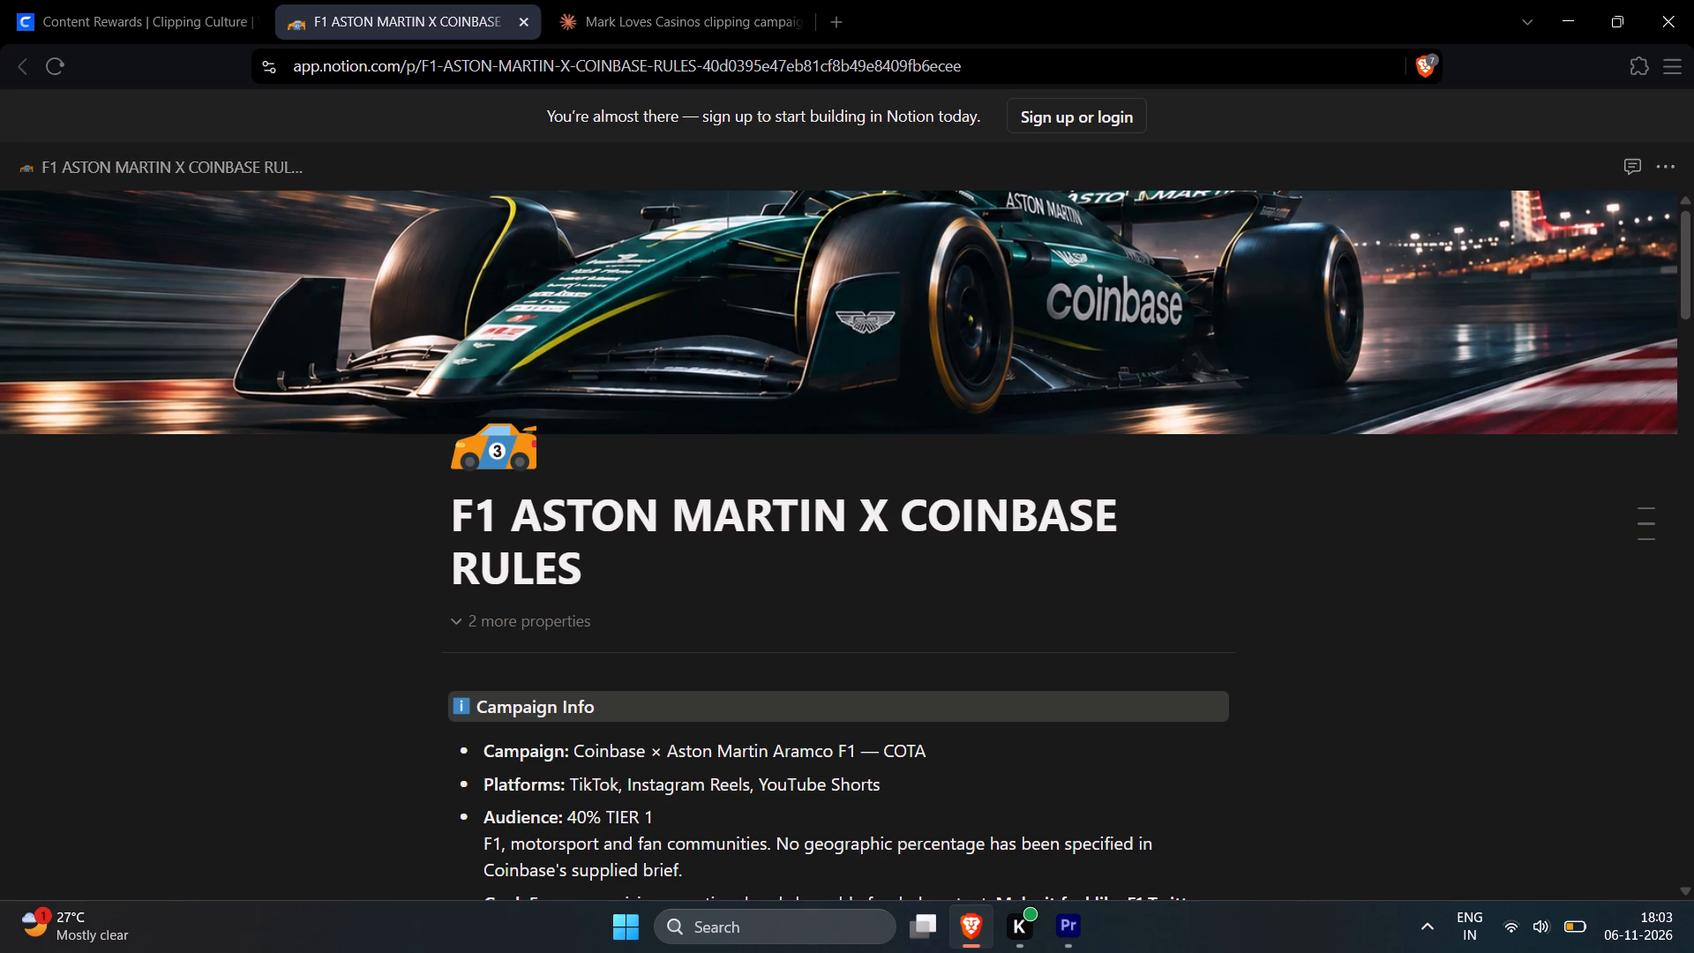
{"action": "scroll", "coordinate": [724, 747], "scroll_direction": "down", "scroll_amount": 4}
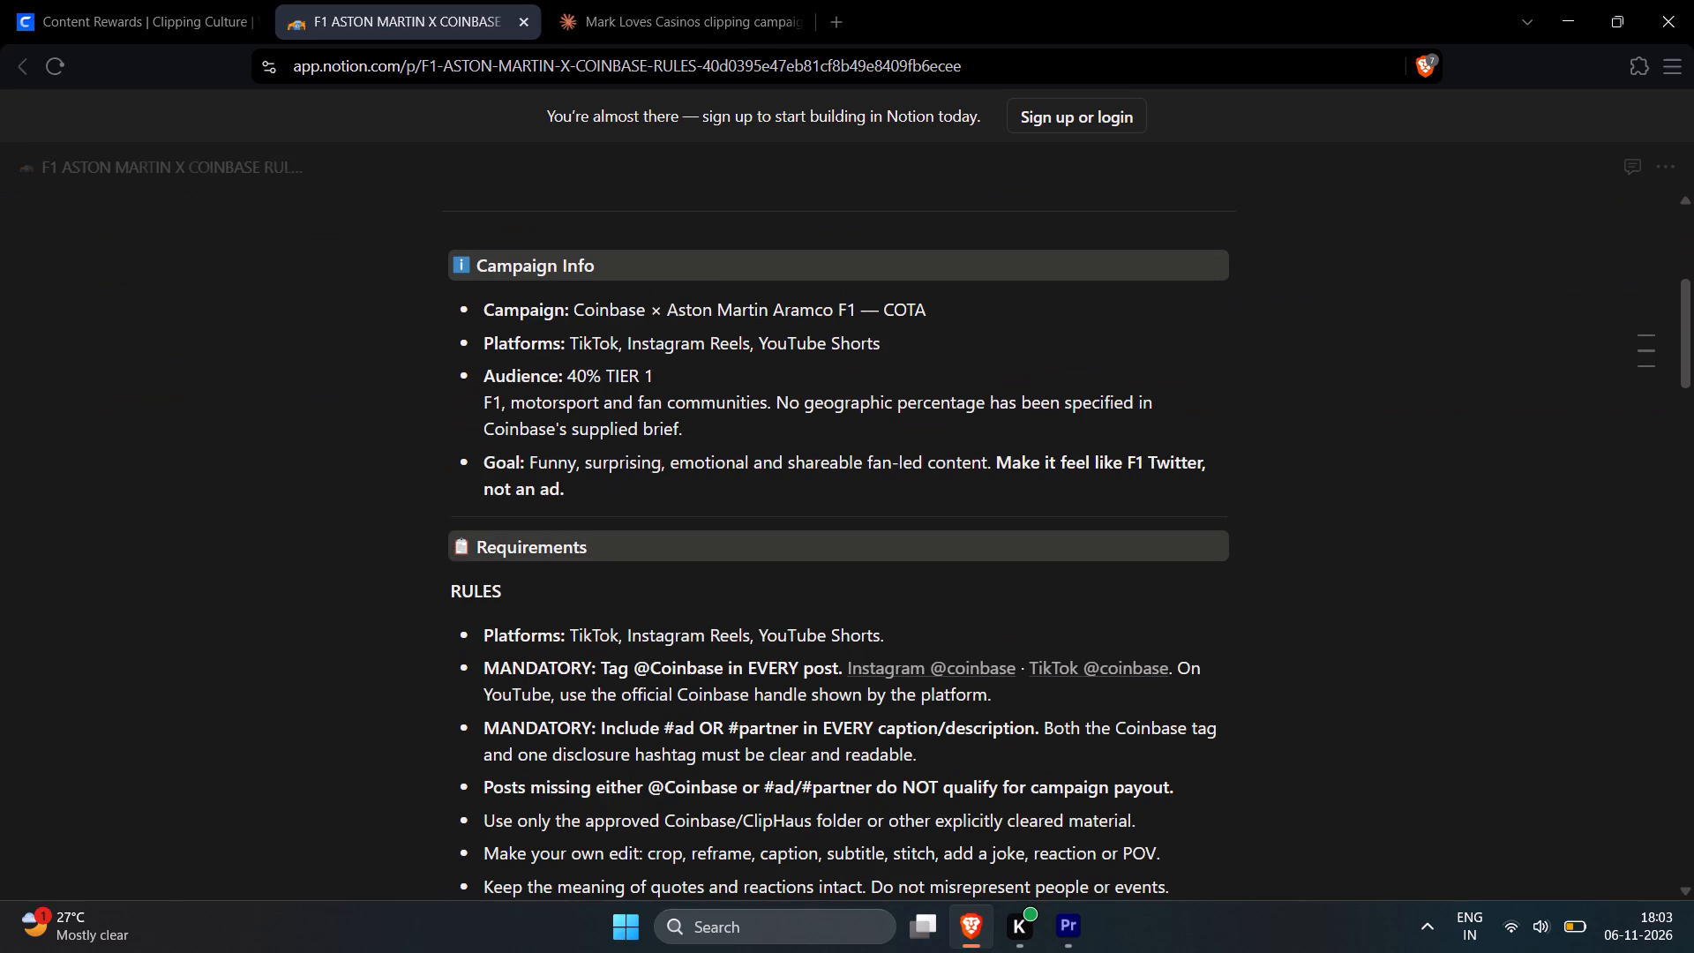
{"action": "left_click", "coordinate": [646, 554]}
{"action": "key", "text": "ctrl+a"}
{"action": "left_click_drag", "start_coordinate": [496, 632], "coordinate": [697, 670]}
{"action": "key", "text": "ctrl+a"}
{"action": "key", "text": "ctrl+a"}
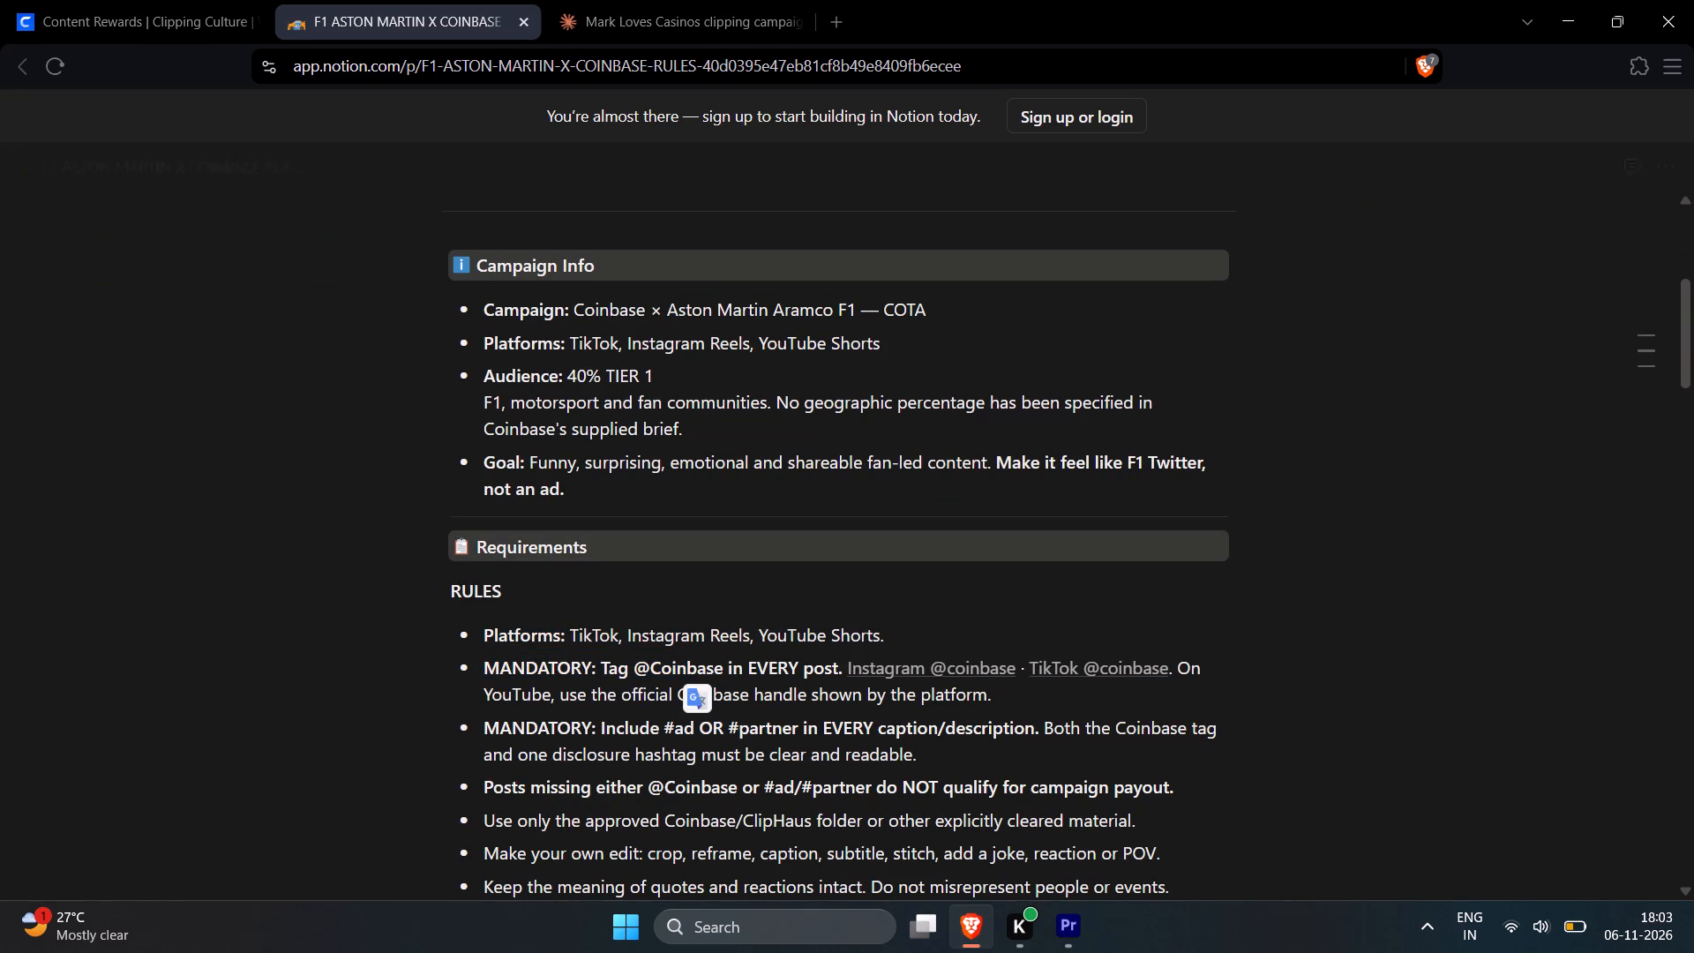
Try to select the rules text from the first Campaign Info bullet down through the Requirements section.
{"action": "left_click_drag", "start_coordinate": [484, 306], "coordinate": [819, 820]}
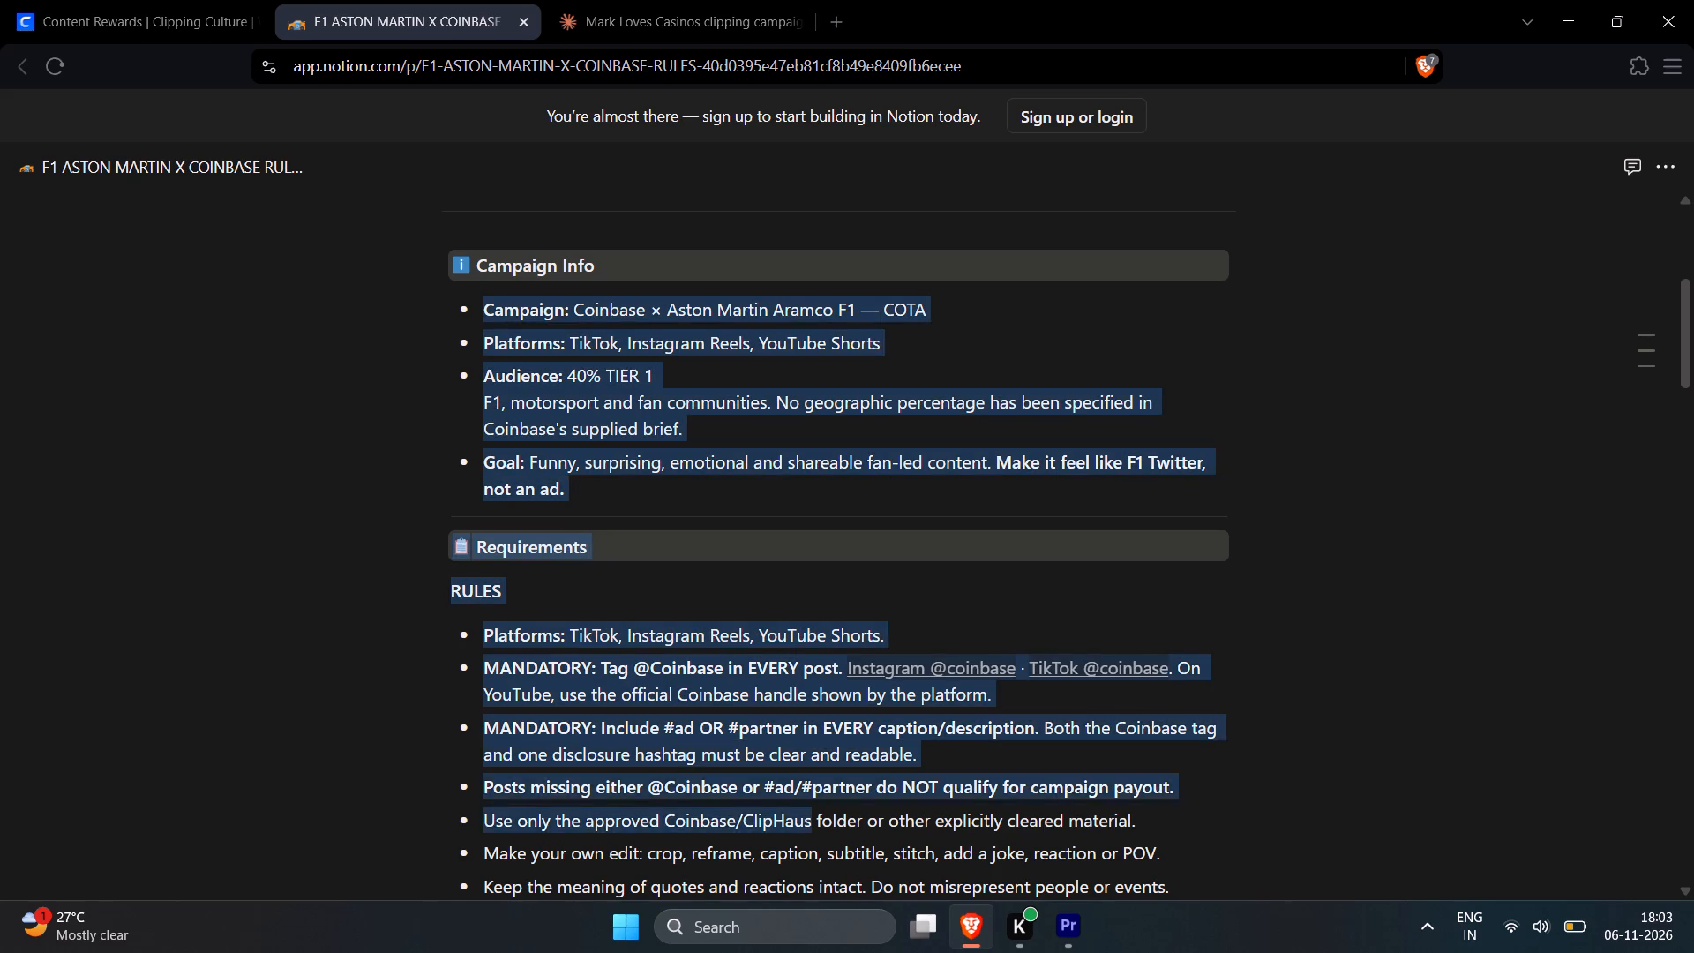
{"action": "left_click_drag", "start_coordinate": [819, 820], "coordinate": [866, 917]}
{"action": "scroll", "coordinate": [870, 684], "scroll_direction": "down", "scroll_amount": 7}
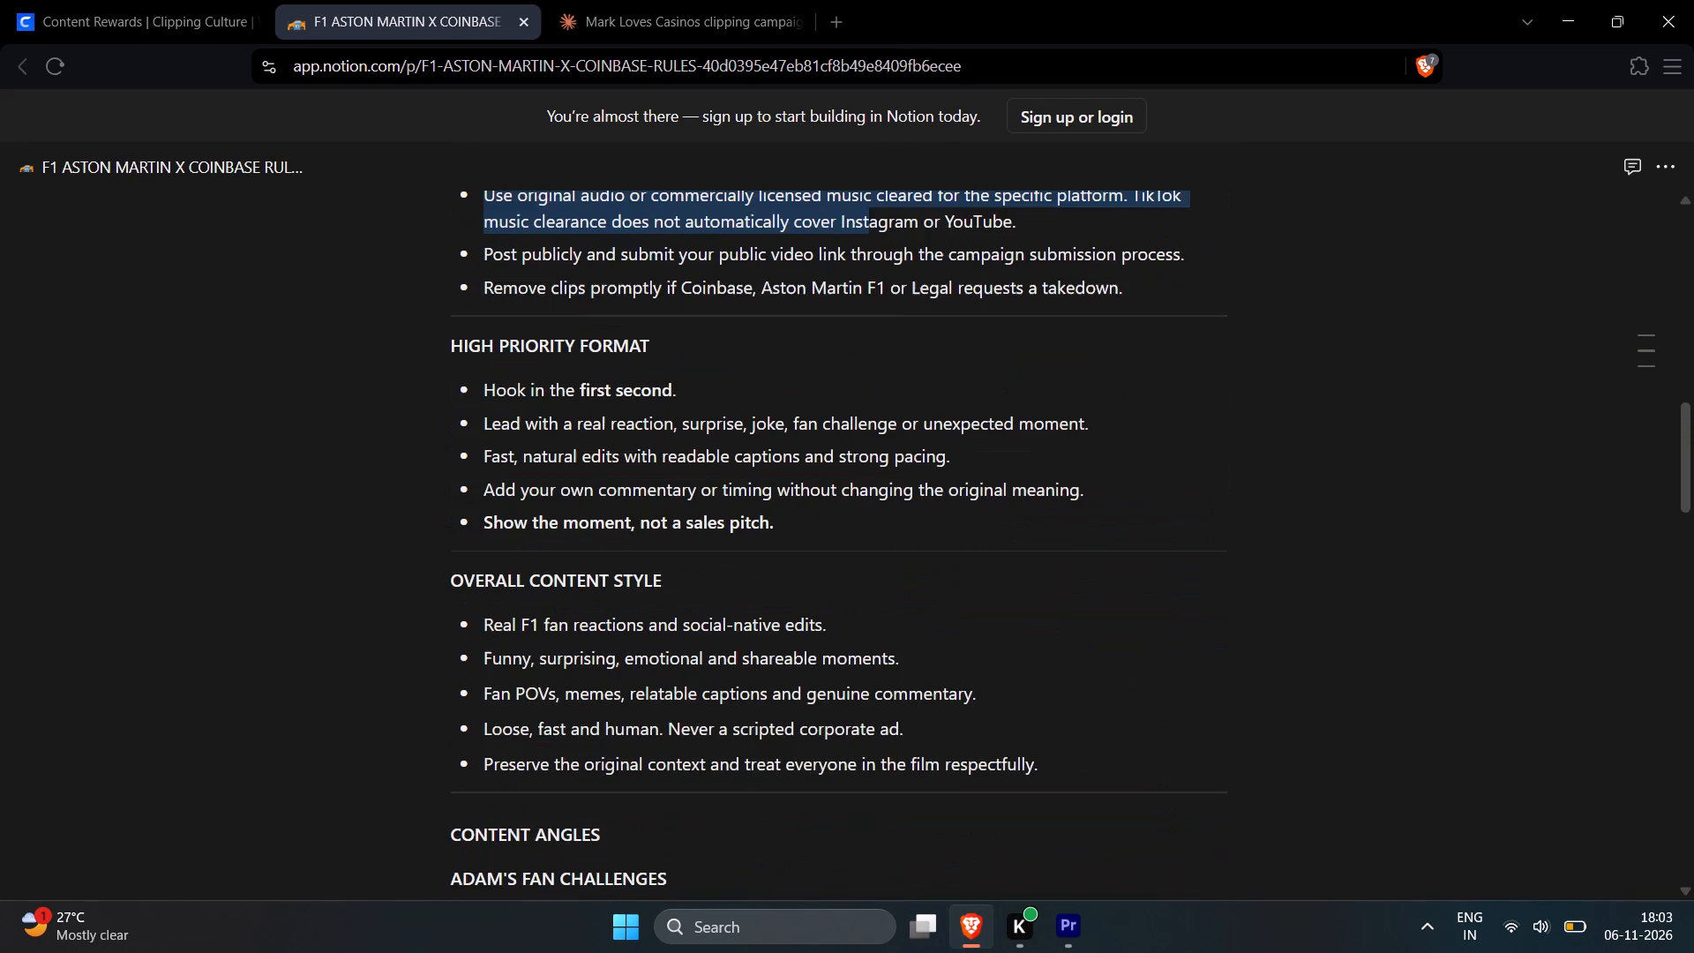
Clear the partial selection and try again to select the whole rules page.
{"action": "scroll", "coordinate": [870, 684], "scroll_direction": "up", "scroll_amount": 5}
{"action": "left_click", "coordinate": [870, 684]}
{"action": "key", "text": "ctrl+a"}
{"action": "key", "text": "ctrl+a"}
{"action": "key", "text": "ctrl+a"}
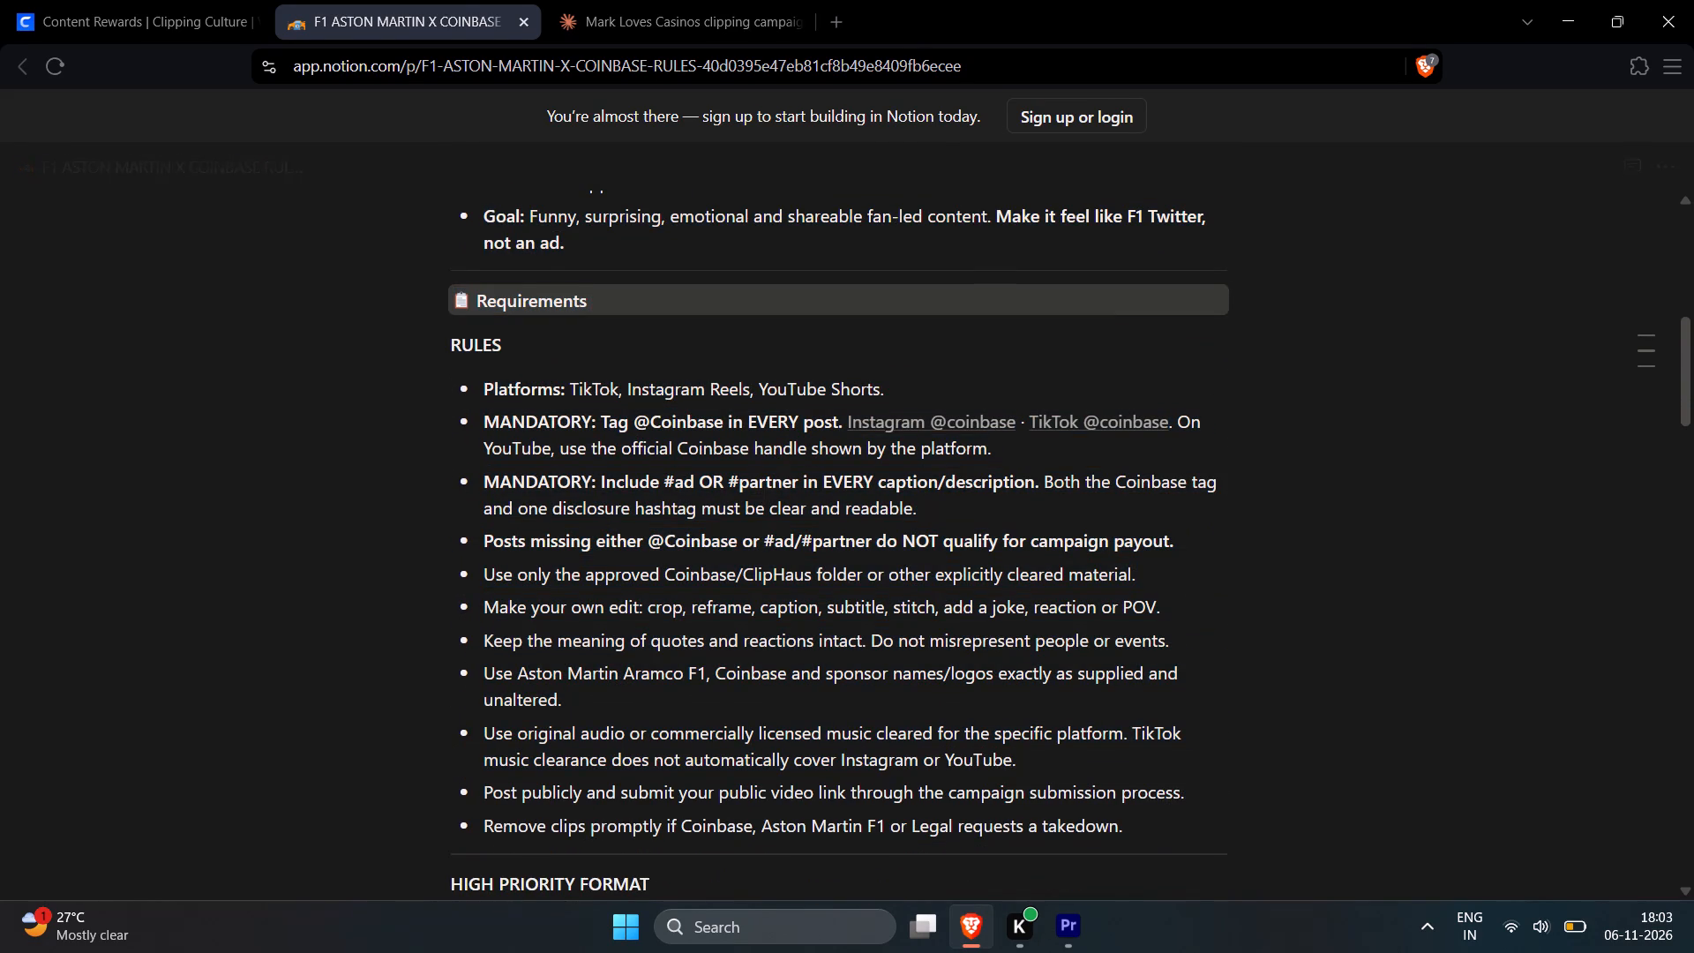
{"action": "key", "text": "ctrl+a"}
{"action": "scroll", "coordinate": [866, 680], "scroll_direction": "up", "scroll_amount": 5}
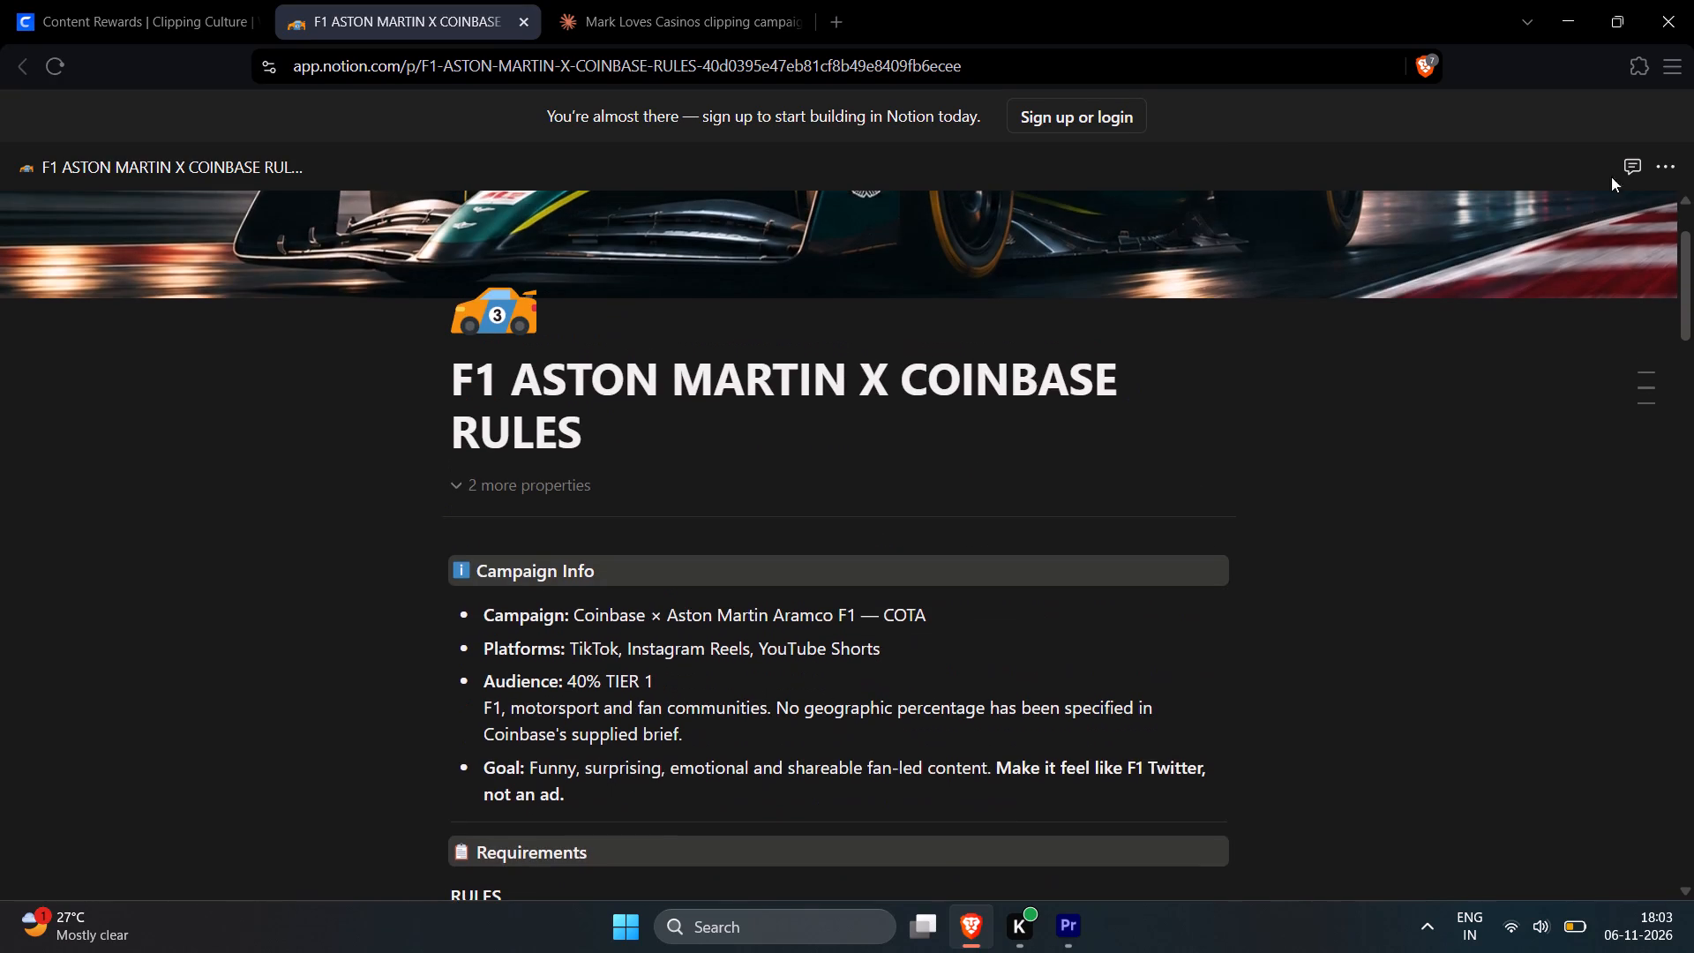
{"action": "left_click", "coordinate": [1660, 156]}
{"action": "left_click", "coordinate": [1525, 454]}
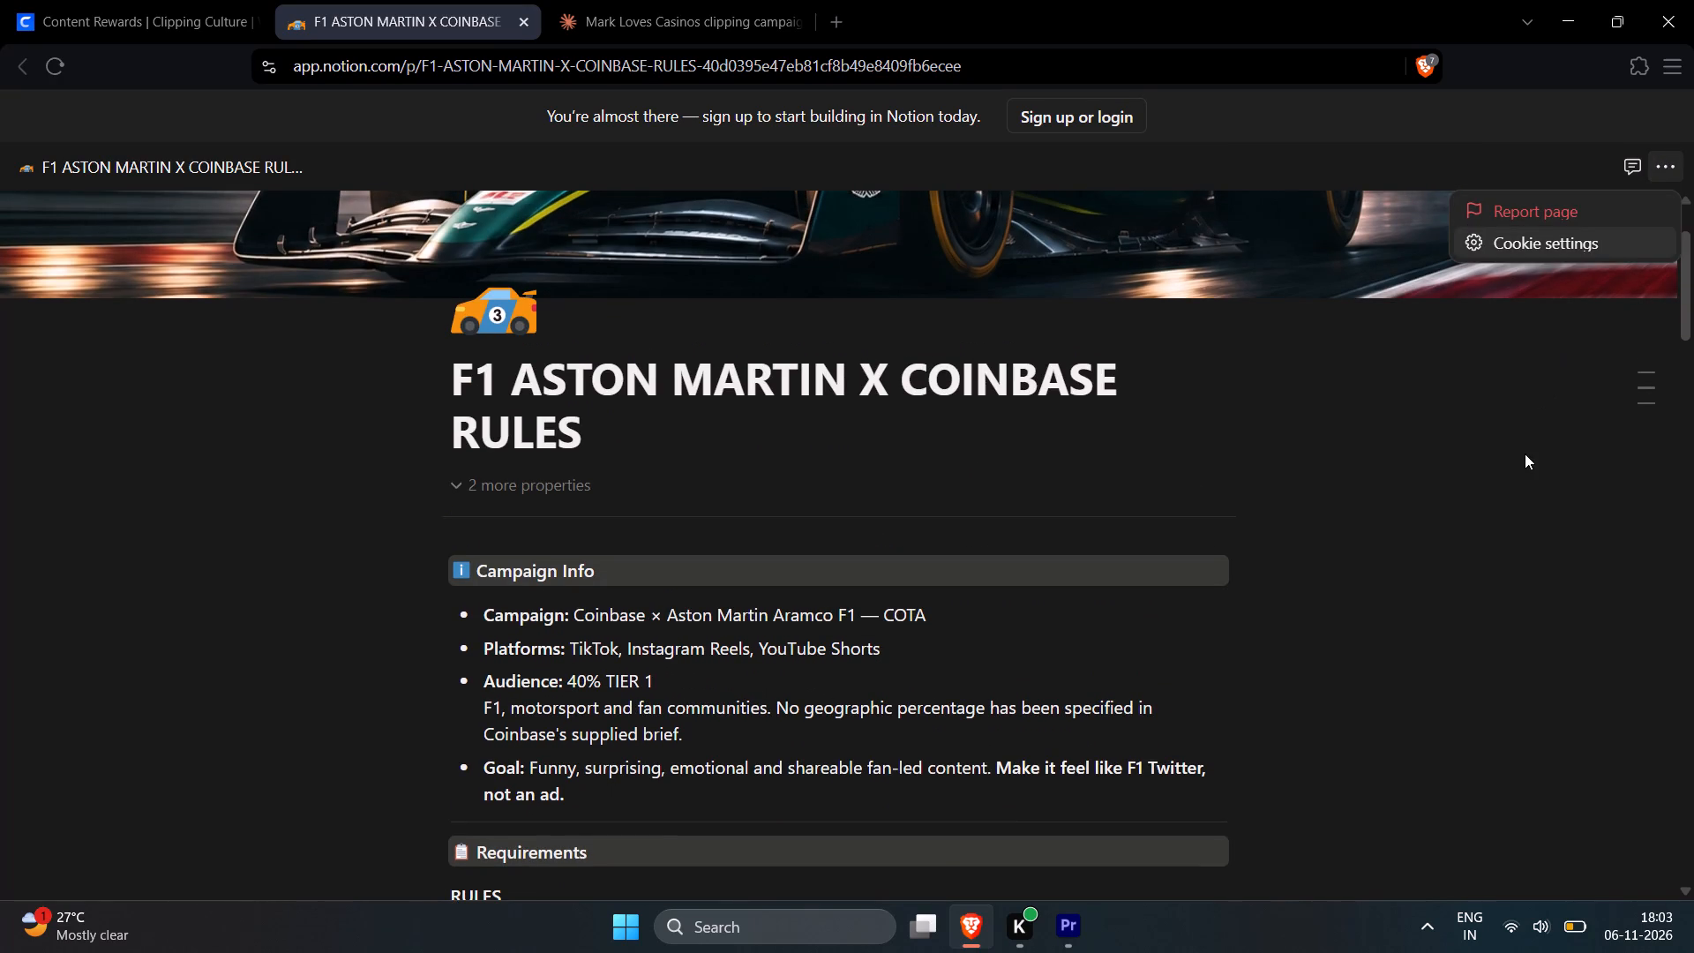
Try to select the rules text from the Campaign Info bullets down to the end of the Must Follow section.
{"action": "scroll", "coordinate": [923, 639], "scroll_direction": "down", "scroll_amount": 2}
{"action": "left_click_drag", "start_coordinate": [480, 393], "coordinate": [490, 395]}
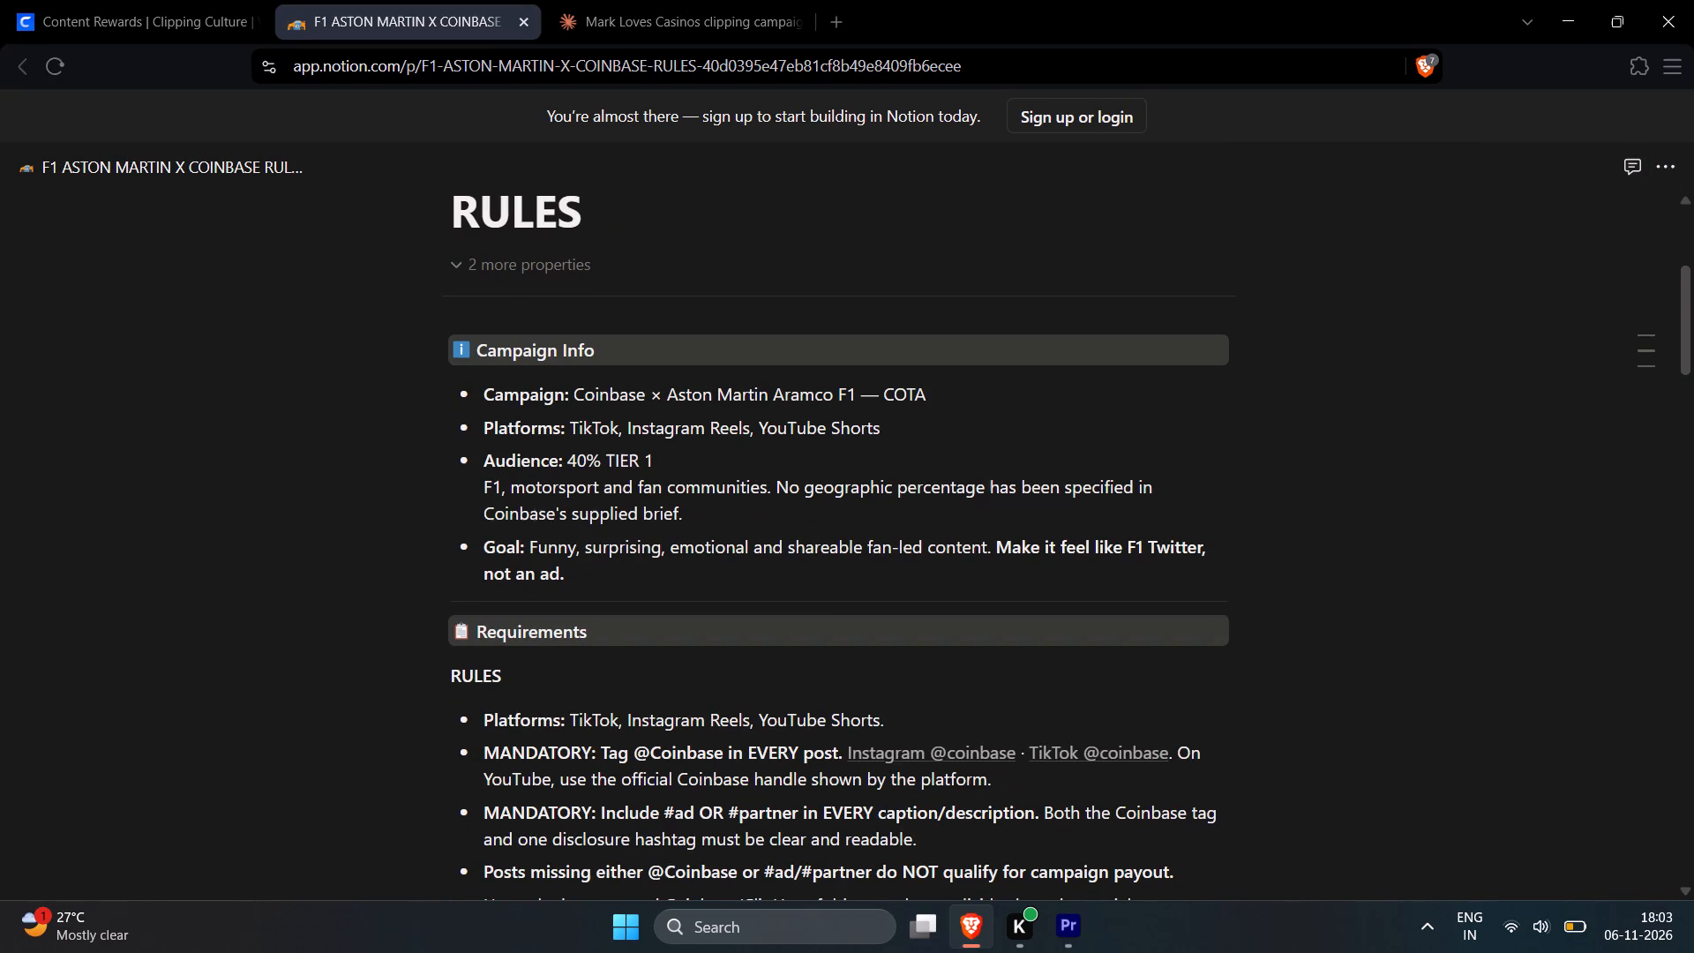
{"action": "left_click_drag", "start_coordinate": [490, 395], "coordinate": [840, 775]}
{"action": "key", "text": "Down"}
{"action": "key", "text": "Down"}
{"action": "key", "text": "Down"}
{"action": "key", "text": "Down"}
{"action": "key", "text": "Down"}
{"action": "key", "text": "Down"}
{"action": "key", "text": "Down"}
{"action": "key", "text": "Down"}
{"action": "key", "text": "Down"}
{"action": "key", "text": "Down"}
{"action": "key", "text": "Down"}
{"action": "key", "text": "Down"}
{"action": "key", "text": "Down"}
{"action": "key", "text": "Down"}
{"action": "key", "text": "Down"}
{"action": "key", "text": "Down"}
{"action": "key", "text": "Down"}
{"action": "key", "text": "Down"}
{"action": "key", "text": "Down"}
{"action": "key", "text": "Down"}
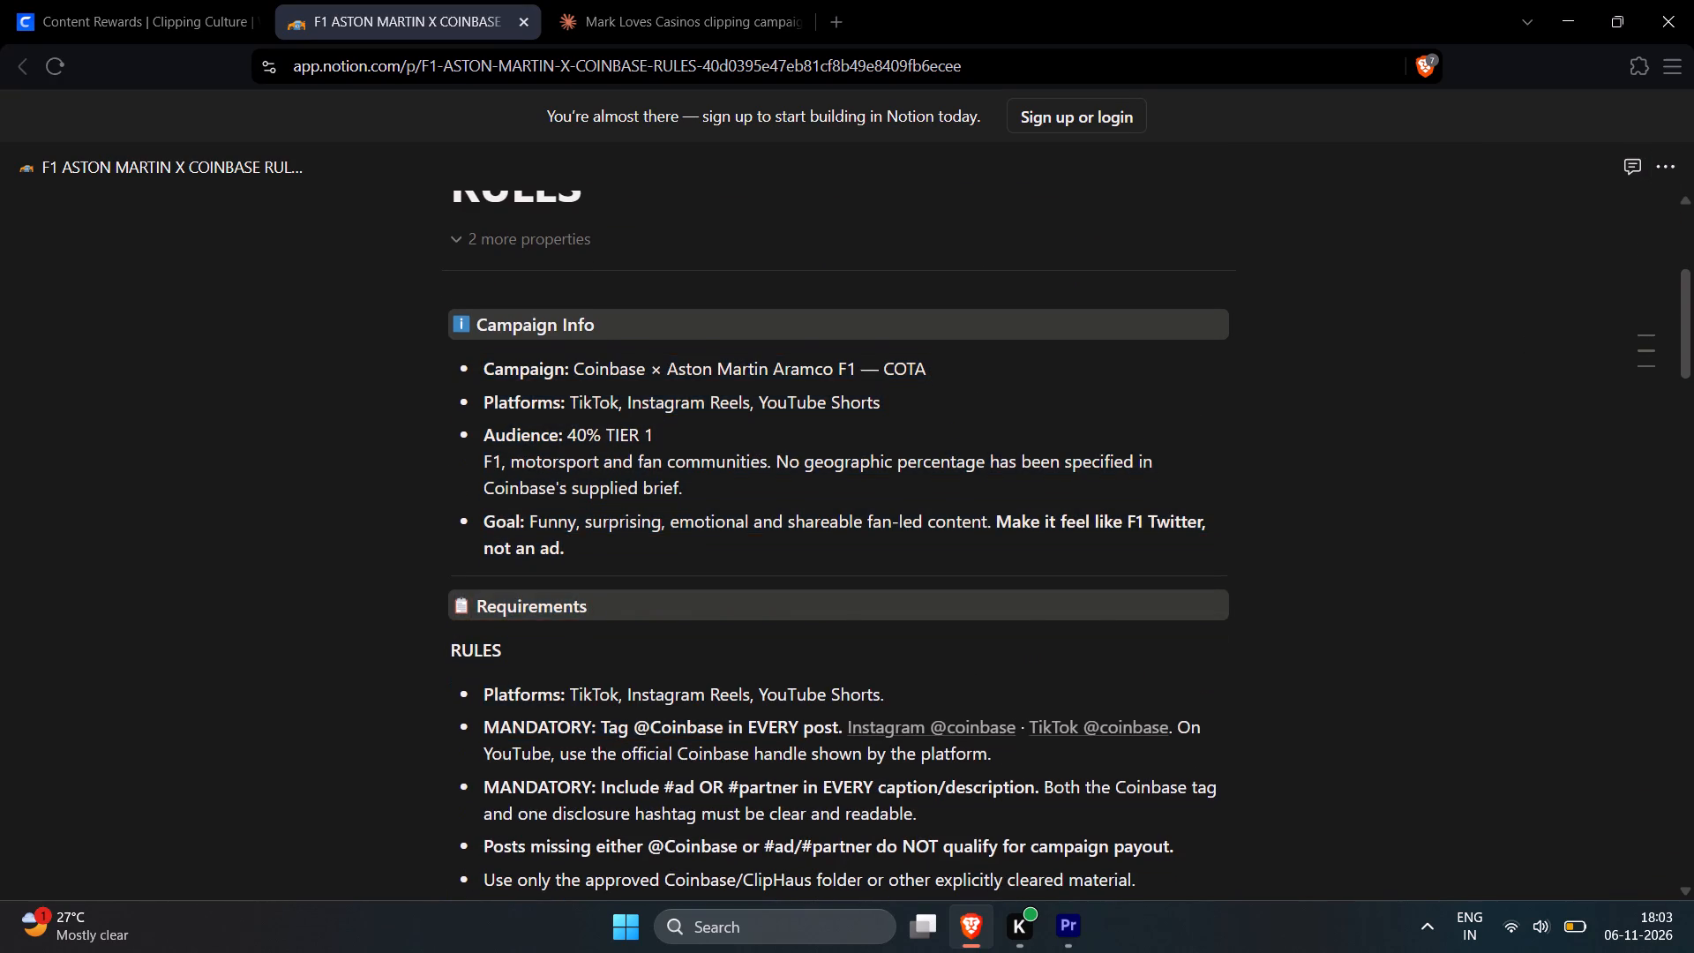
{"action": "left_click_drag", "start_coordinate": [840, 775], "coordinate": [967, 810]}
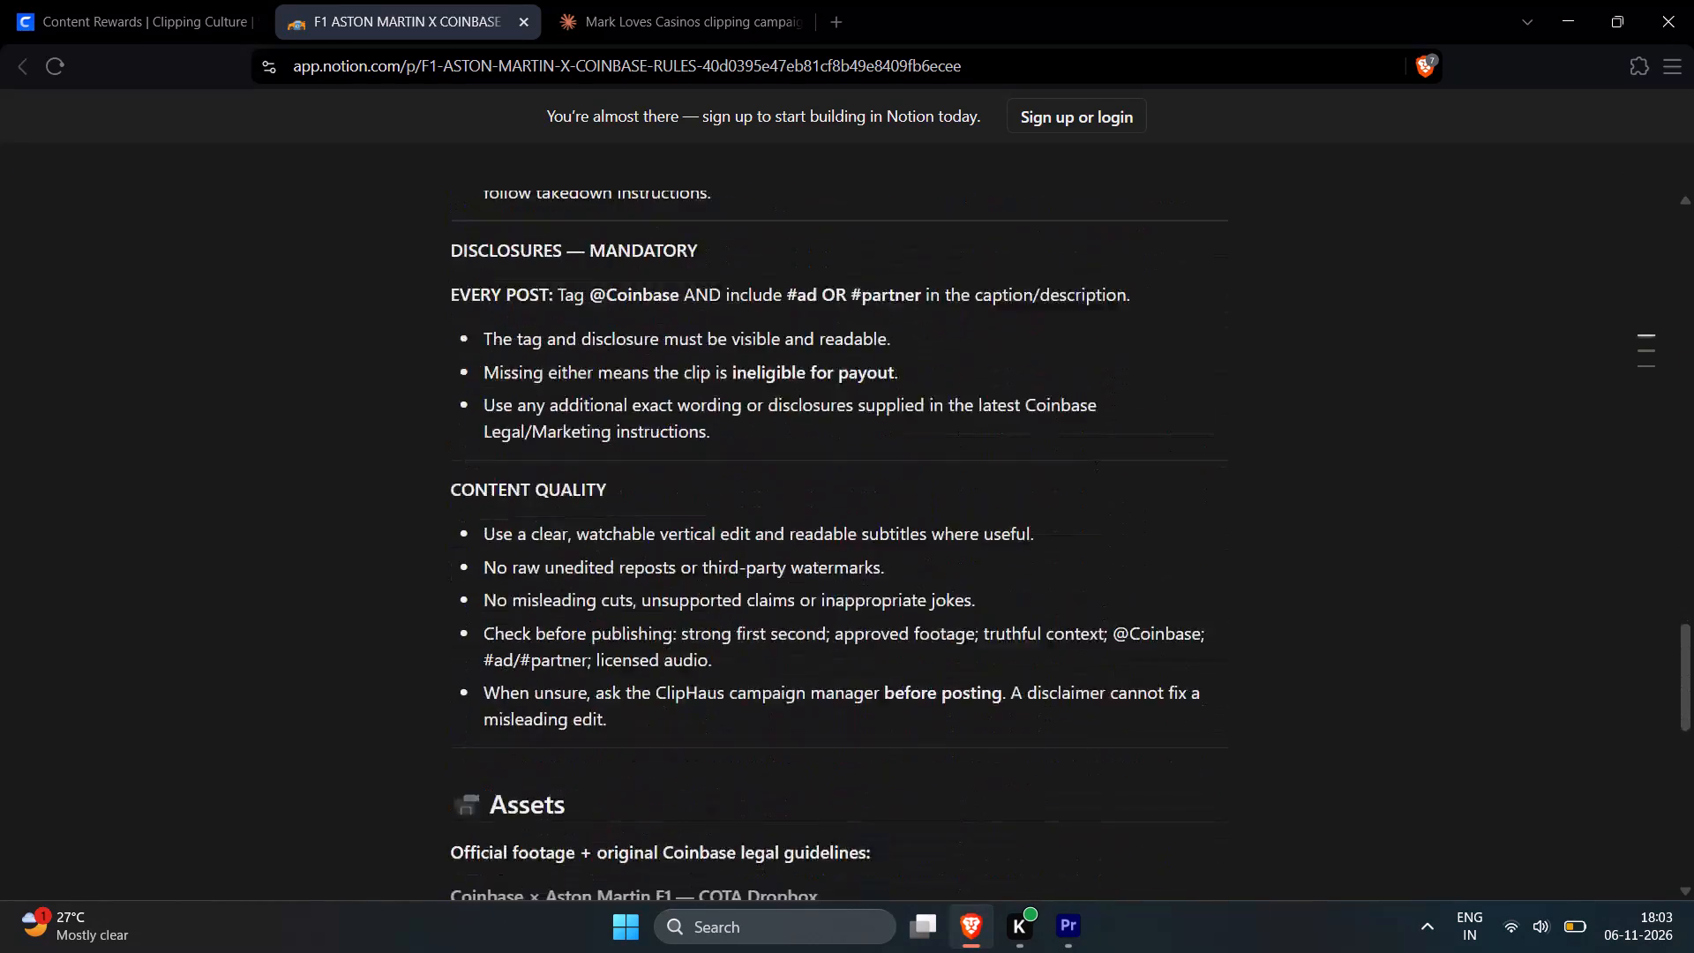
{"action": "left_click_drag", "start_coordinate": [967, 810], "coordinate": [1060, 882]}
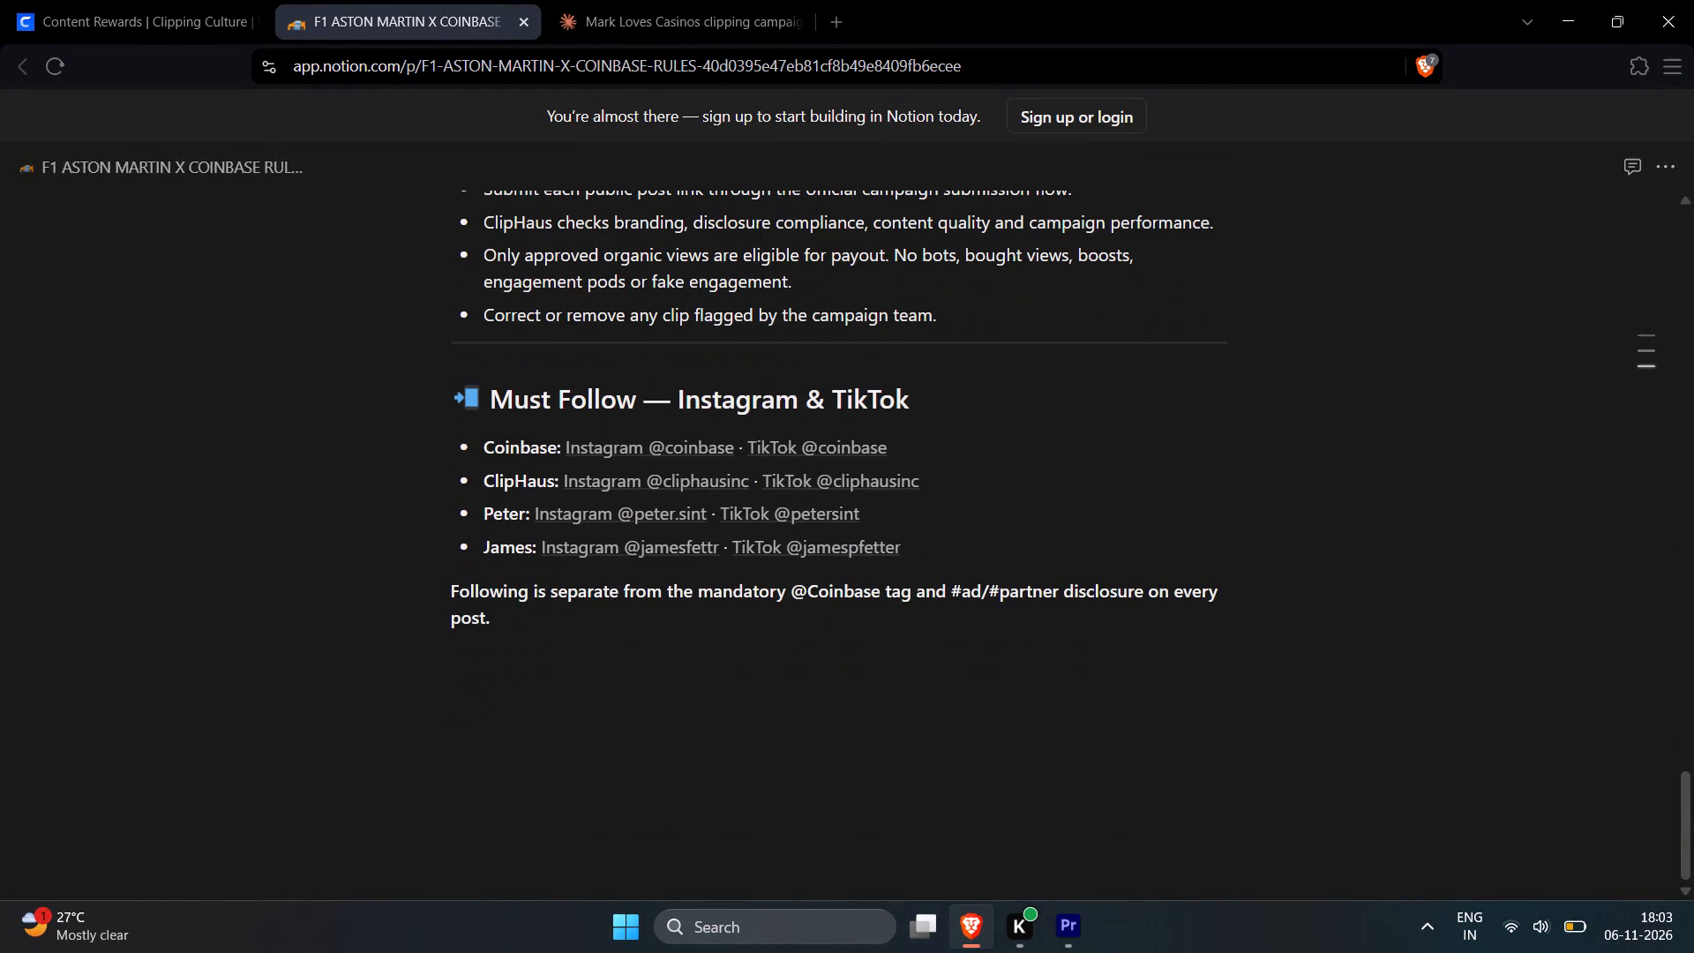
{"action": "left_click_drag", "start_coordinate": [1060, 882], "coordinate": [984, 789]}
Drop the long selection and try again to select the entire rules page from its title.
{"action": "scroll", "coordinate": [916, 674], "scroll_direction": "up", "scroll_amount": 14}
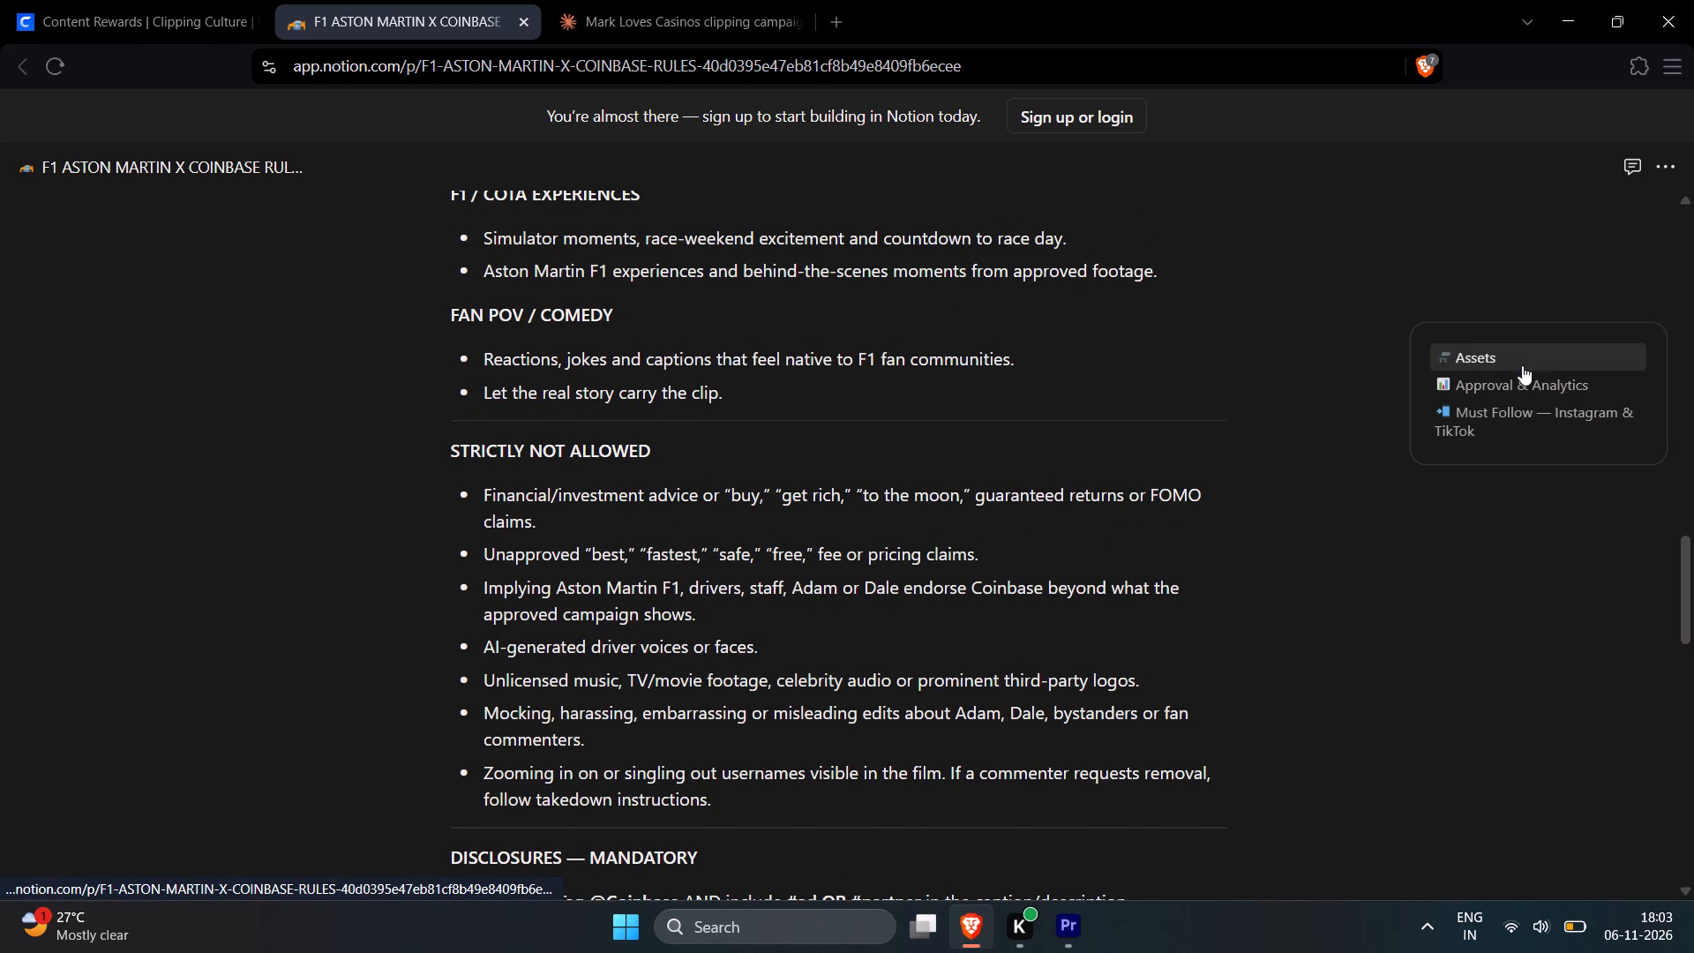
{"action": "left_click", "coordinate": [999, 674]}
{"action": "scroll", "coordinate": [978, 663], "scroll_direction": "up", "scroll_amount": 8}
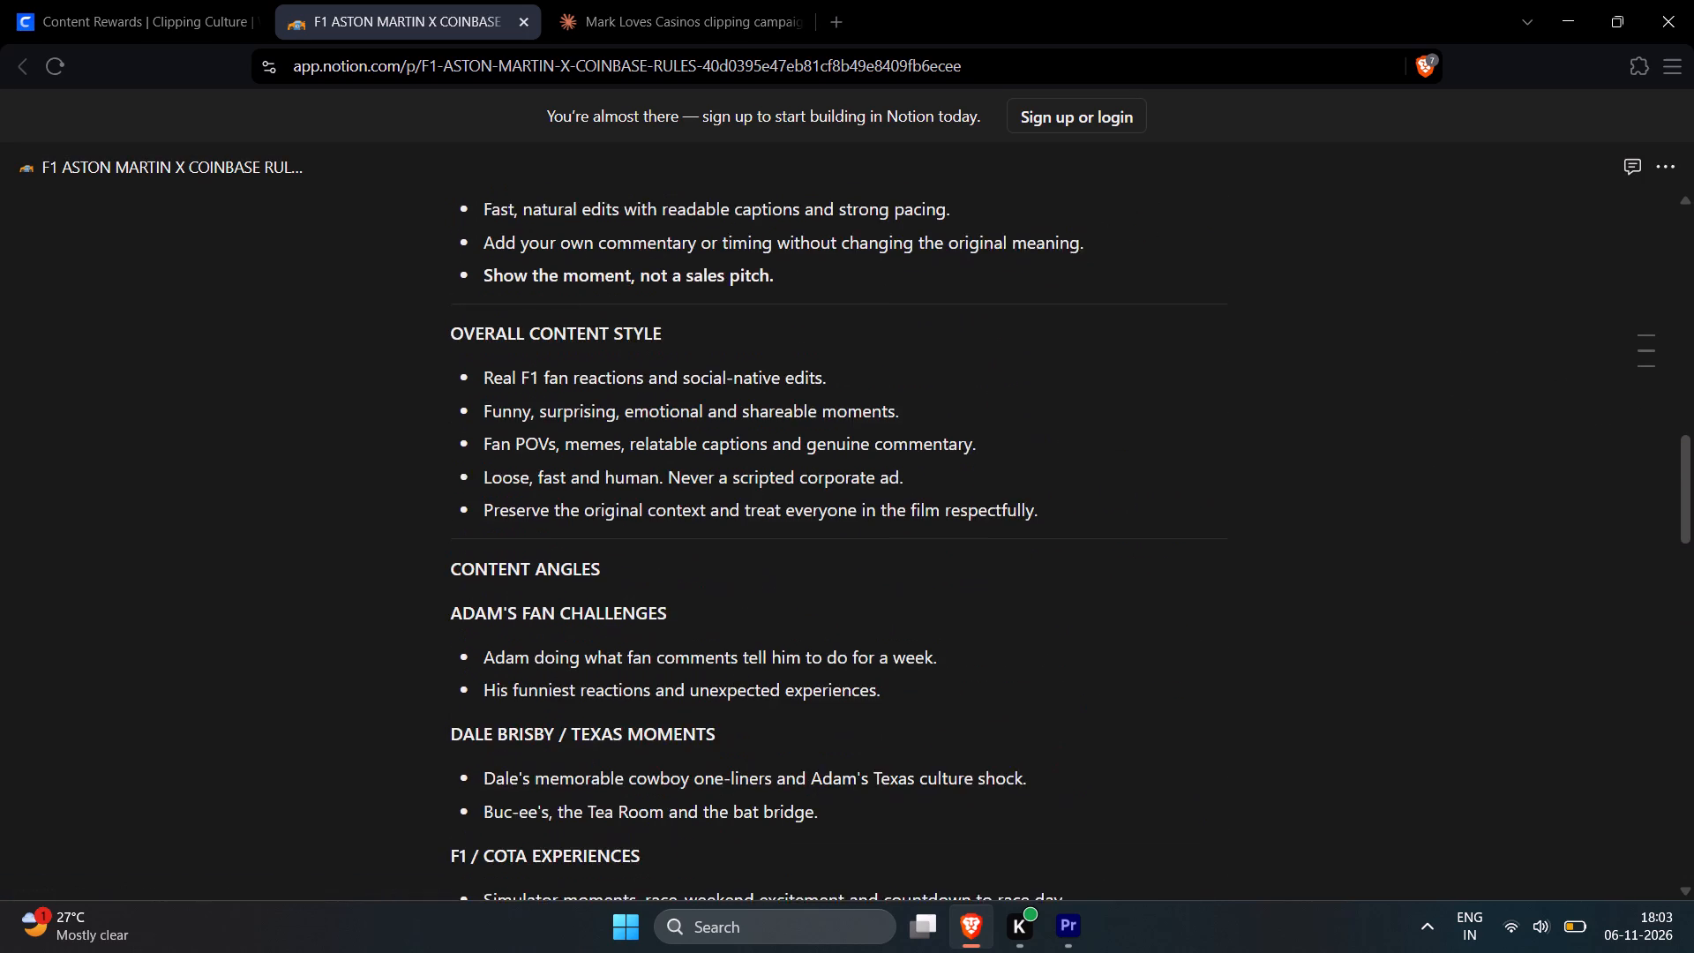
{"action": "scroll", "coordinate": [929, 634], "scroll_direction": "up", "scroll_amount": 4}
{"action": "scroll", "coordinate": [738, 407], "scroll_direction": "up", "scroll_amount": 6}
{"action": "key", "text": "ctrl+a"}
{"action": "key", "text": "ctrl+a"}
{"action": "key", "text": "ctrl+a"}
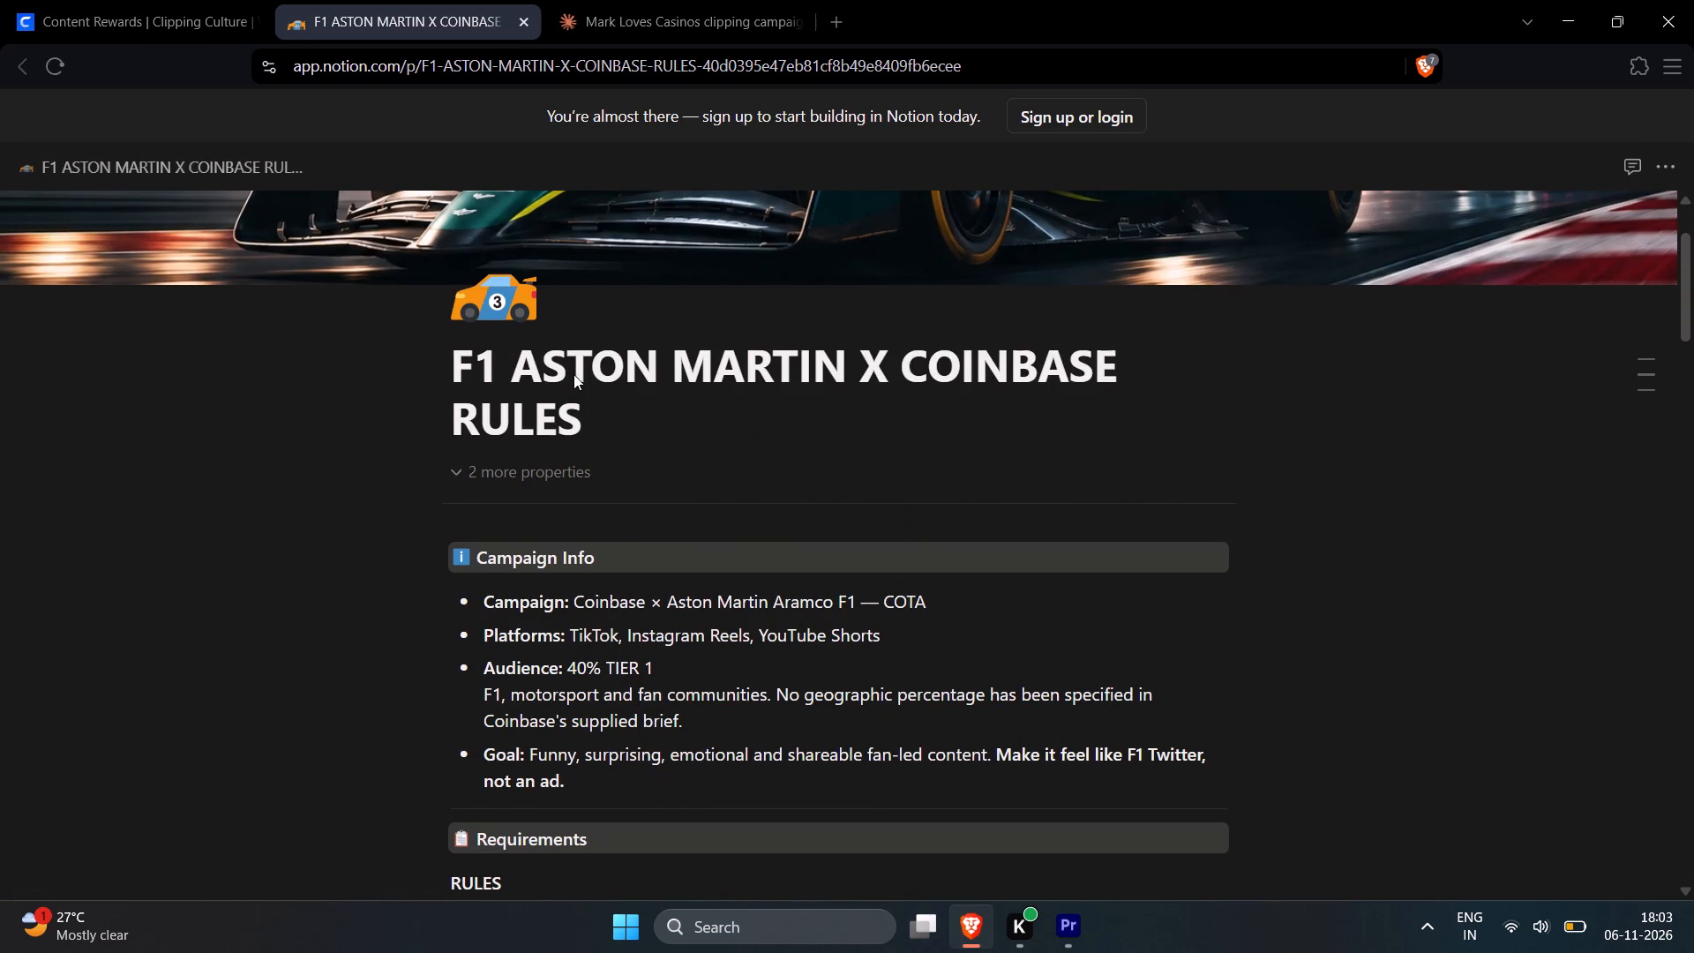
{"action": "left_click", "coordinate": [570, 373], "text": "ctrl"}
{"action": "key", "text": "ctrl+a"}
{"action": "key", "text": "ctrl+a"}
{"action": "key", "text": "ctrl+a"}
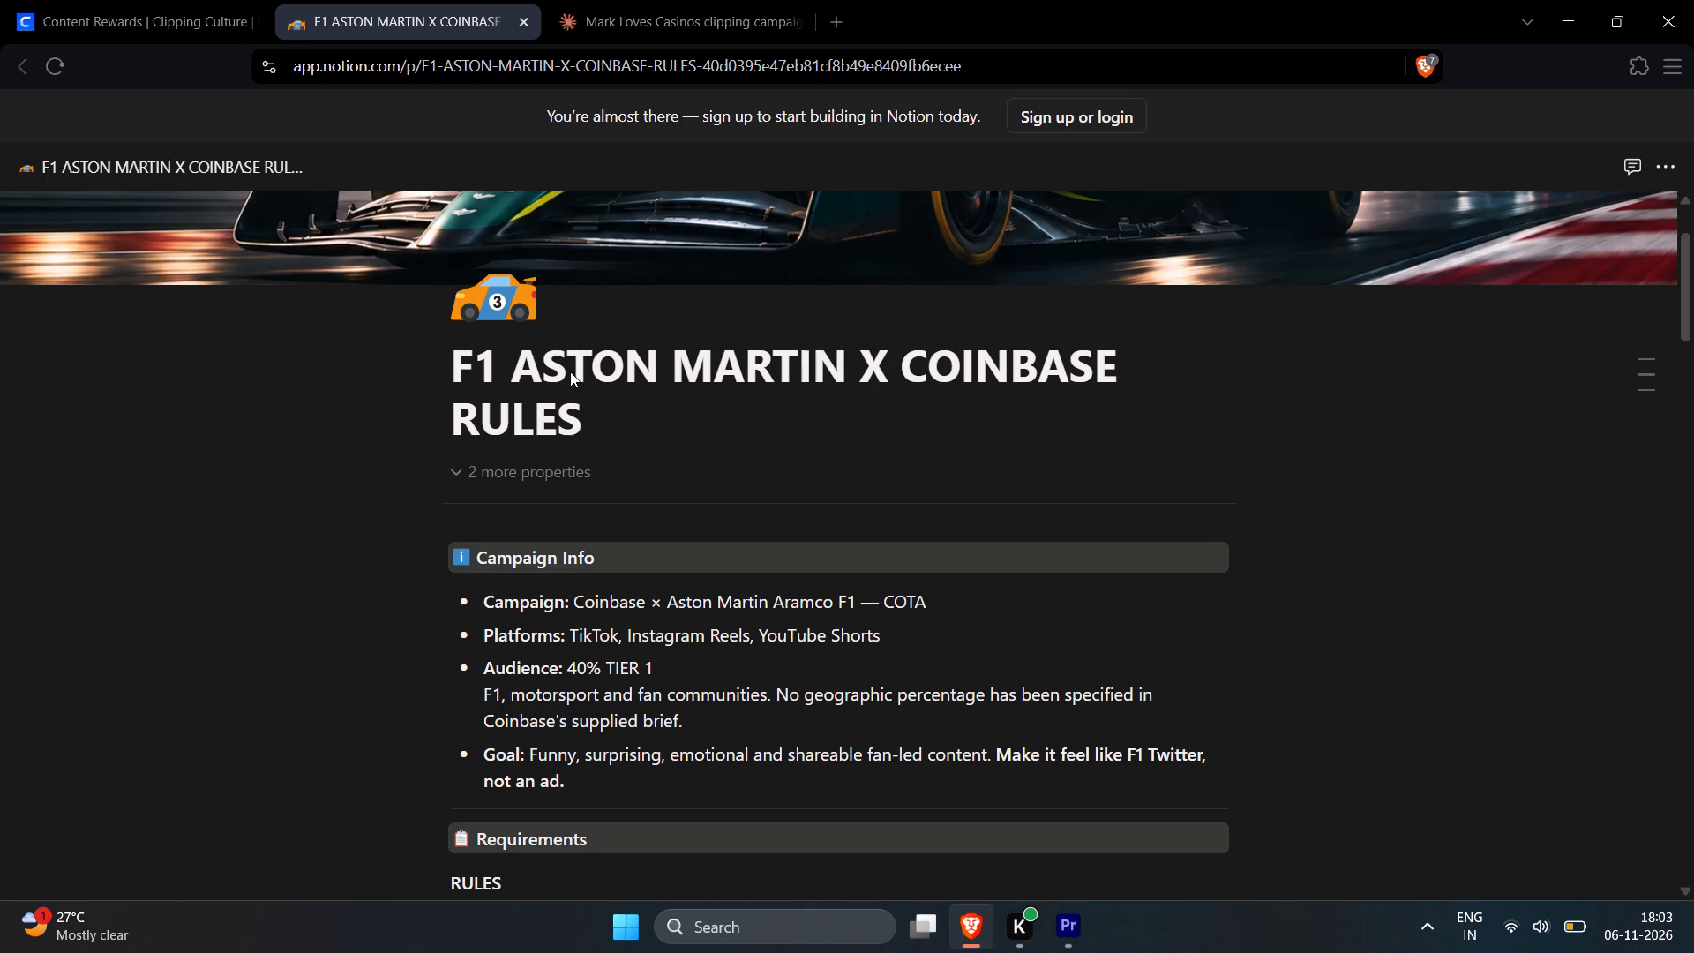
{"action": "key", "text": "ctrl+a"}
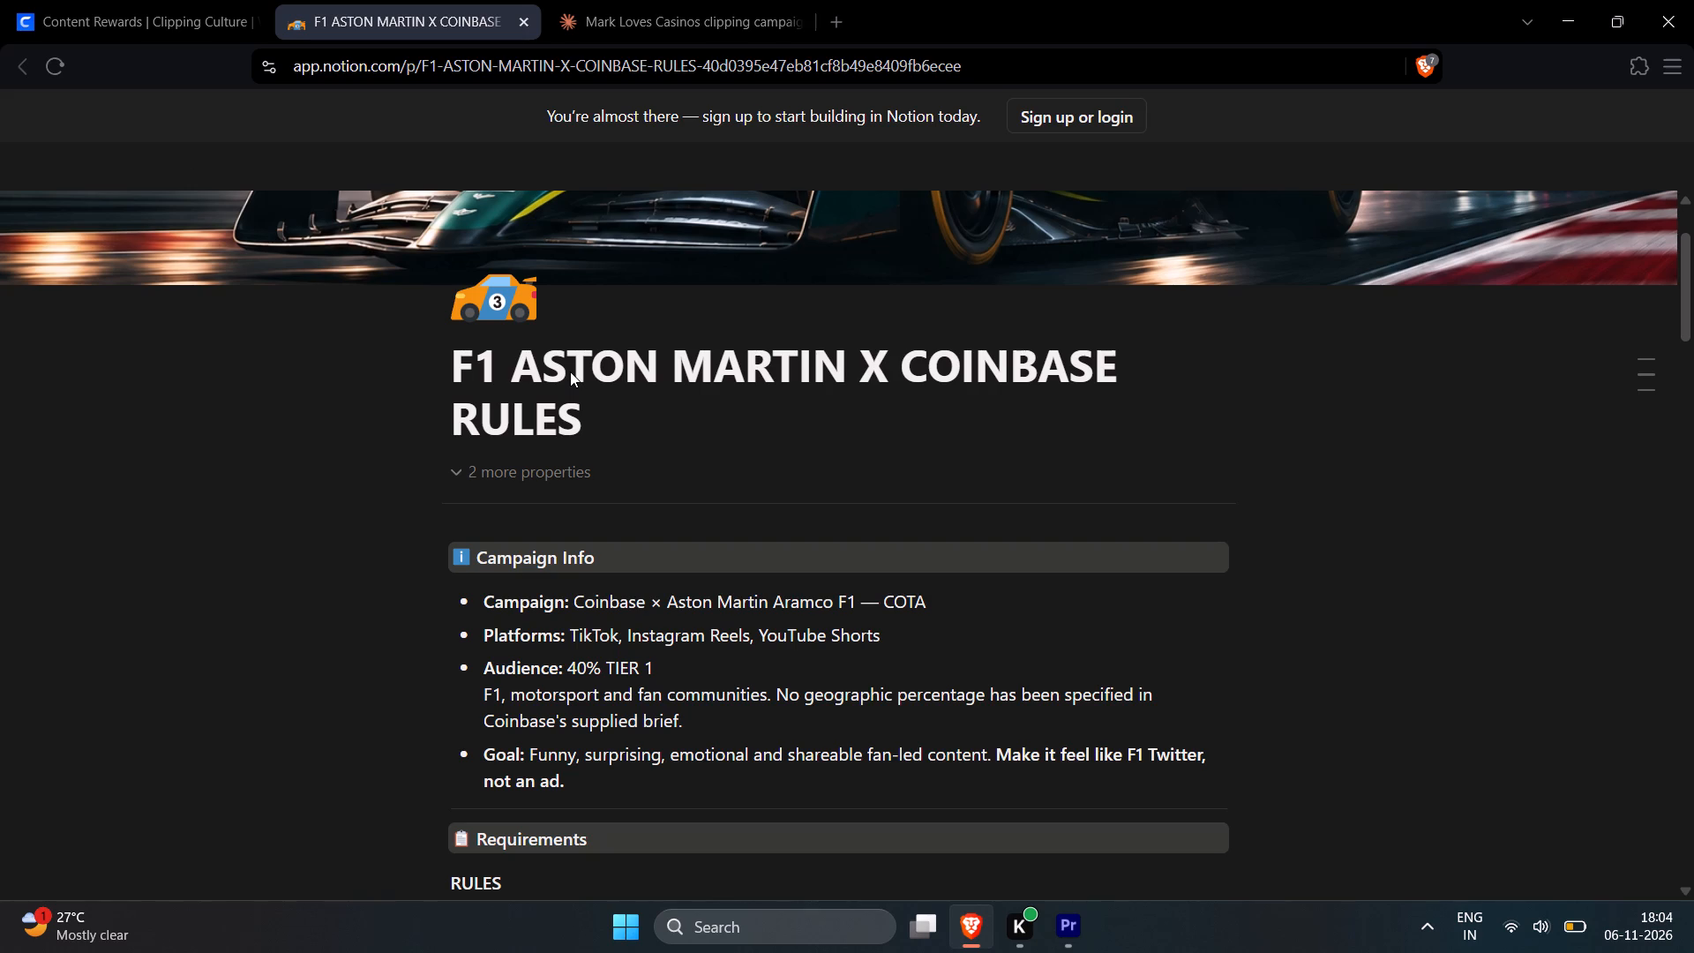
Examine the Campaign Info, Requirements and High Priority Format sections of the rules page.
{"action": "scroll", "coordinate": [531, 433], "scroll_direction": "down", "scroll_amount": 4}
{"action": "scroll", "coordinate": [531, 433], "scroll_direction": "up", "scroll_amount": 1}
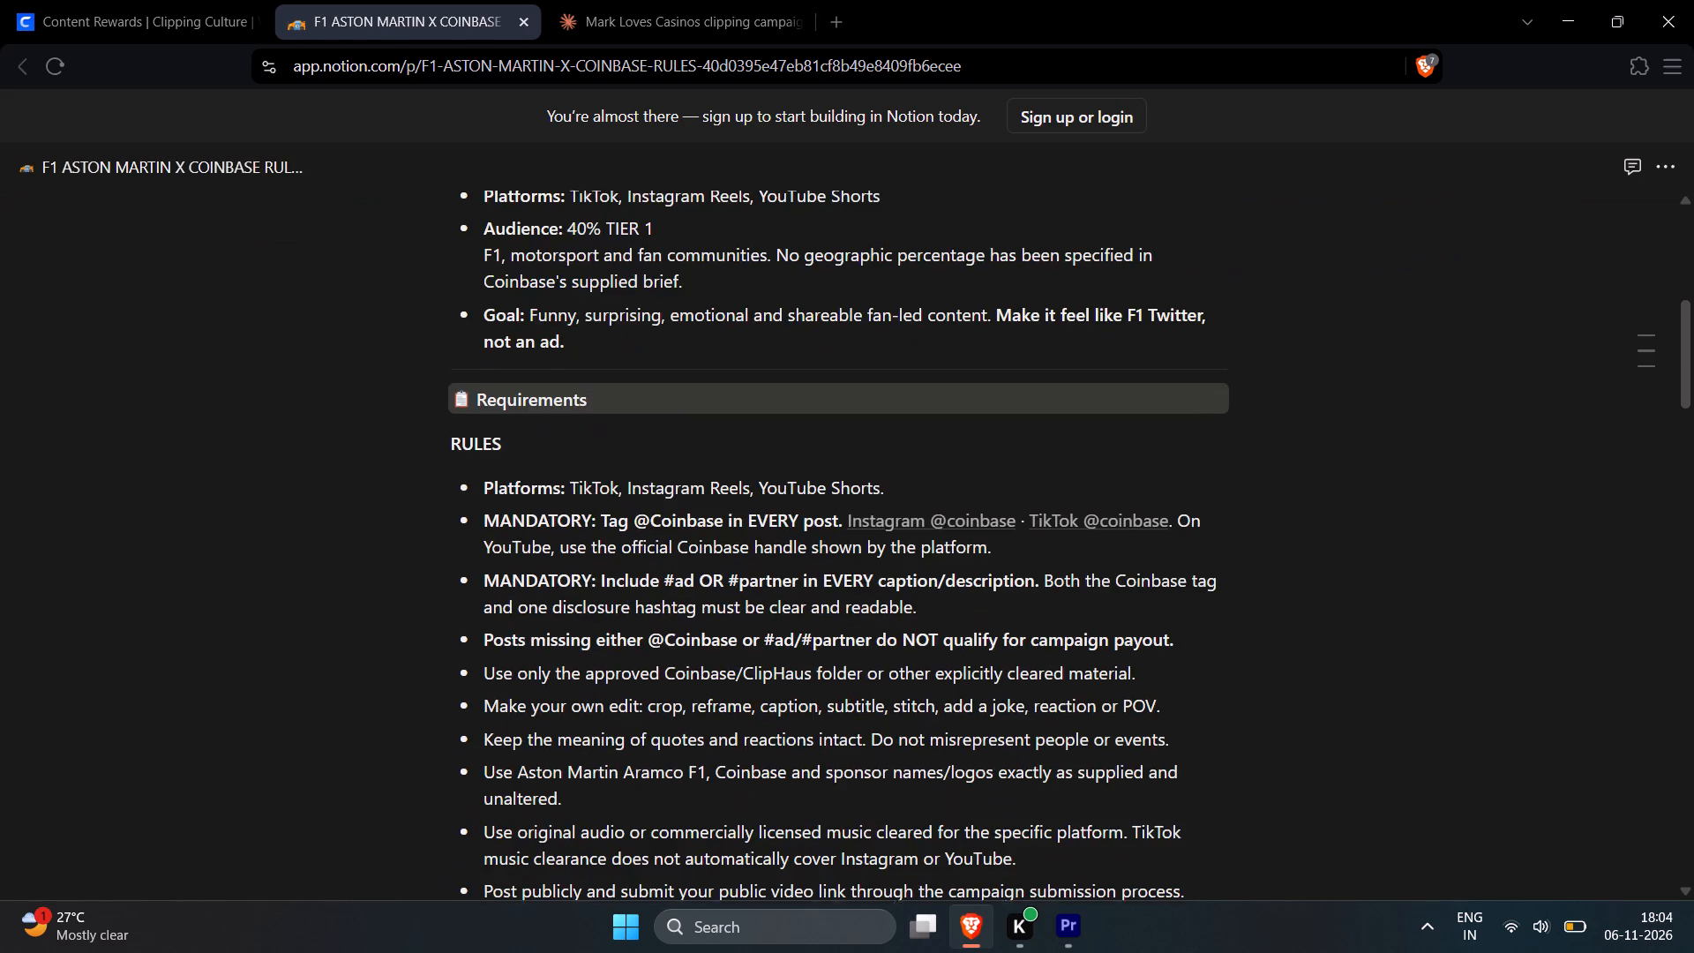
{"action": "scroll", "coordinate": [531, 433], "scroll_direction": "up", "scroll_amount": 1}
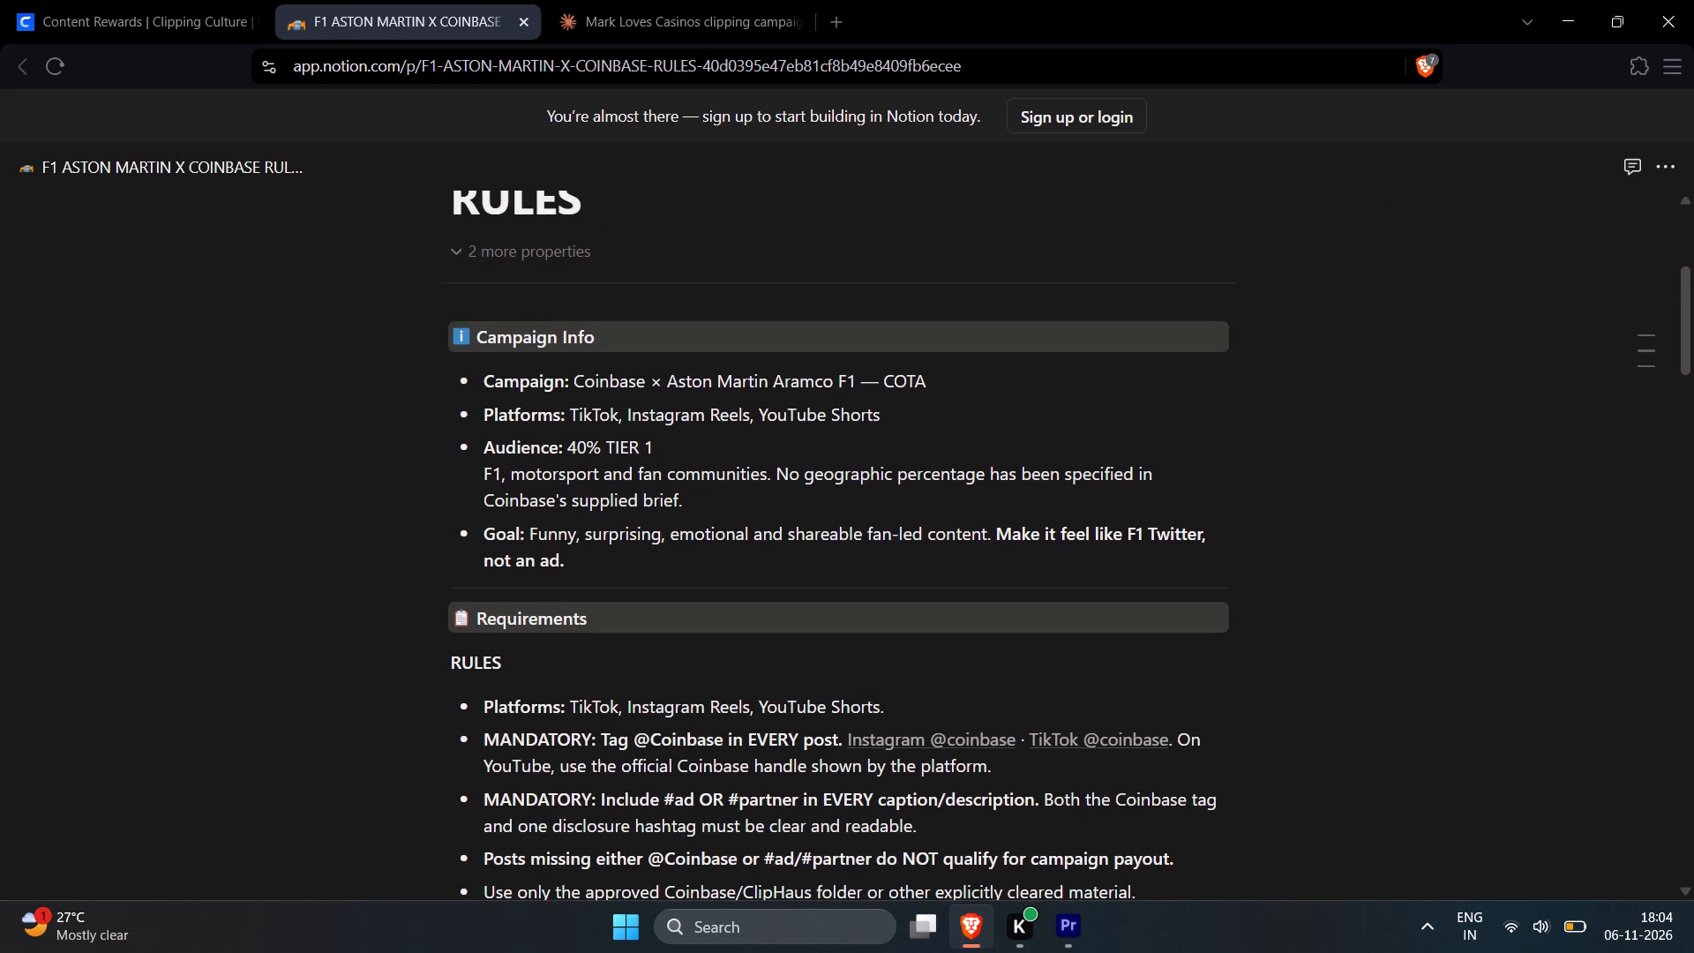
{"action": "scroll", "coordinate": [905, 702], "scroll_direction": "down", "scroll_amount": 3}
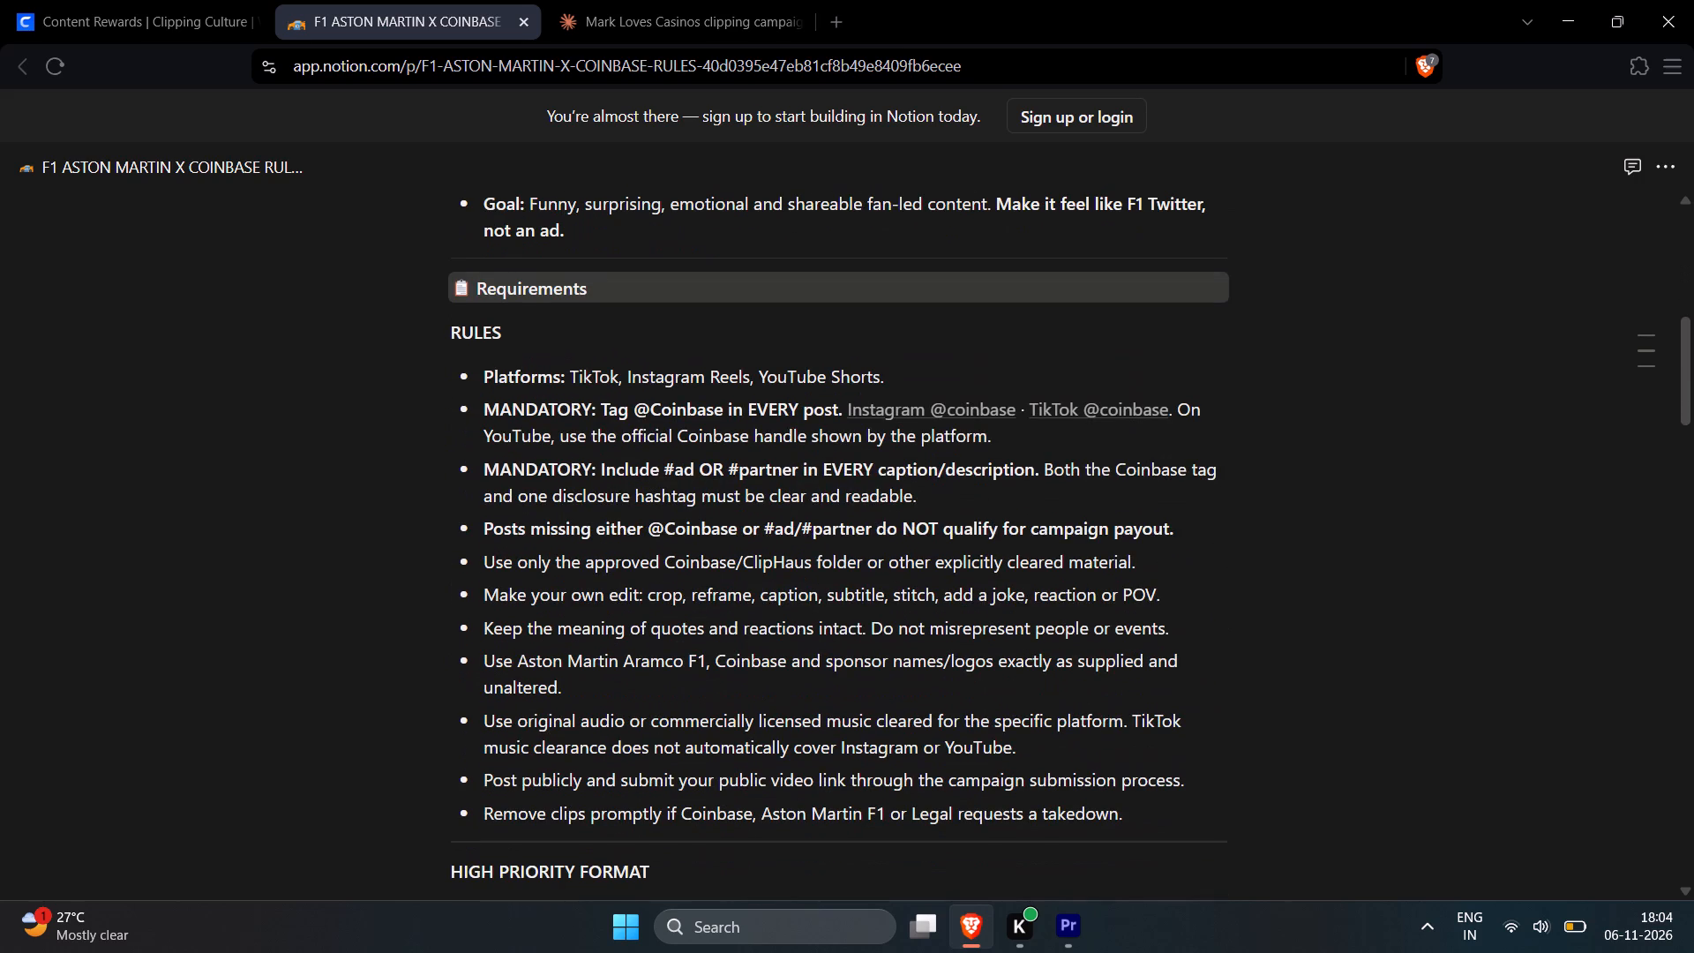
{"action": "scroll", "coordinate": [952, 672], "scroll_direction": "down", "scroll_amount": 3}
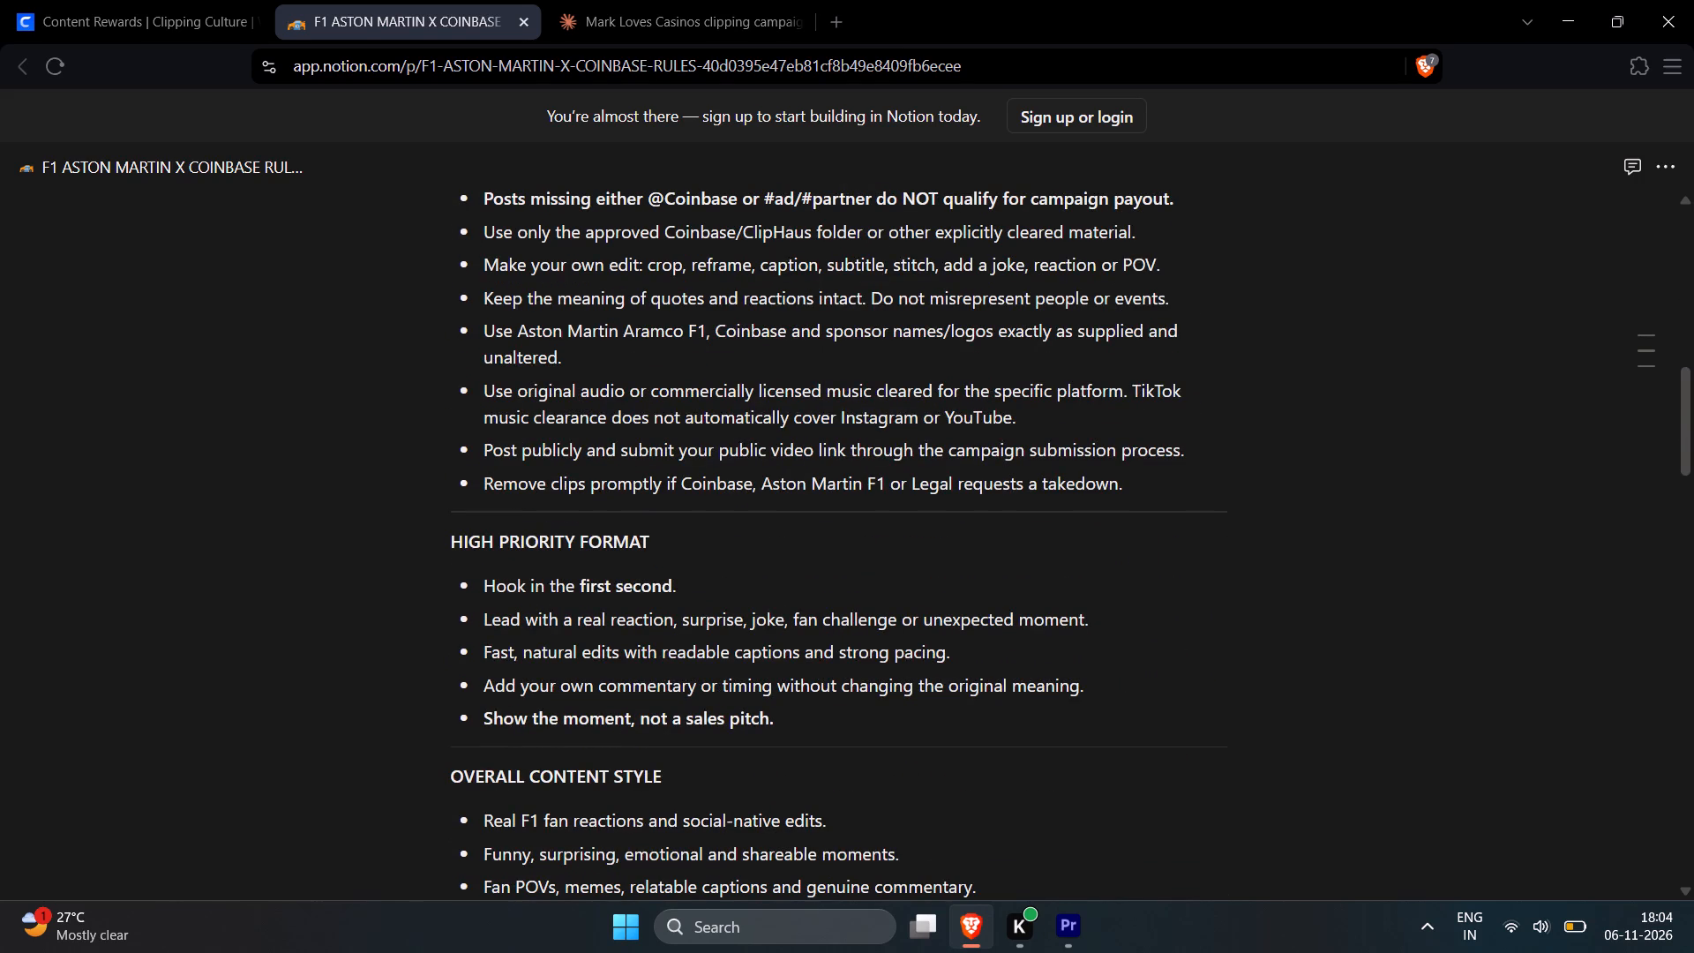
{"action": "scroll", "coordinate": [725, 652], "scroll_direction": "up", "scroll_amount": 4}
{"action": "scroll", "coordinate": [642, 589], "scroll_direction": "up", "scroll_amount": 2}
{"action": "scroll", "coordinate": [625, 465], "scroll_direction": "up", "scroll_amount": 1}
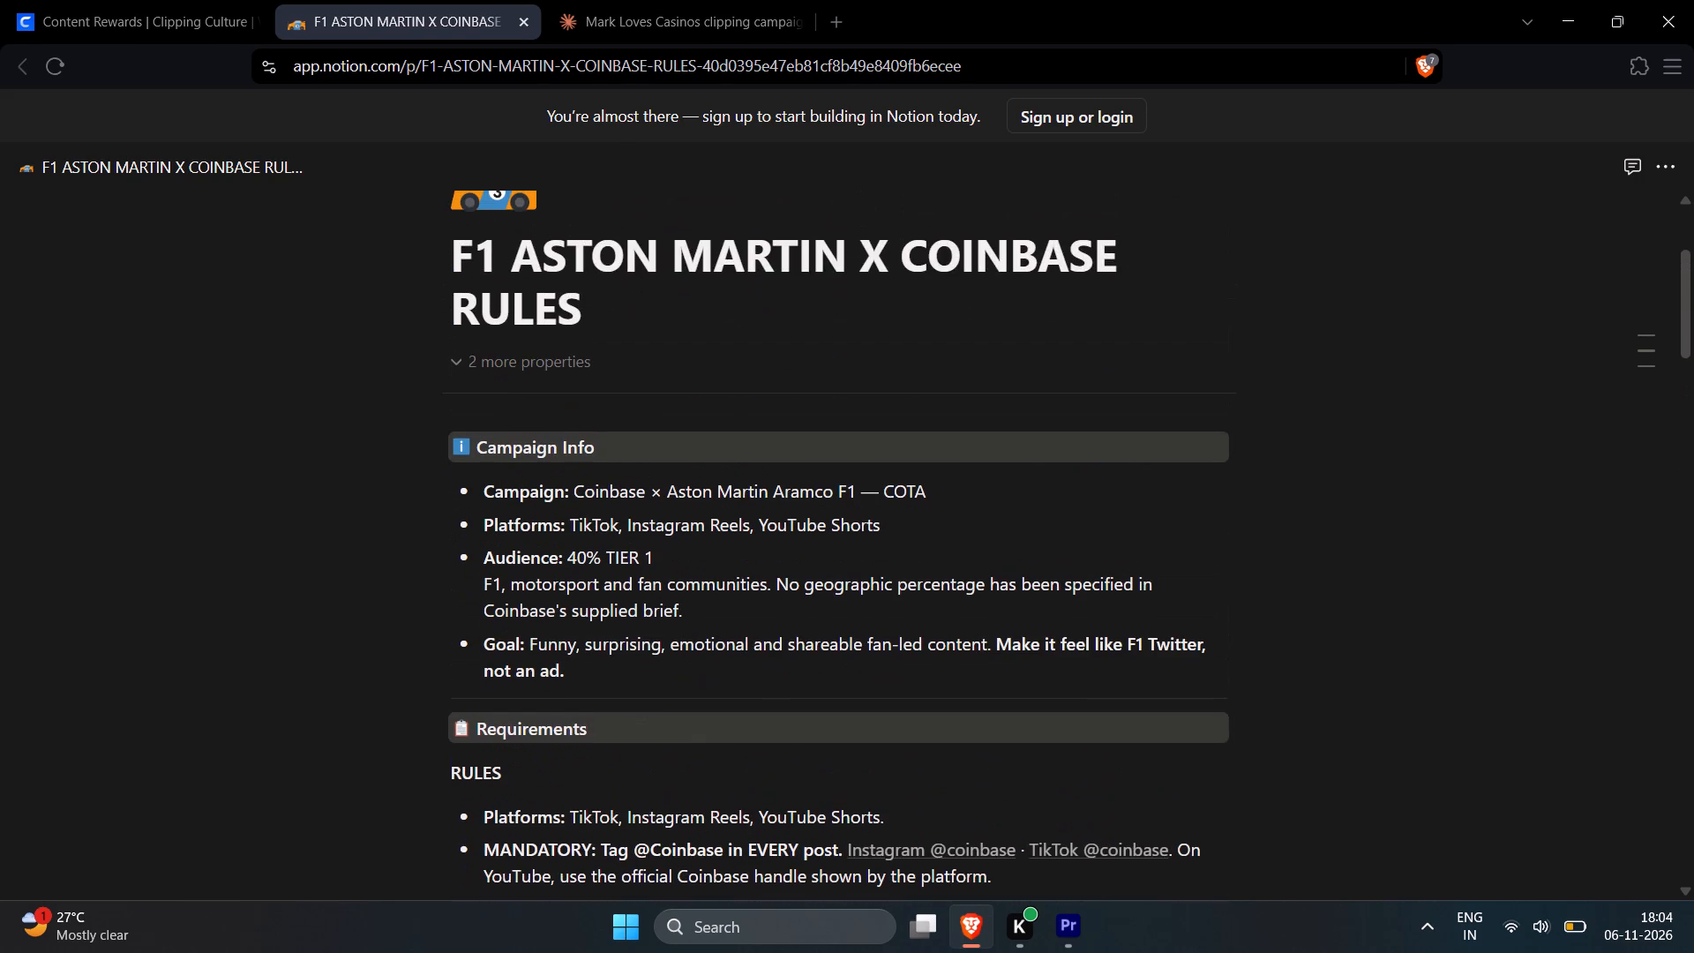
{"action": "left_click_drag", "start_coordinate": [475, 487], "coordinate": [576, 659]}
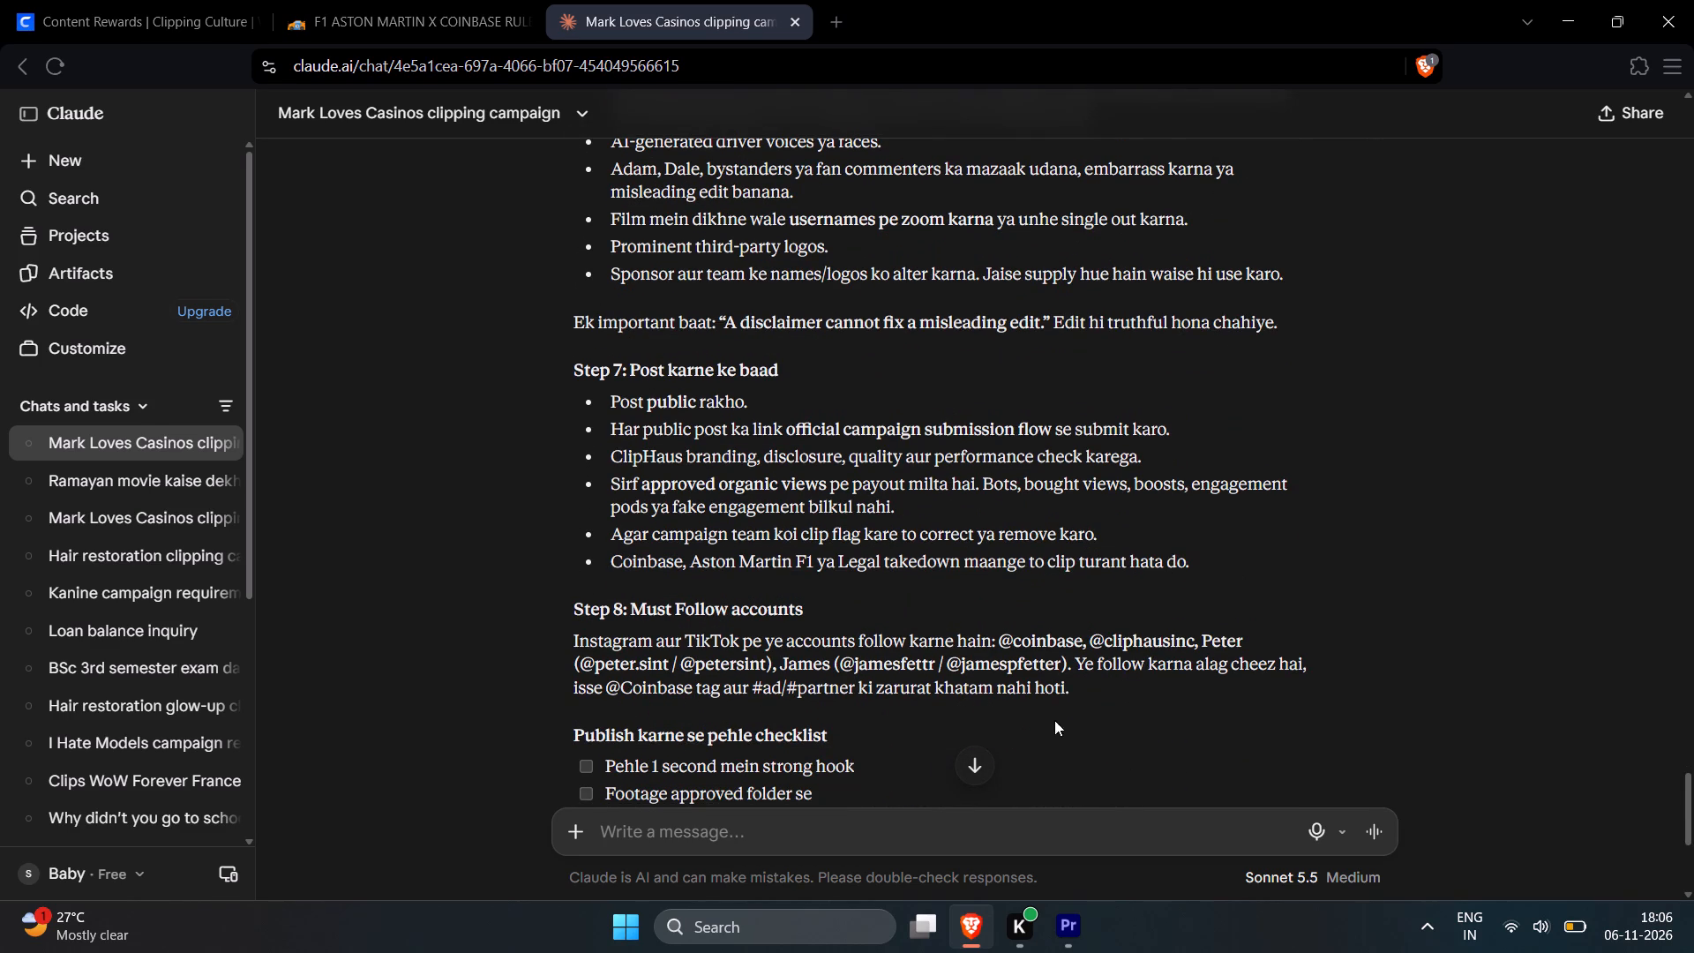
{"action": "scroll", "coordinate": [1028, 655], "scroll_direction": "down", "scroll_amount": 2}
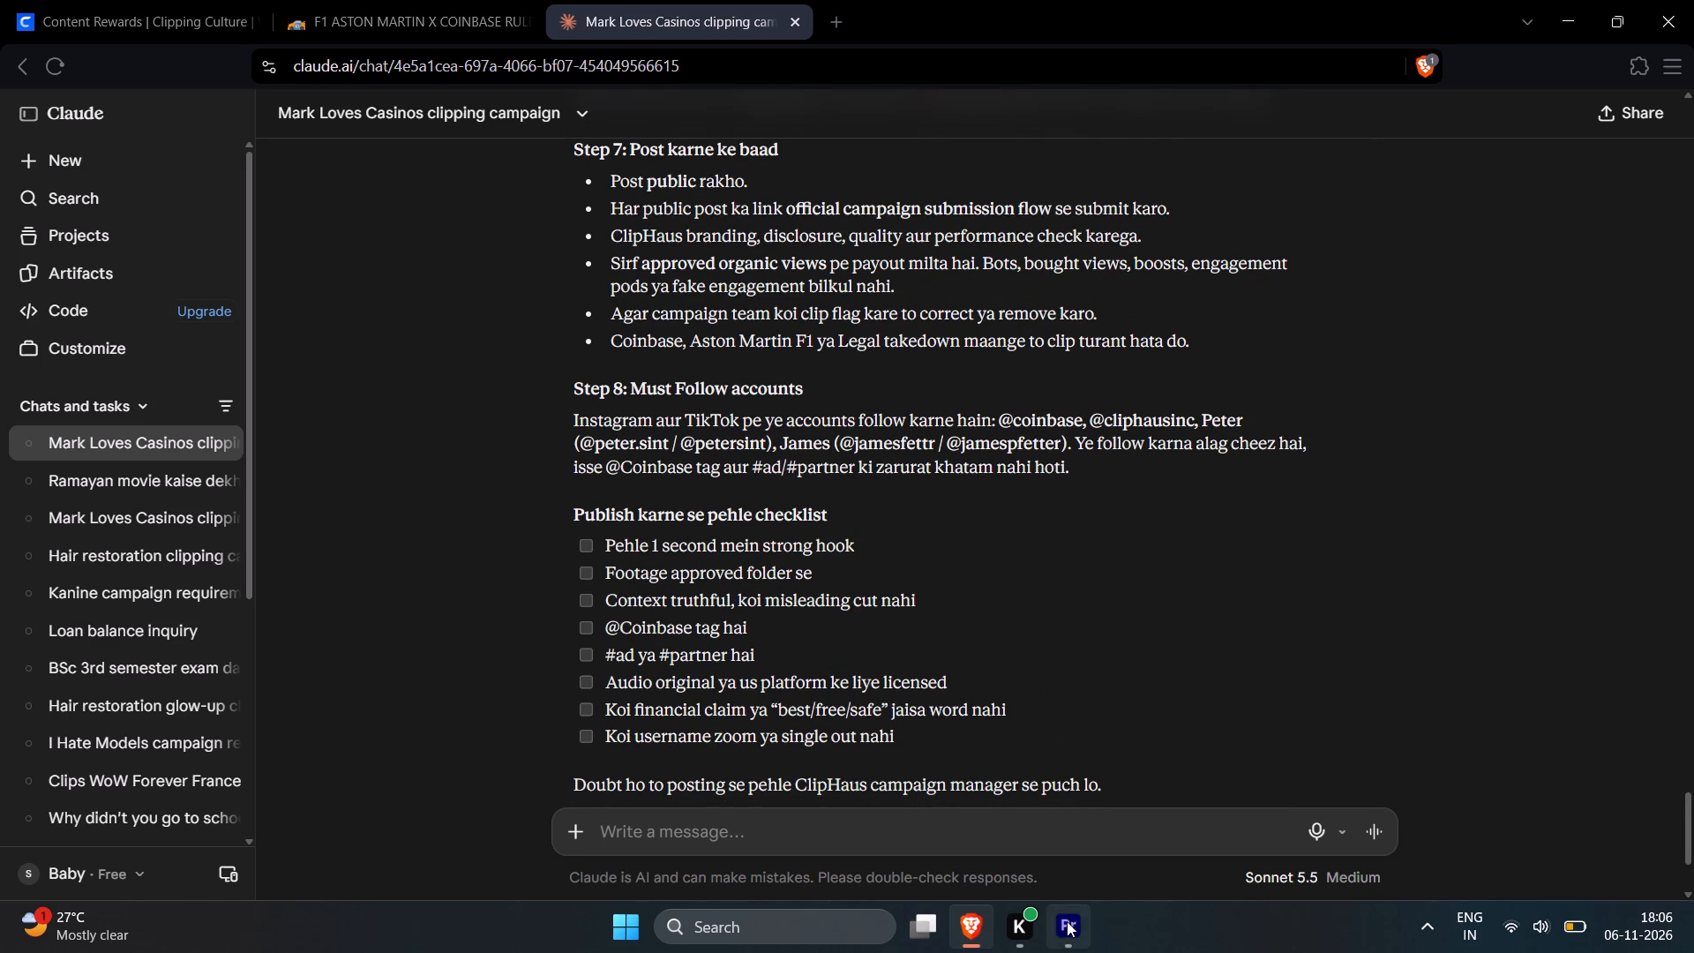
Return to Premiere Pro and review the Coinbase Hero footage from its opening to just before the first marker, skipping ahead where needed.
{"action": "left_click", "coordinate": [1067, 924]}
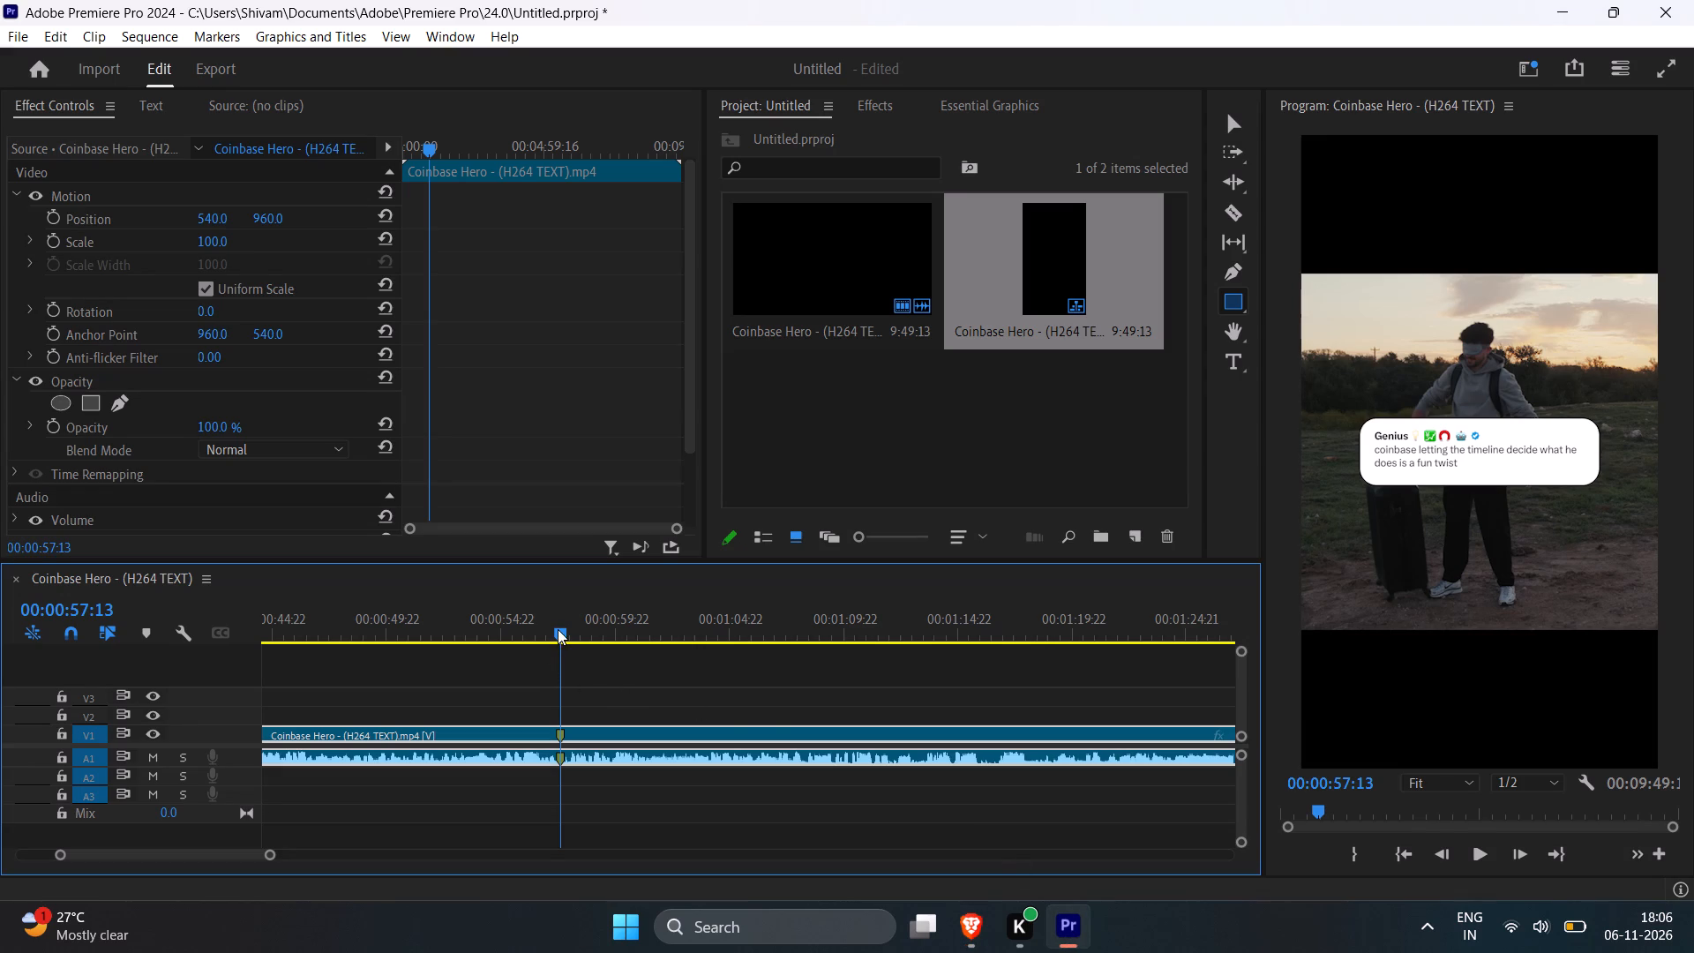
{"action": "scroll", "coordinate": [622, 679], "scroll_direction": "down", "scroll_amount": 11, "text": "alt"}
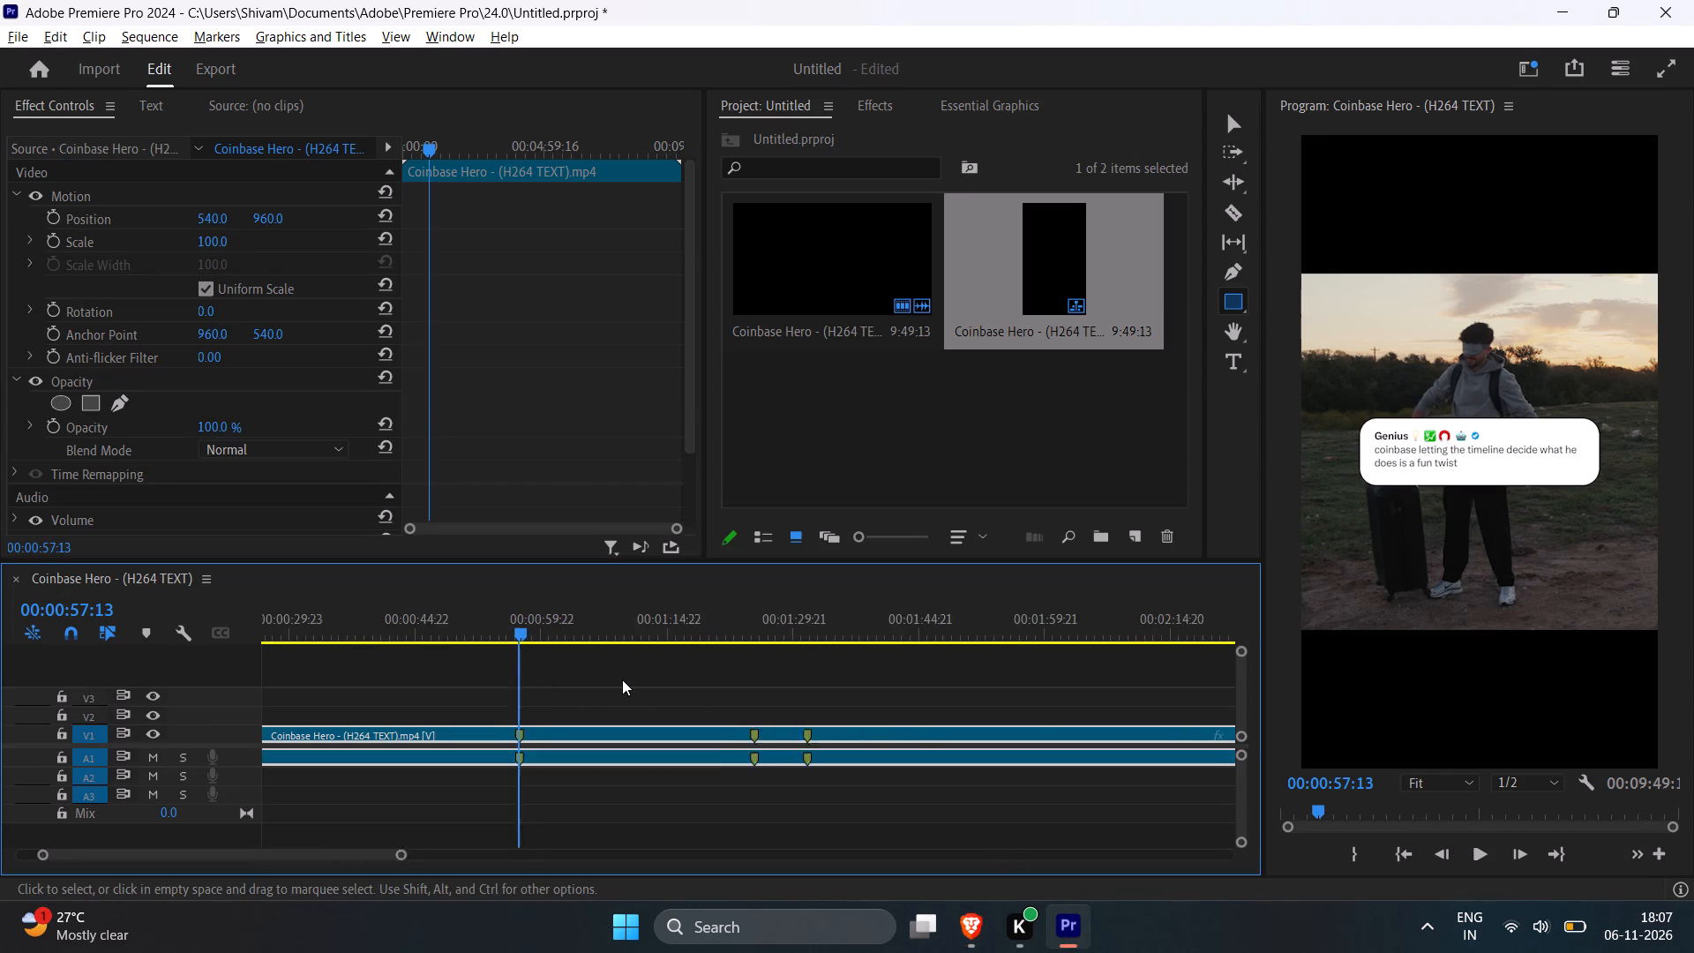
{"action": "left_click_drag", "start_coordinate": [521, 621], "coordinate": [74, 620]}
{"action": "key", "text": "space"}
{"action": "left_click_drag", "start_coordinate": [288, 641], "coordinate": [296, 641]}
{"action": "key", "text": "space"}
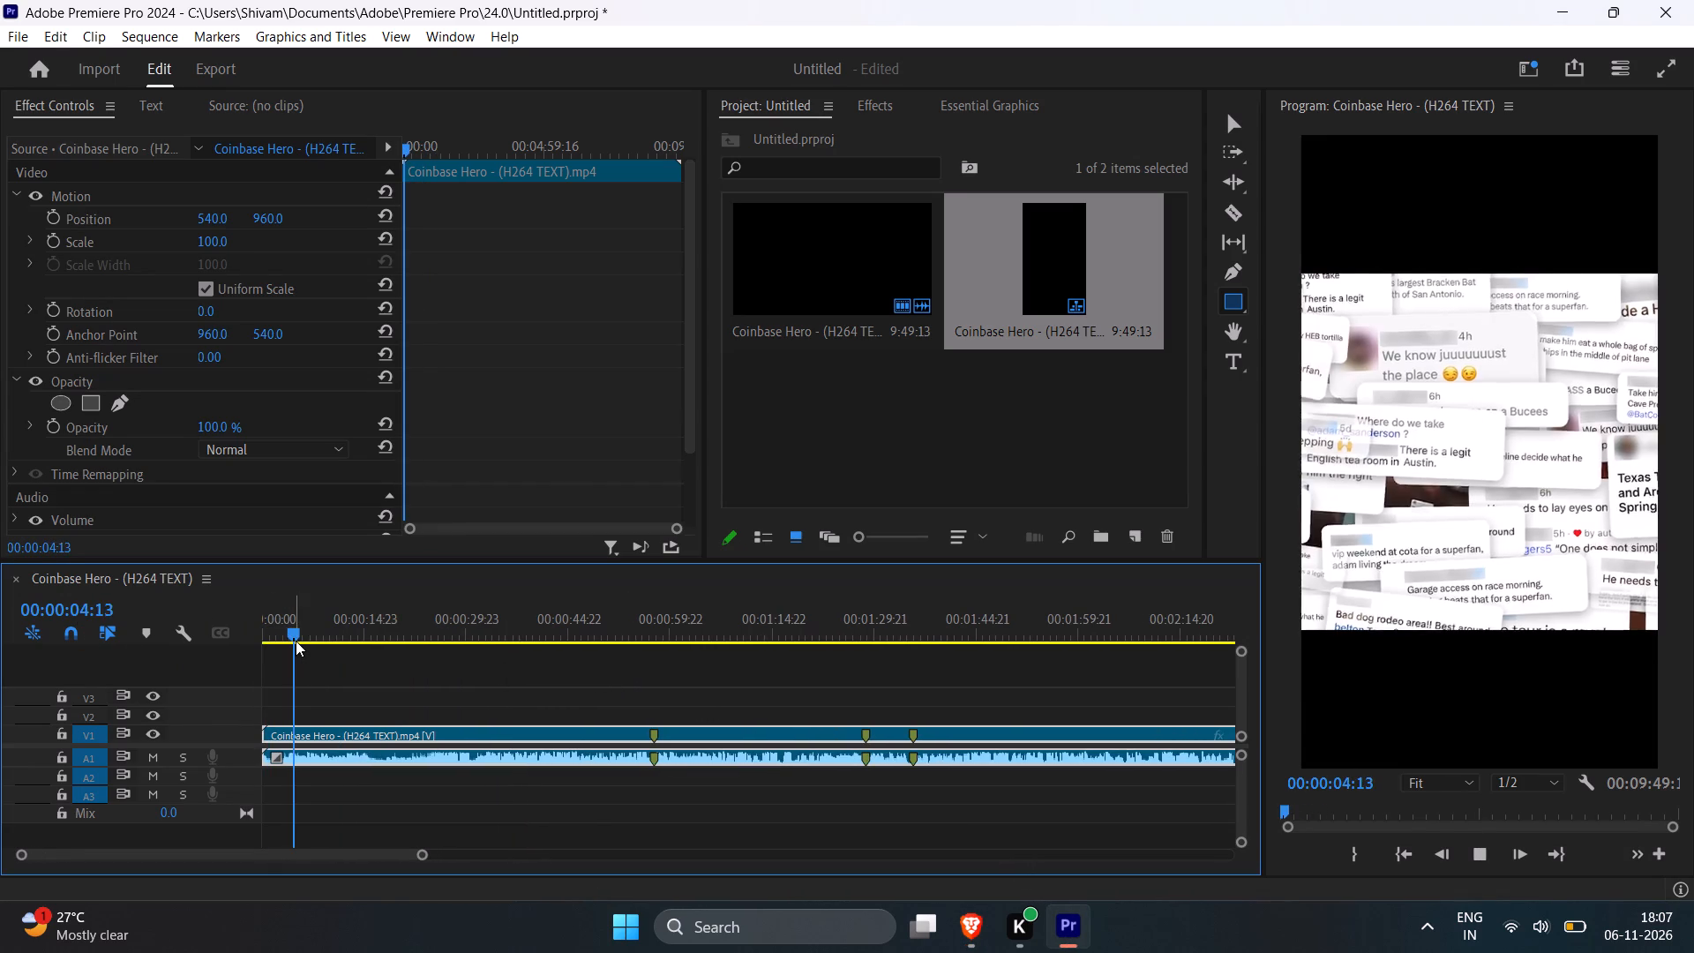
{"action": "scroll", "coordinate": [516, 702], "scroll_direction": "down", "scroll_amount": 7, "text": "alt"}
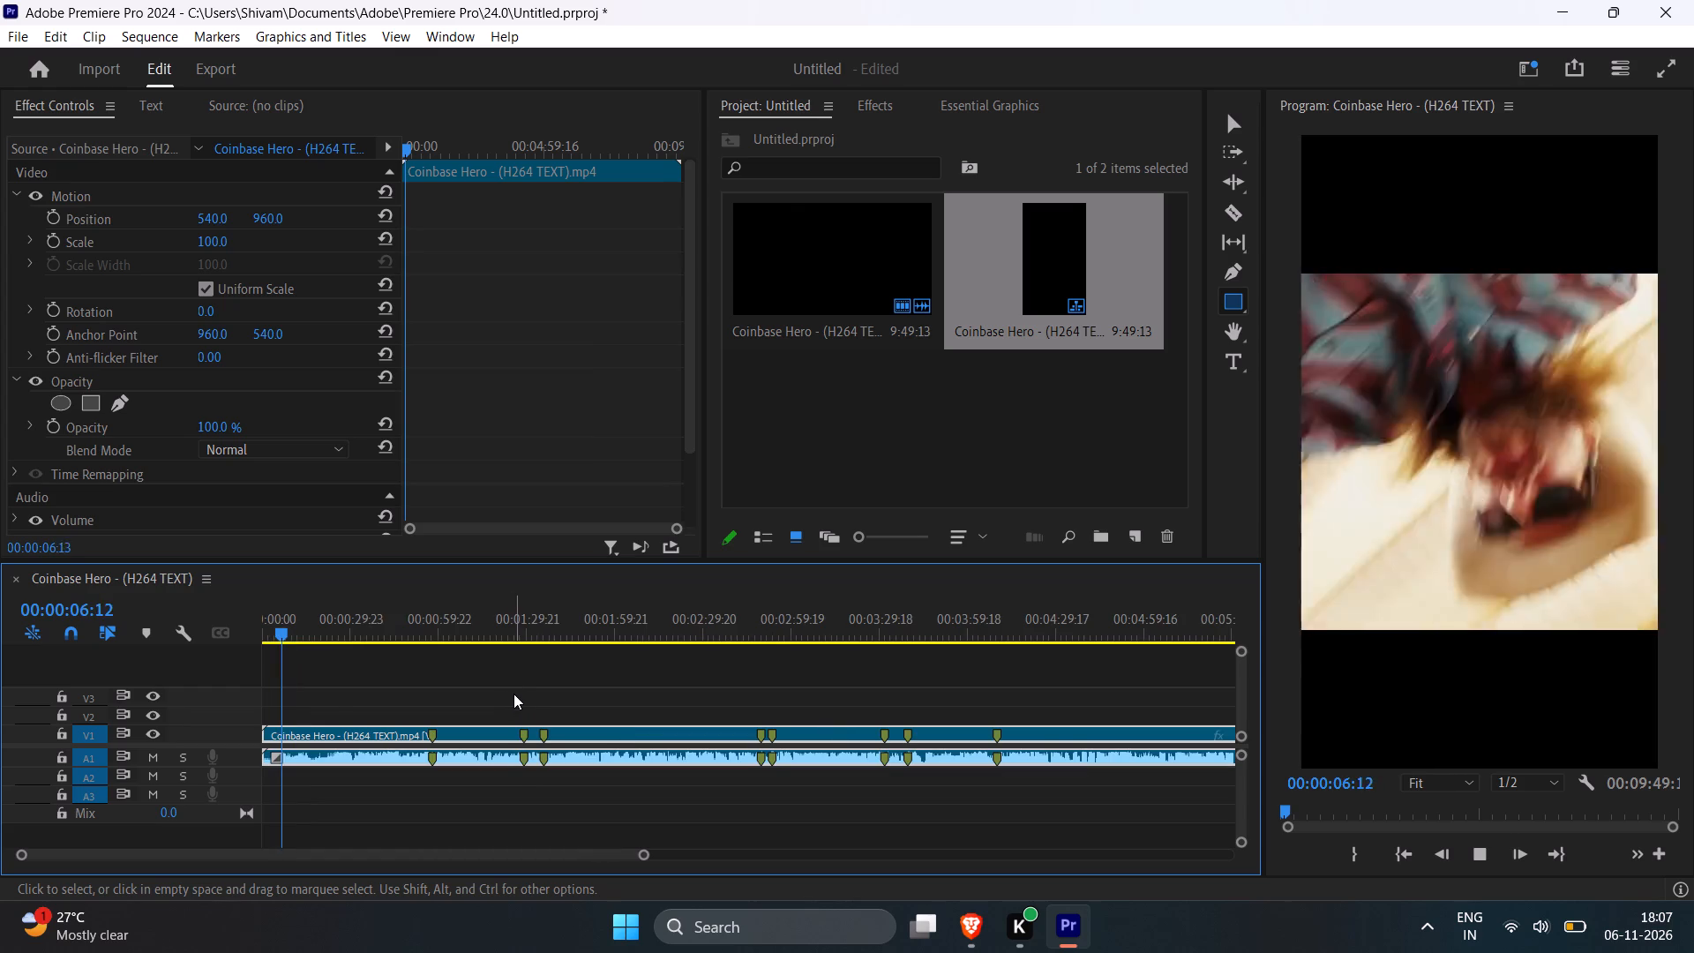
{"action": "left_click", "coordinate": [315, 619]}
{"action": "key", "text": "space"}
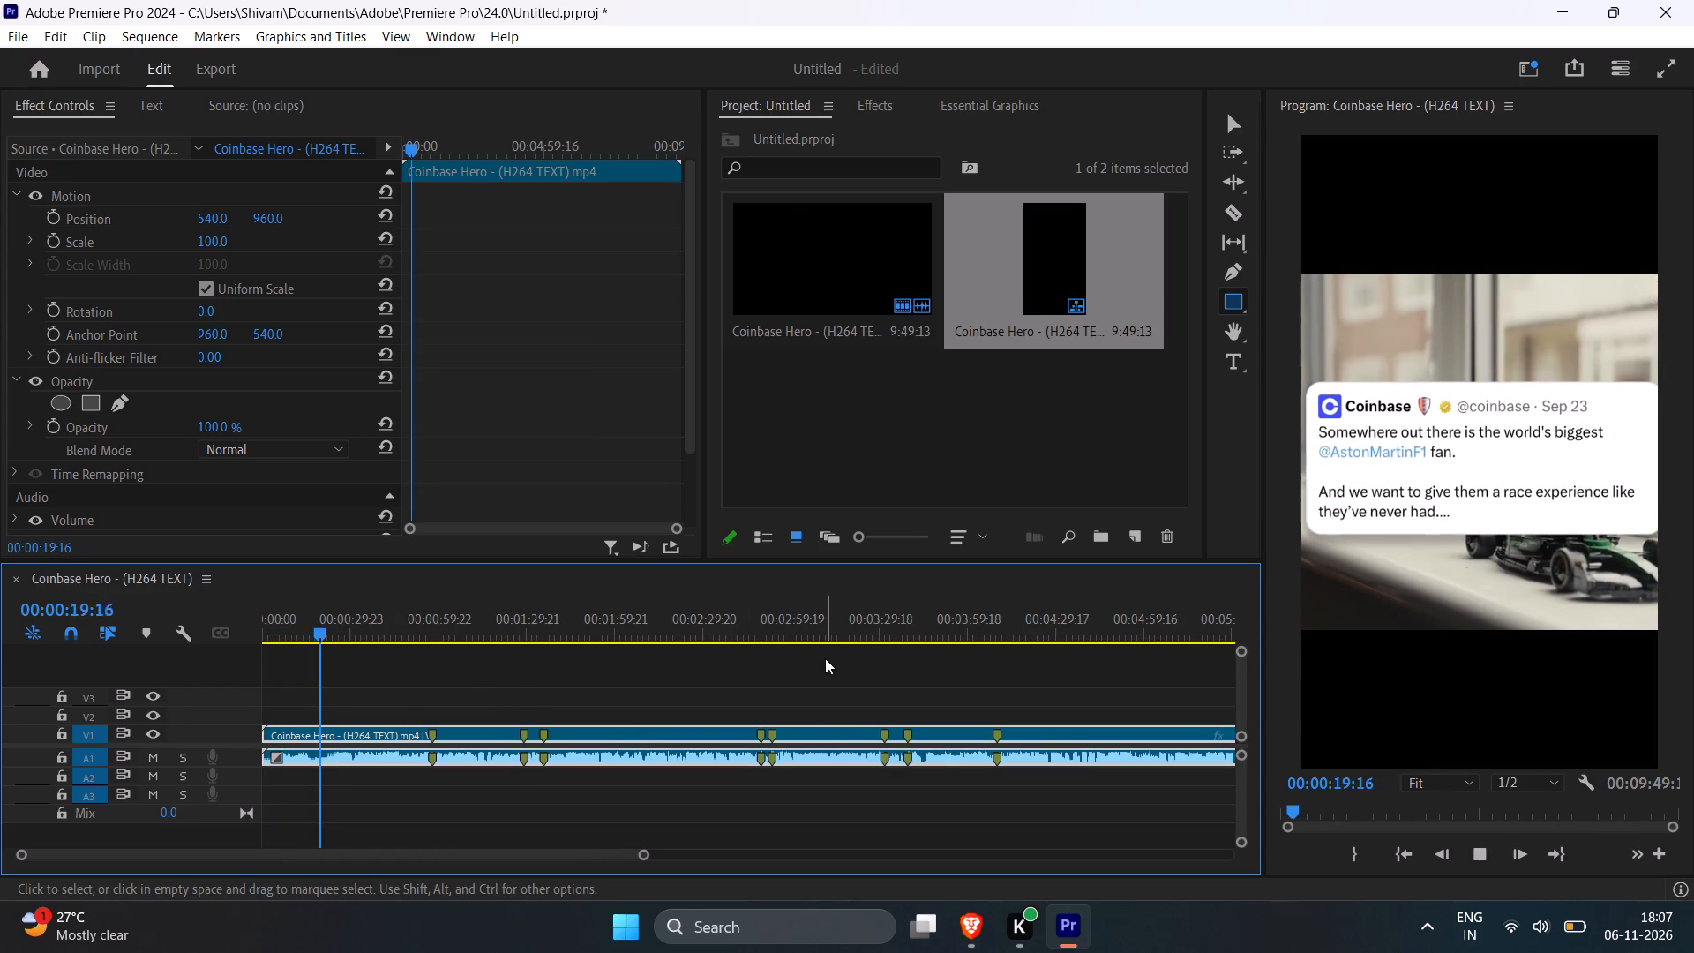
{"action": "key", "text": "space"}
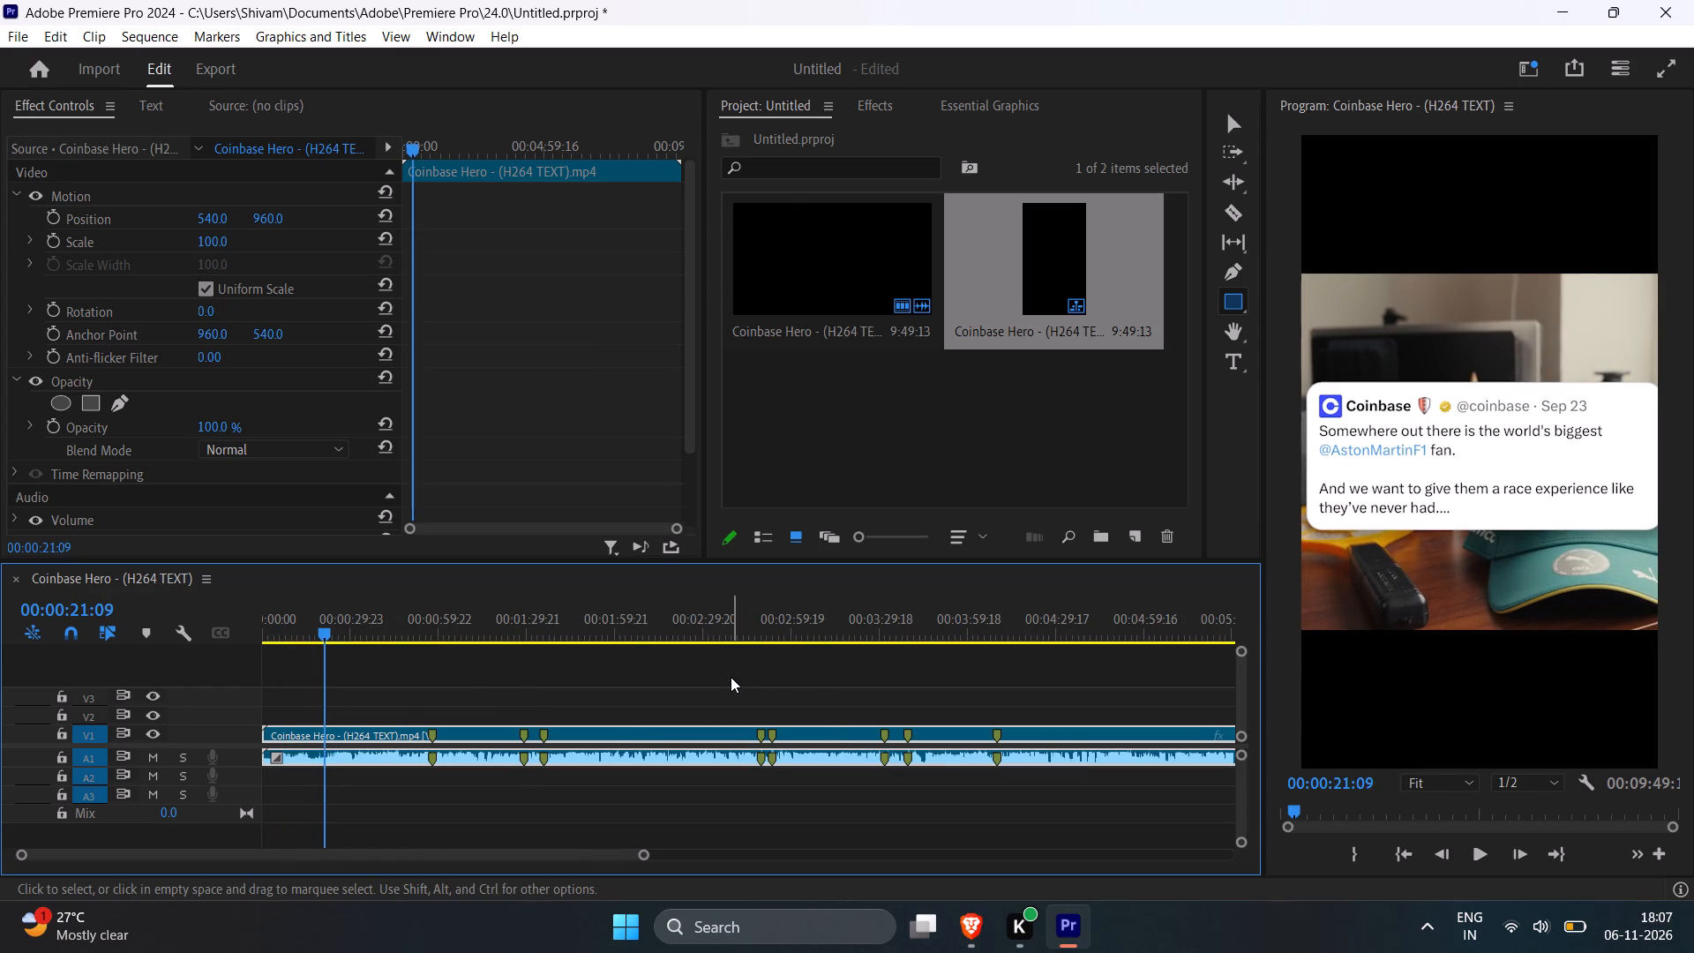
{"action": "key", "text": "space"}
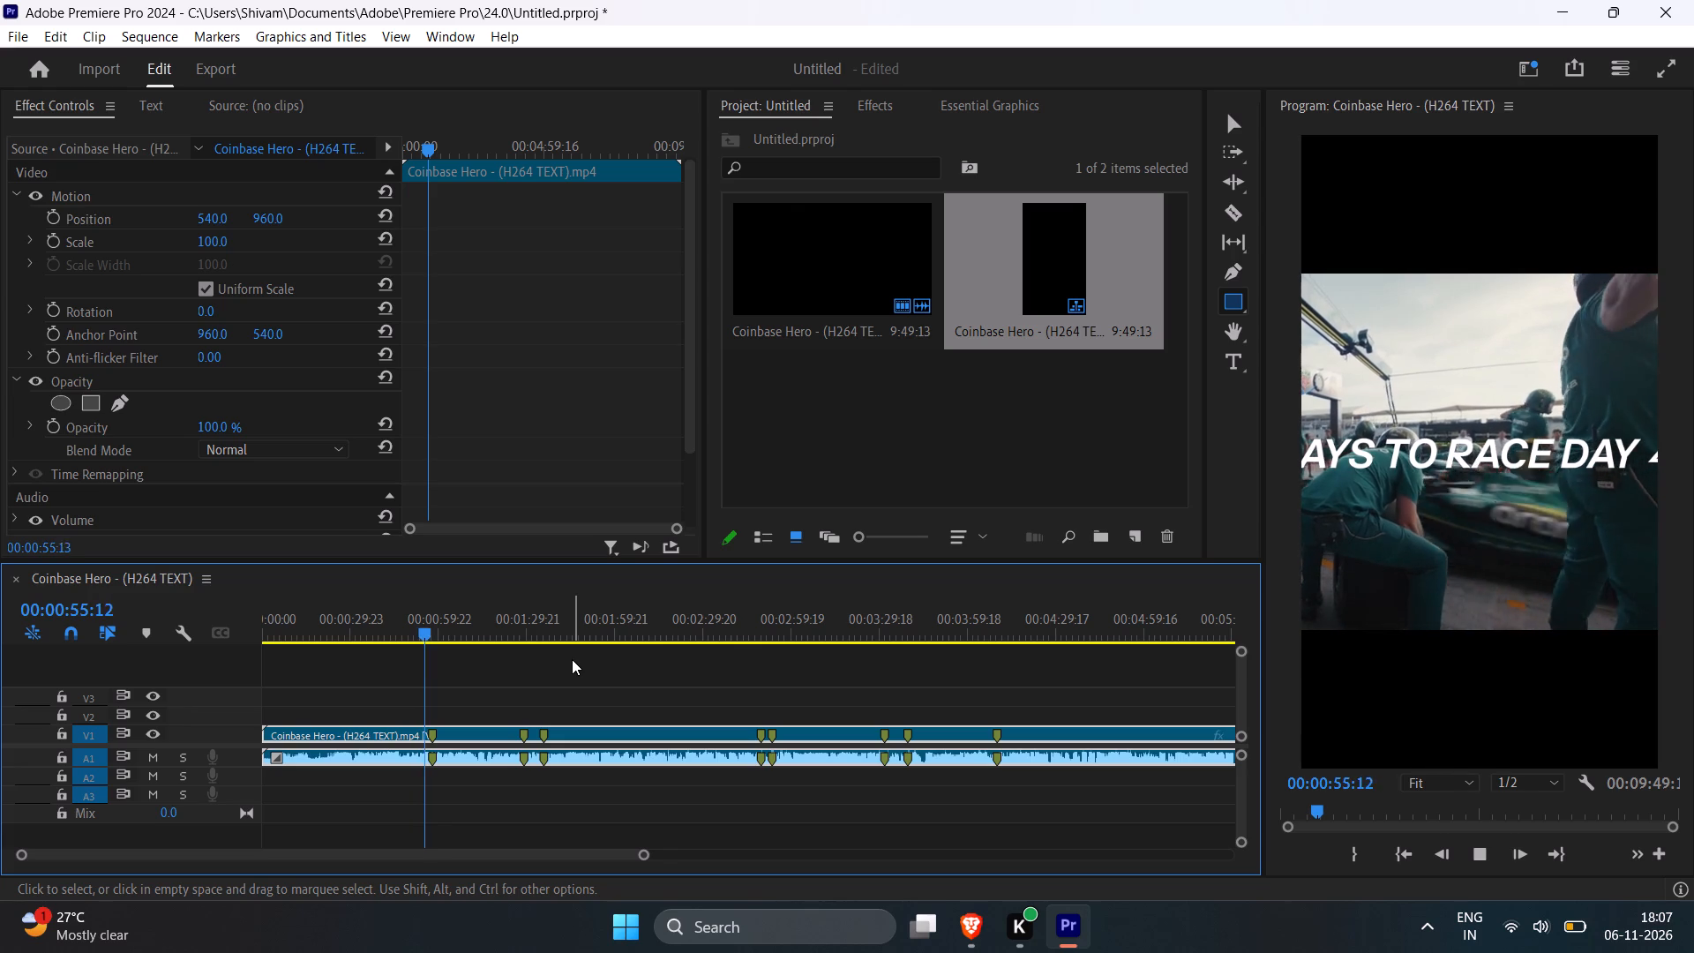
{"action": "key", "text": "space"}
Reduce the Coinbase Hero clip's scale to 57 so its full width fits the vertical frame, and resume playback.
{"action": "left_click_drag", "start_coordinate": [215, 244], "coordinate": [181, 244]}
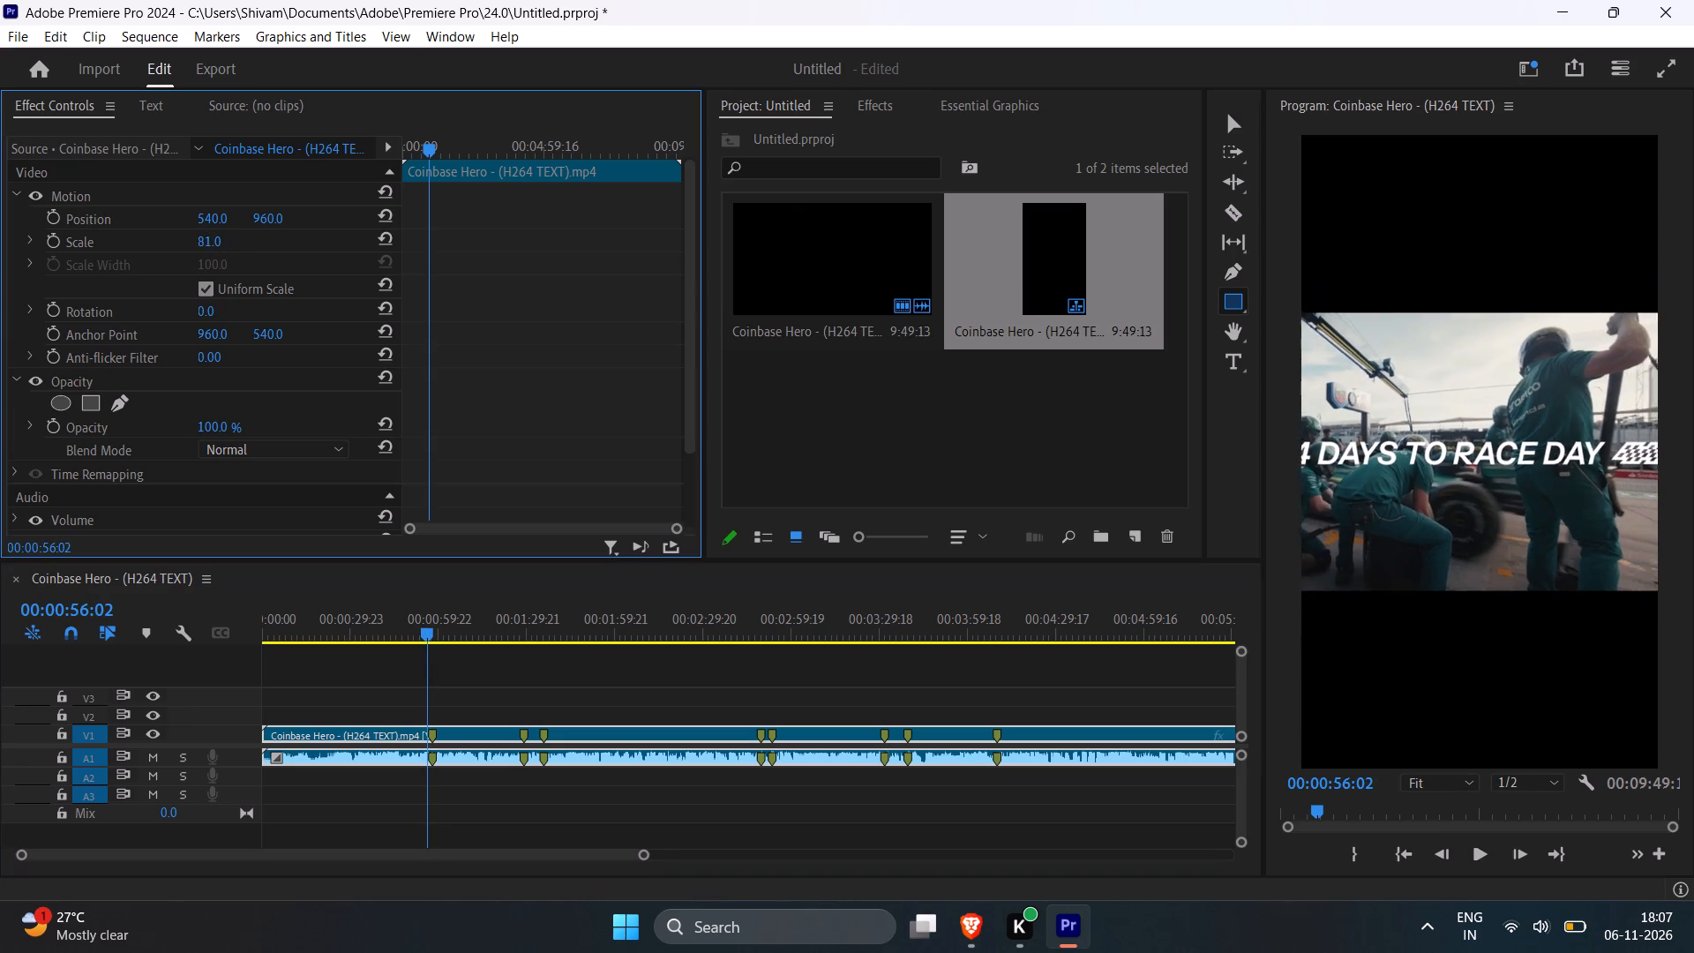
{"action": "left_click_drag", "start_coordinate": [181, 244], "coordinate": [158, 245]}
{"action": "key", "text": "space"}
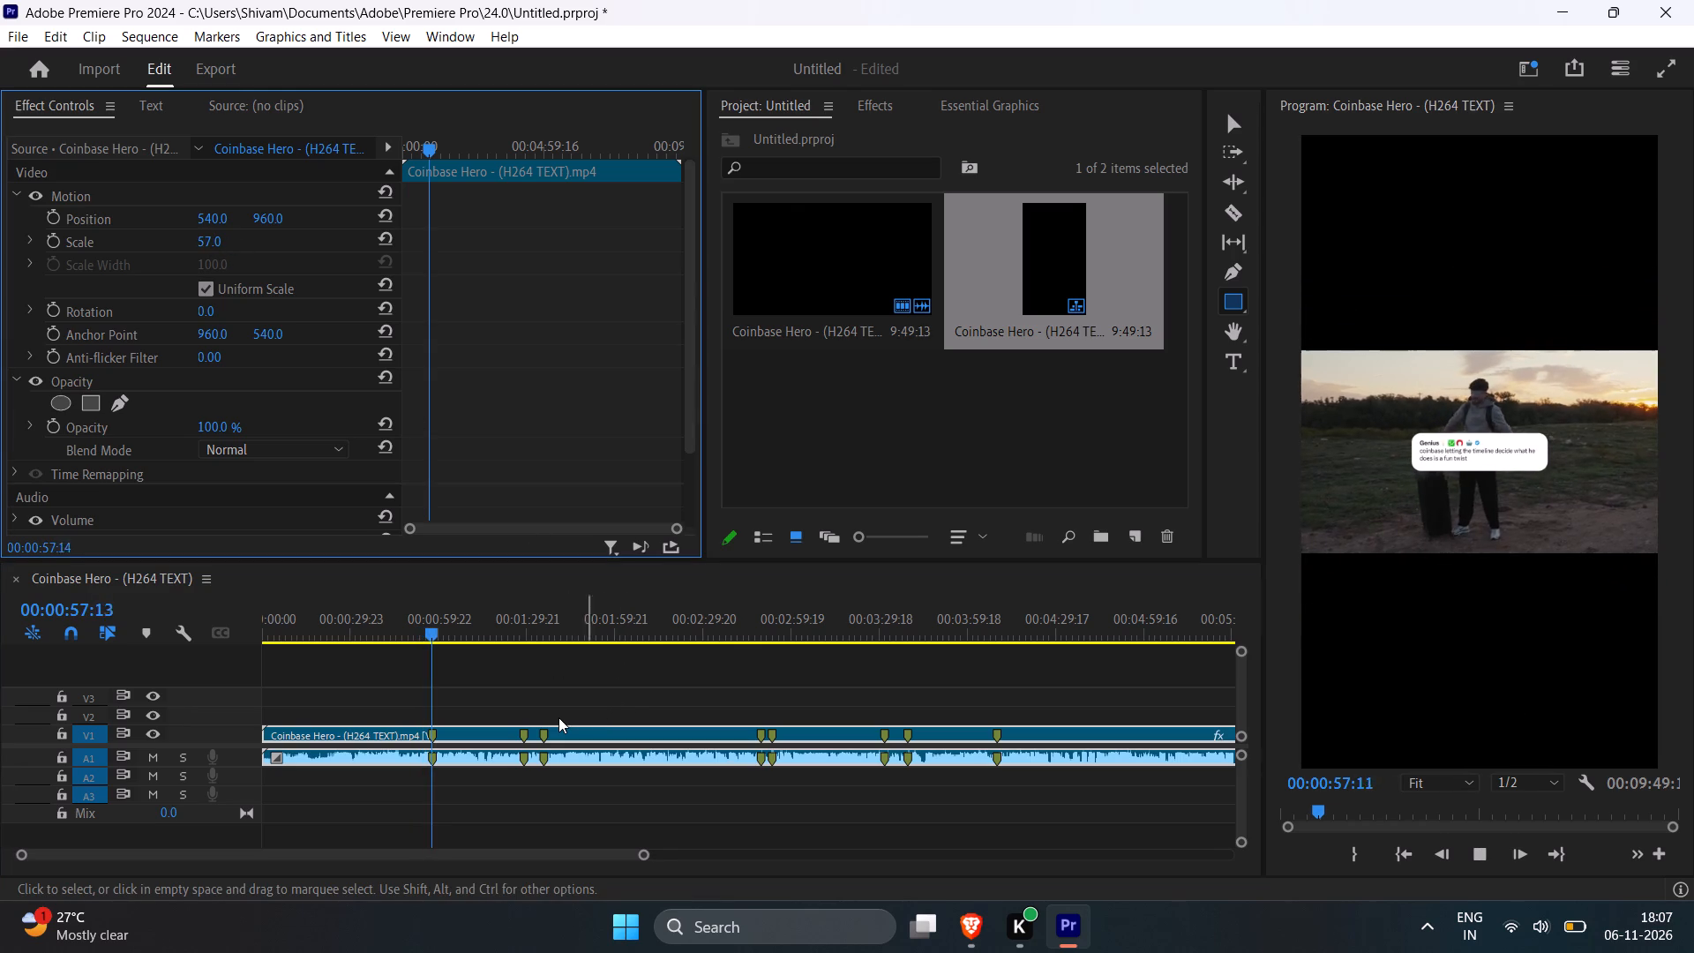
Review the Coinbase Hero footage after the first marker, split the clip at 00:01:12:11 and ripple-delete the portion before the cut.
{"action": "key", "text": "space"}
{"action": "scroll", "coordinate": [558, 717], "scroll_direction": "up", "scroll_amount": 9, "text": "alt"}
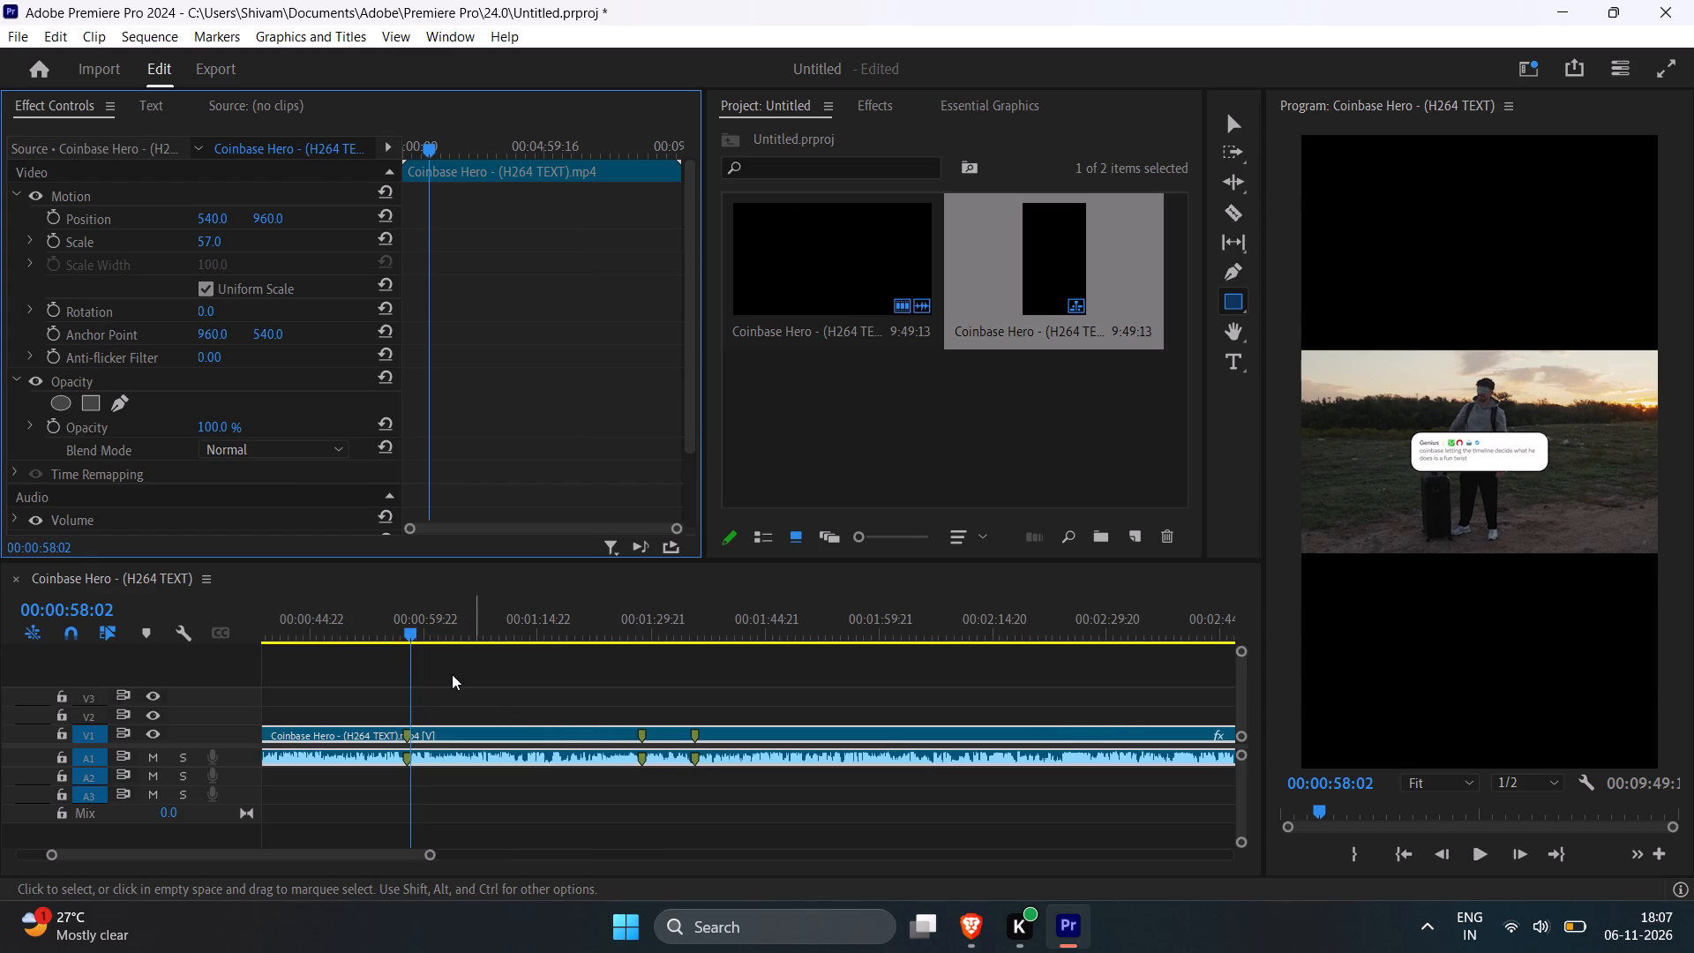
{"action": "key", "text": "space"}
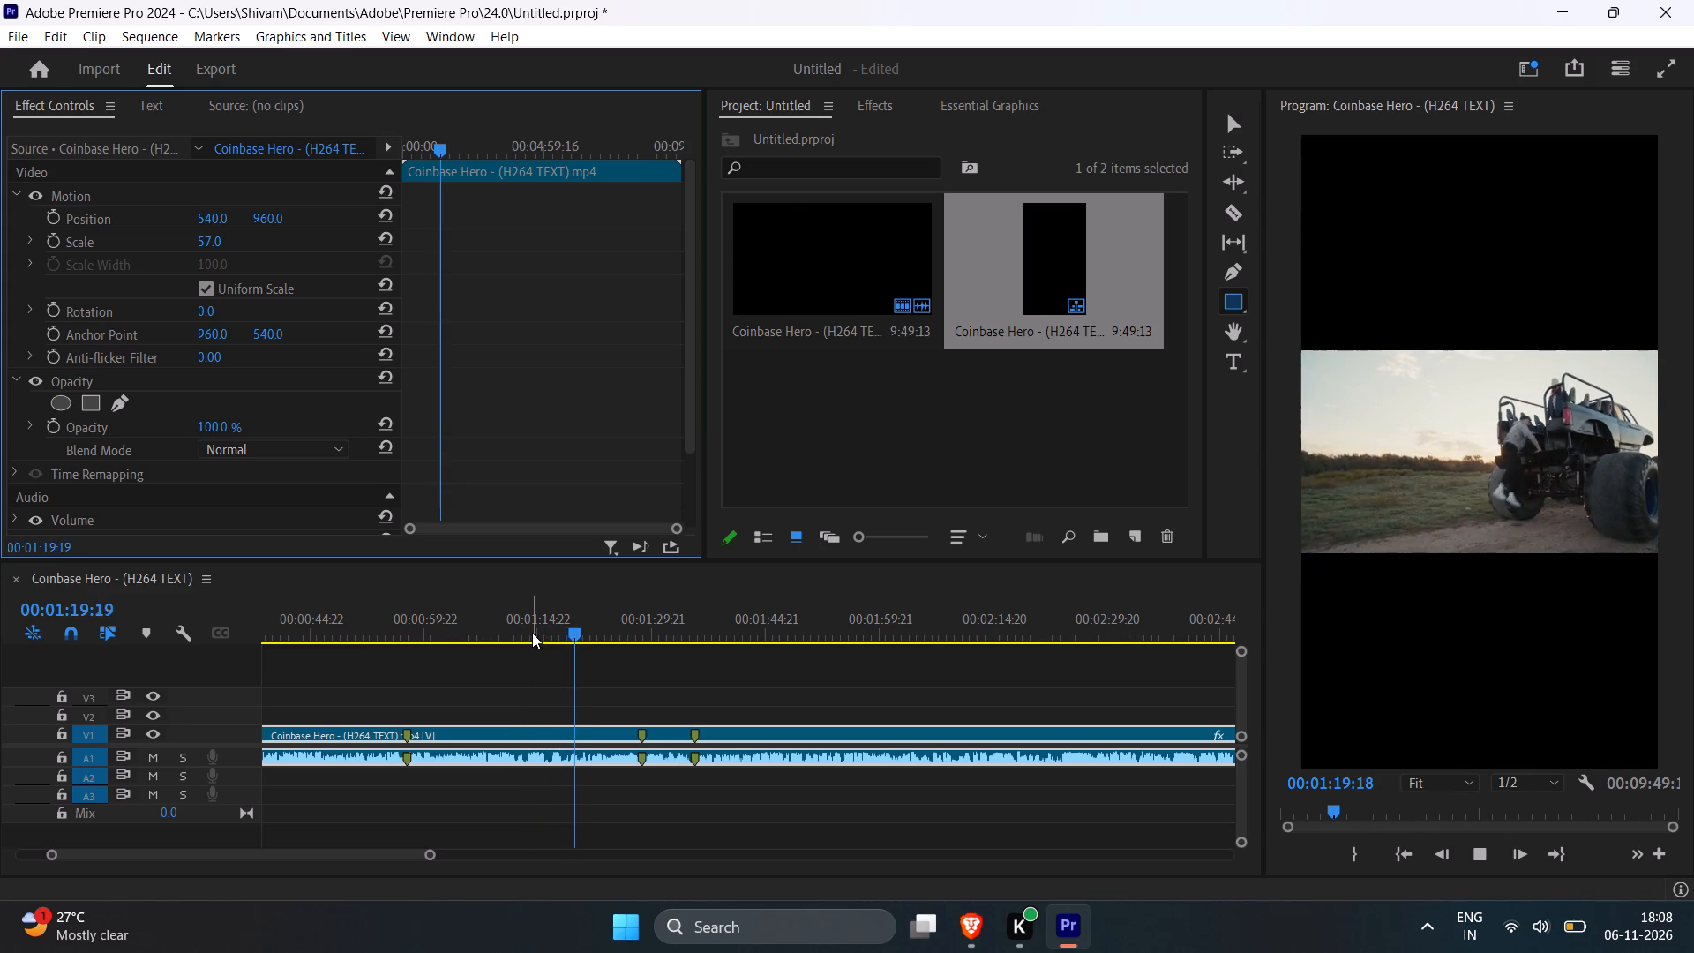
{"action": "left_click_drag", "start_coordinate": [589, 623], "coordinate": [547, 623]}
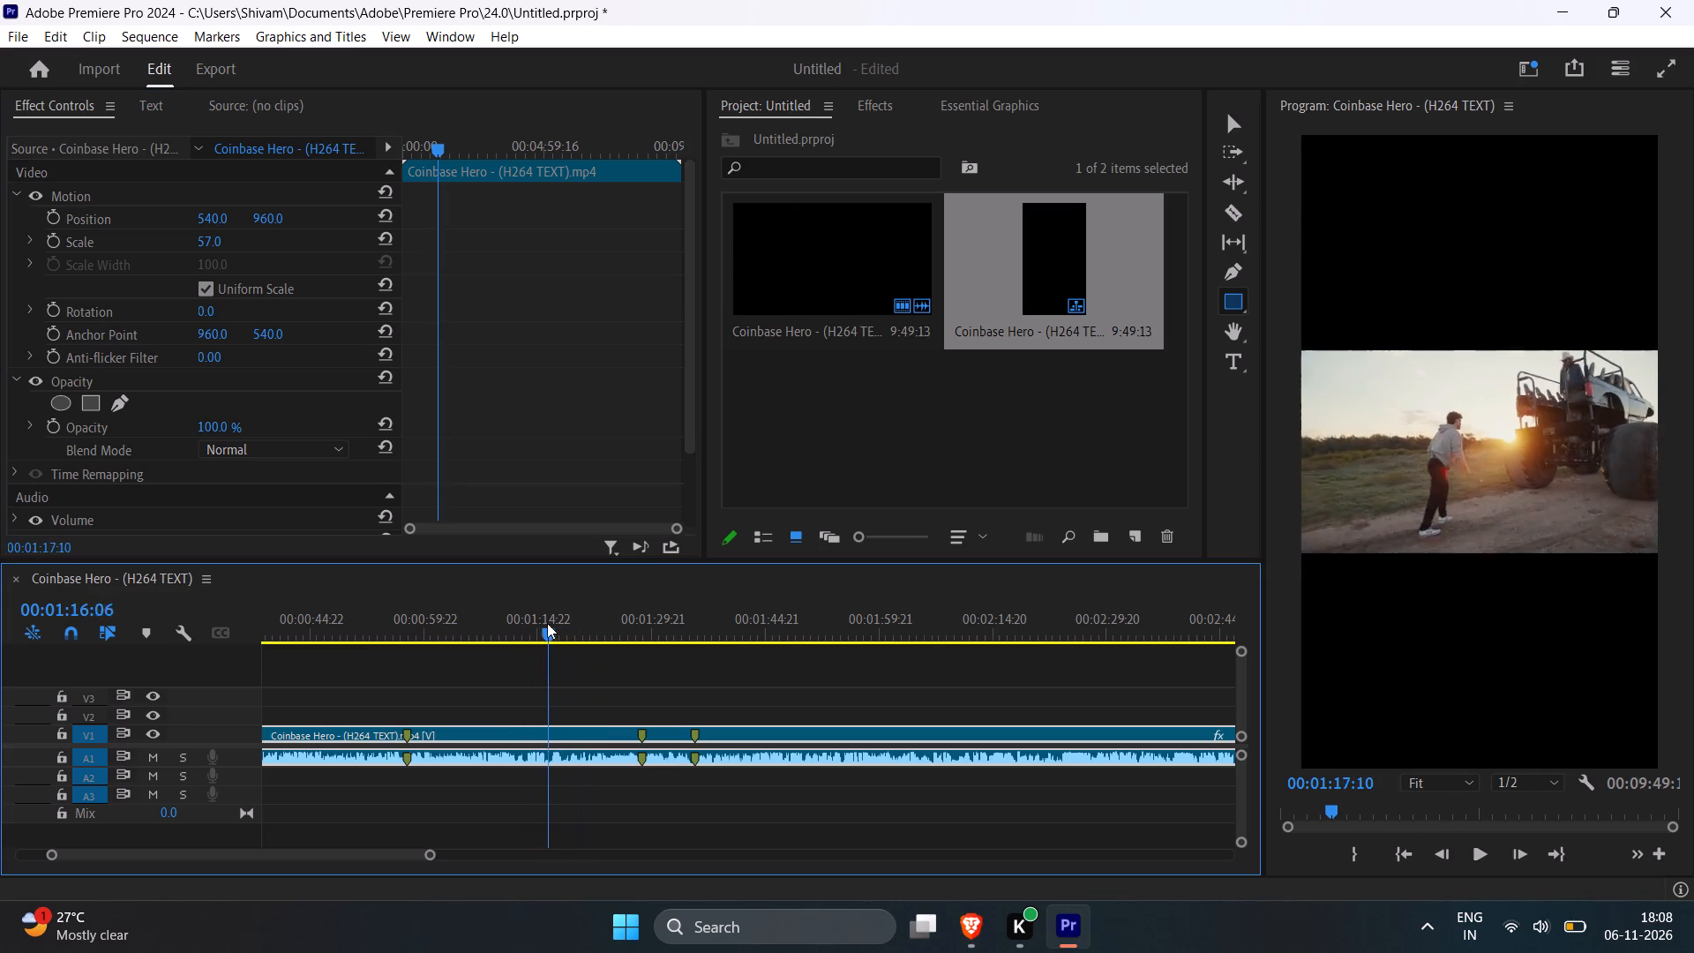
{"action": "left_click_drag", "start_coordinate": [547, 623], "coordinate": [550, 624]}
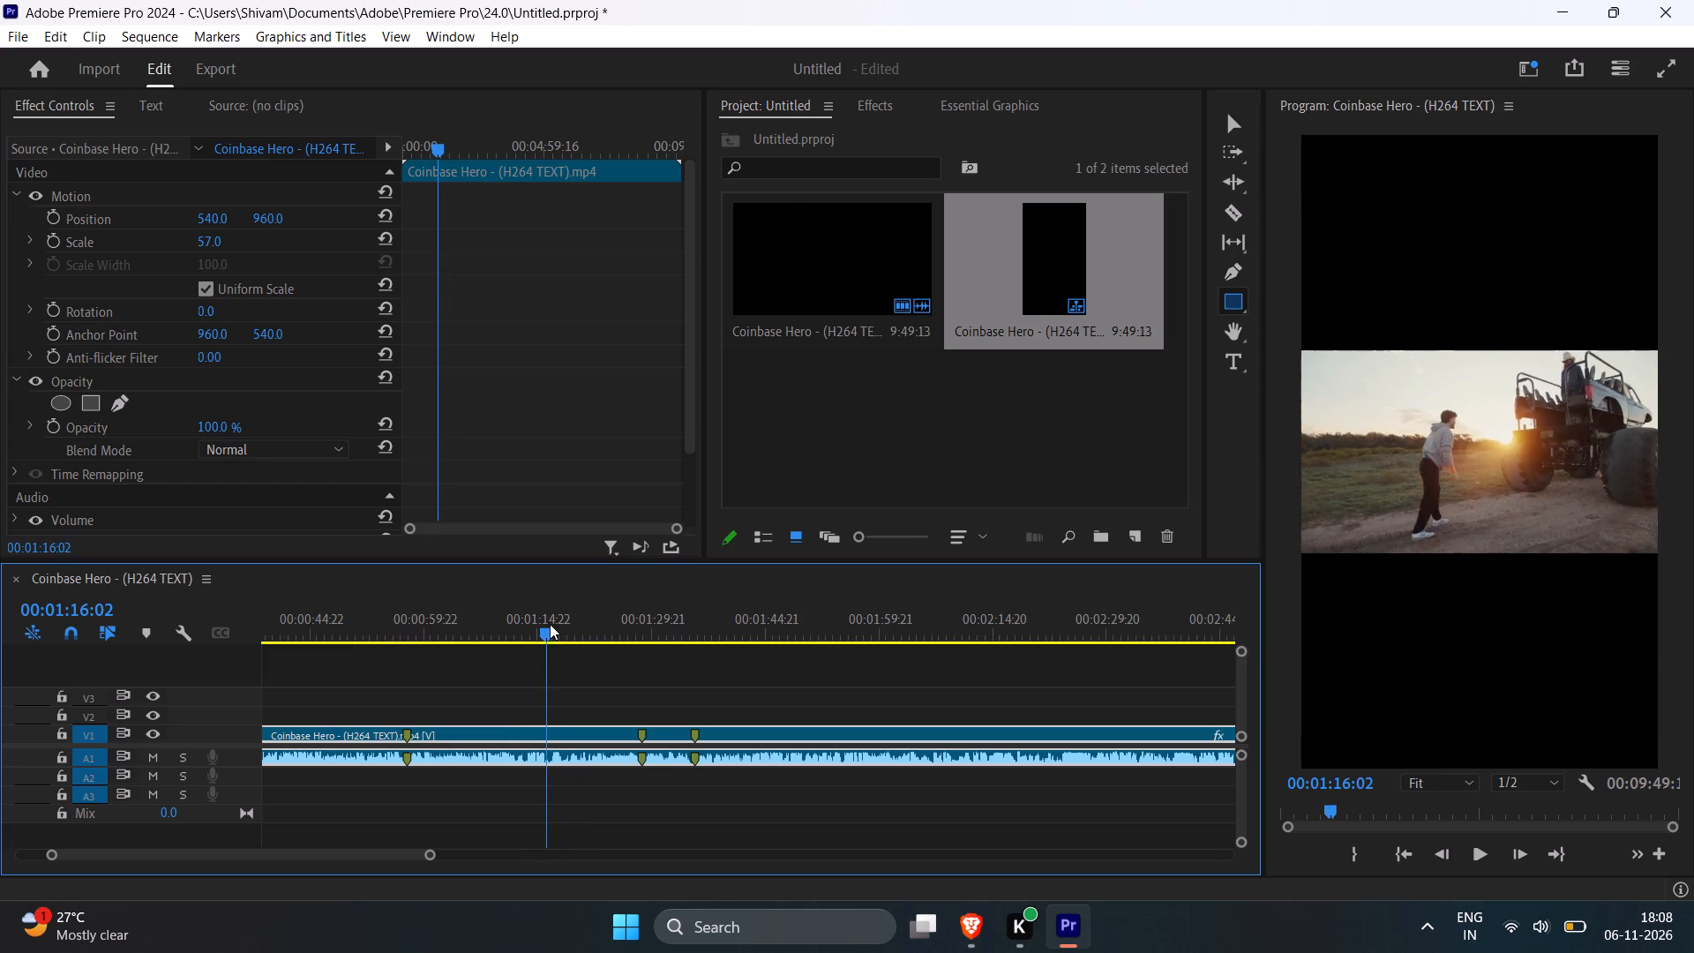
{"action": "left_click_drag", "start_coordinate": [550, 624], "coordinate": [522, 621]}
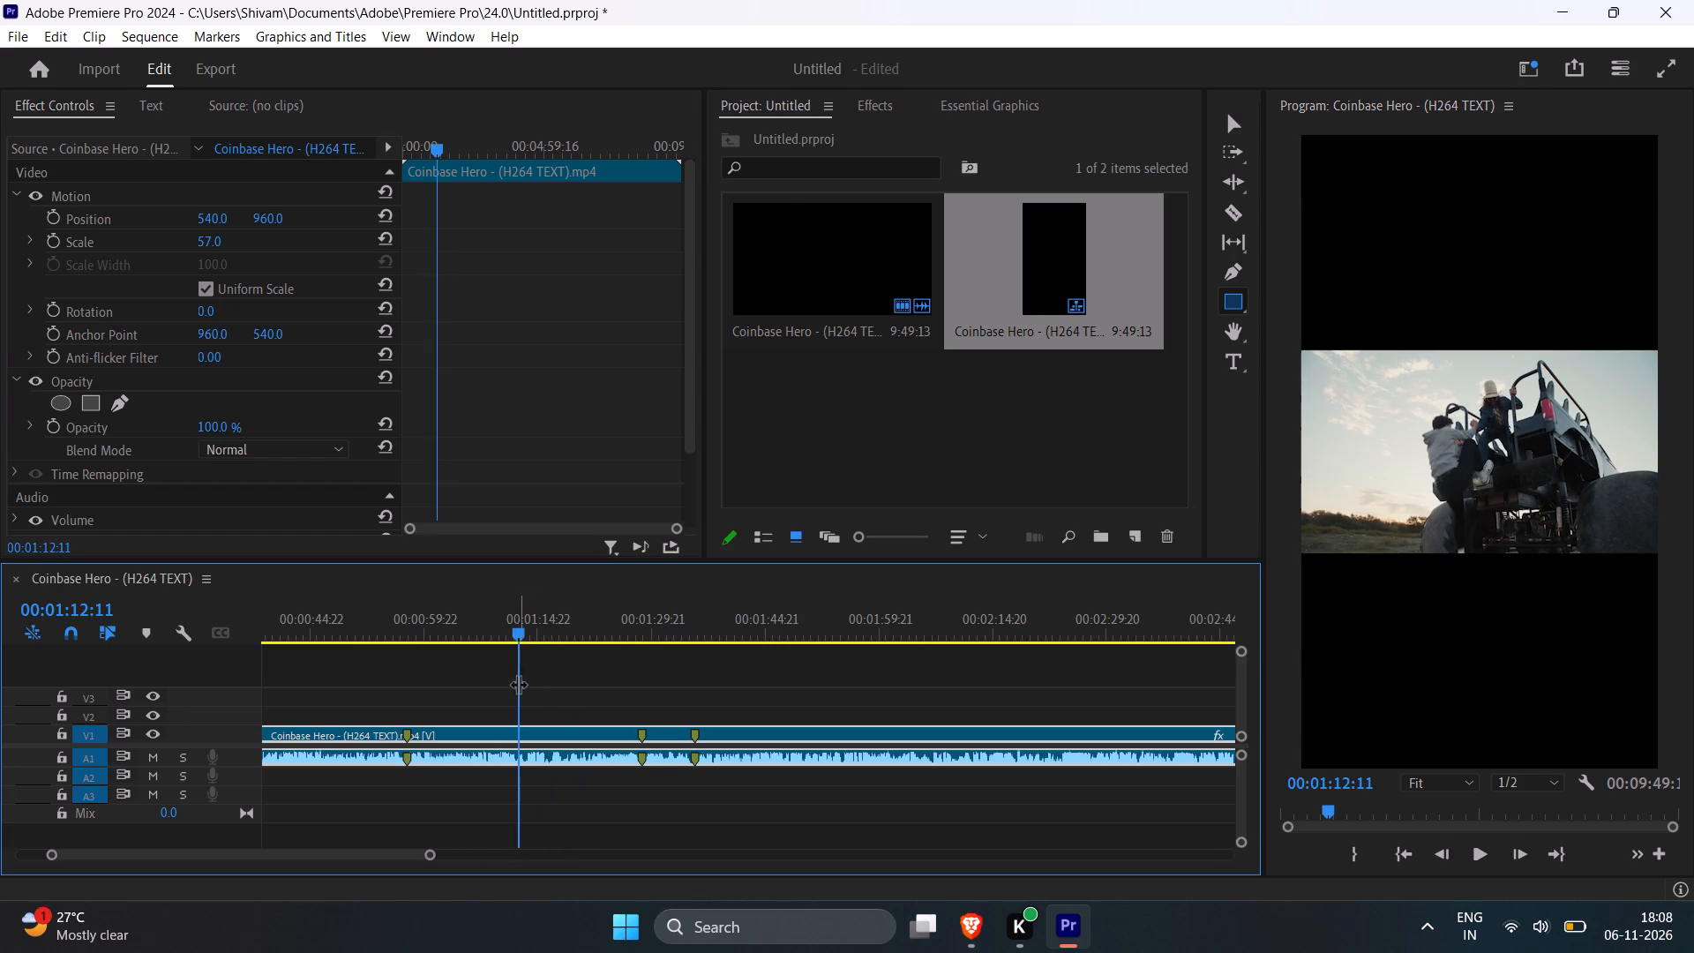
{"action": "key", "text": "c"}
{"action": "left_click", "coordinate": [517, 740]}
{"action": "key", "text": "v"}
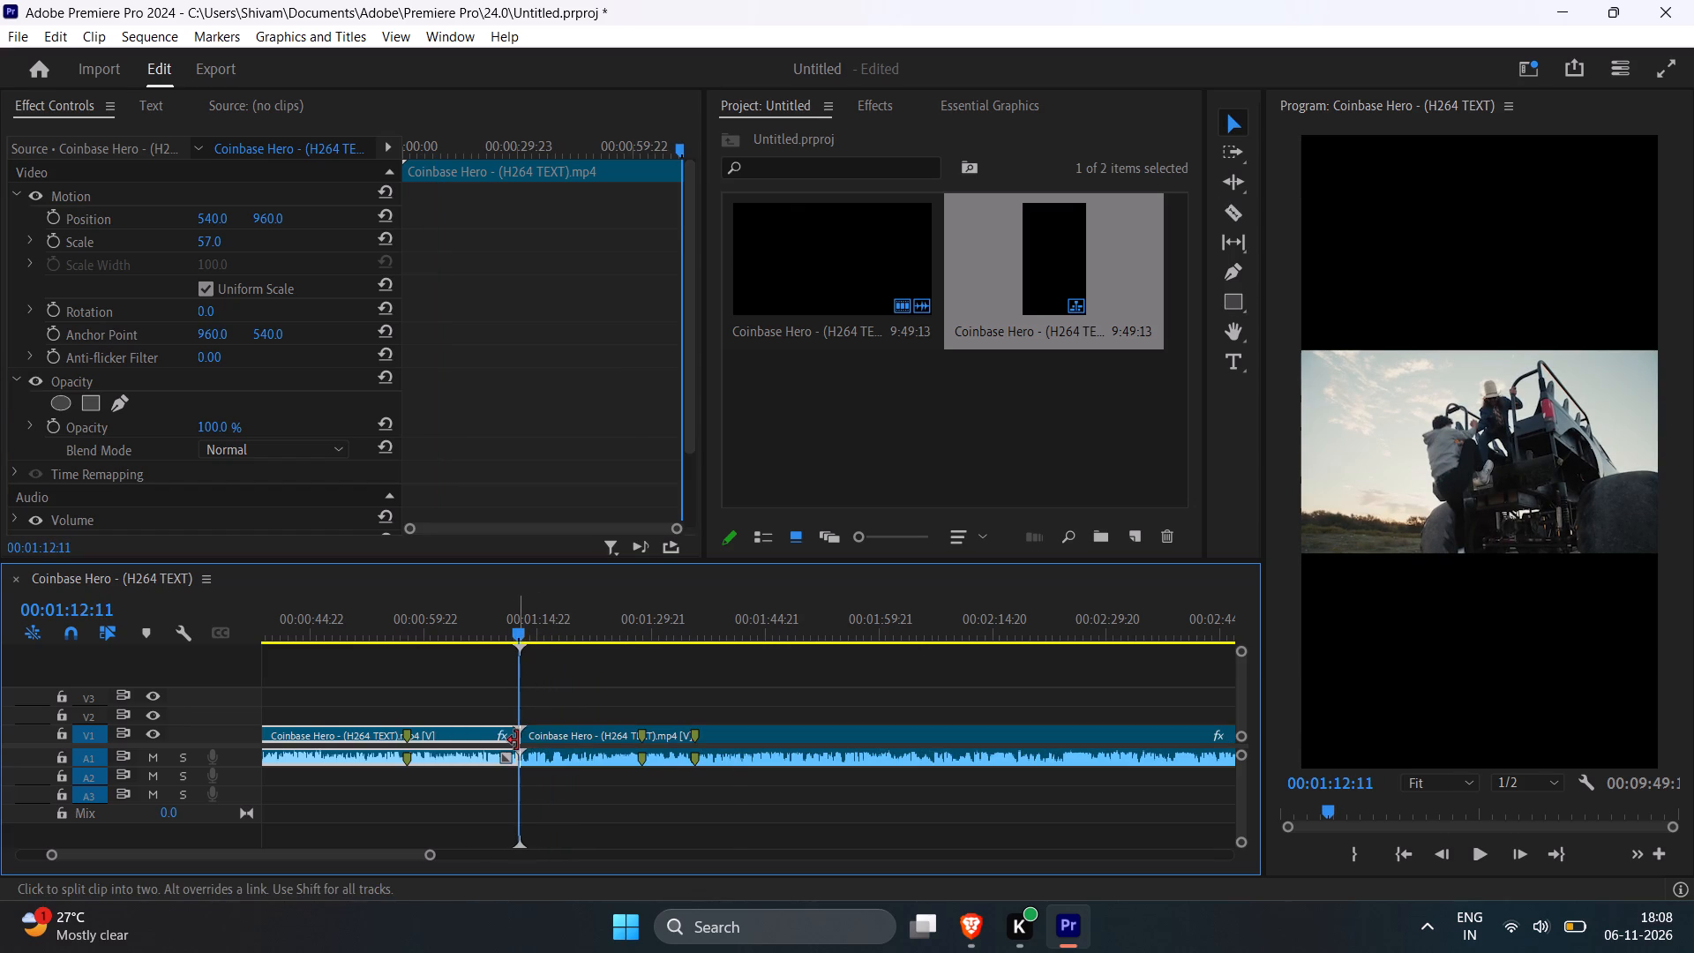
{"action": "key", "text": "shift+Delete"}
Play the trimmed clip from its new start and place the playhead at 00:00:17:05, just past the first remaining marker.
{"action": "key", "text": "space"}
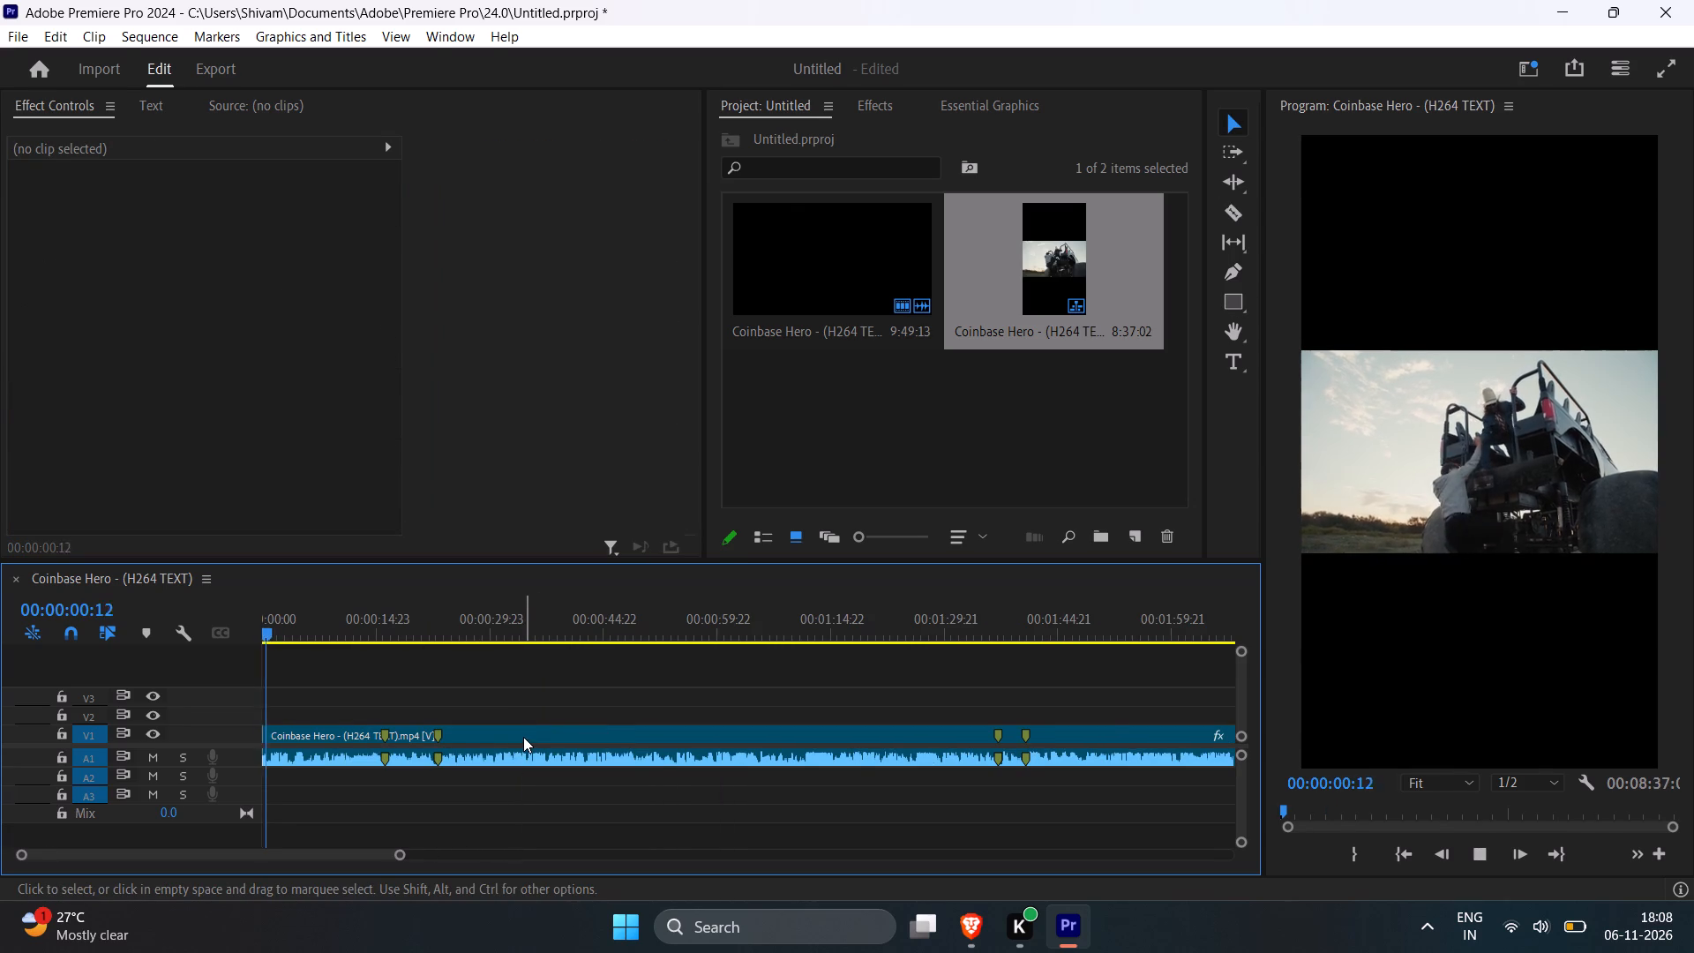
{"action": "scroll", "coordinate": [523, 737], "scroll_direction": "up", "scroll_amount": 6, "text": "alt"}
{"action": "scroll", "coordinate": [557, 735], "scroll_direction": "up", "scroll_amount": 2}
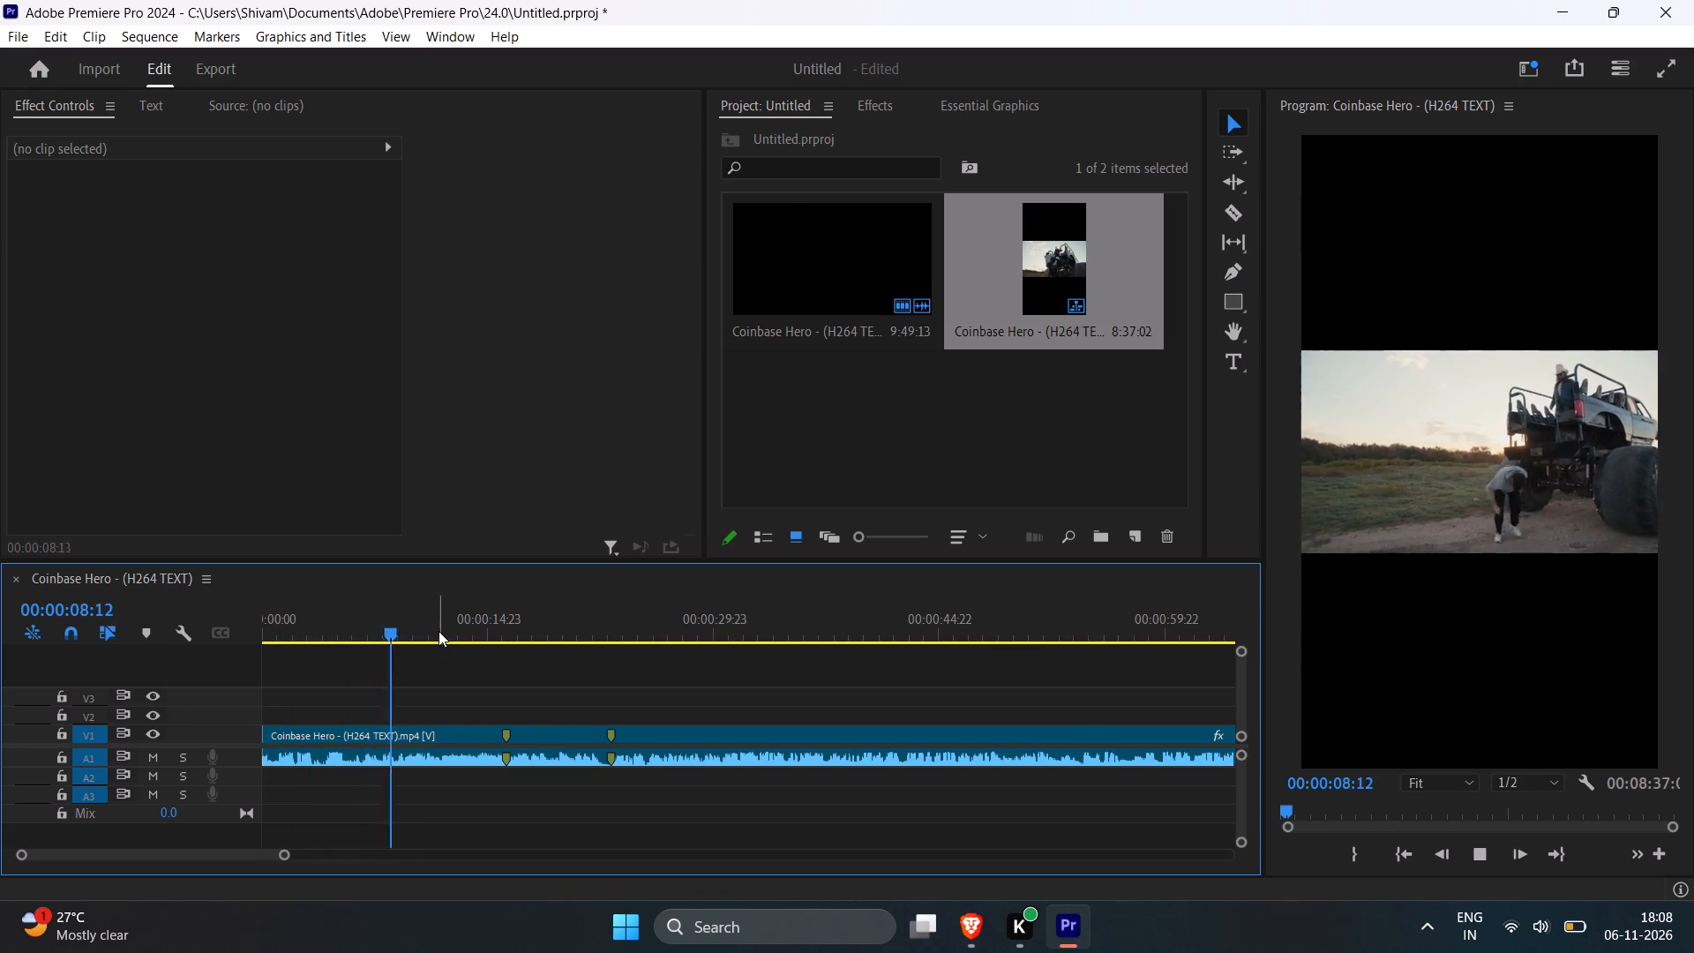
{"action": "left_click", "coordinate": [513, 619]}
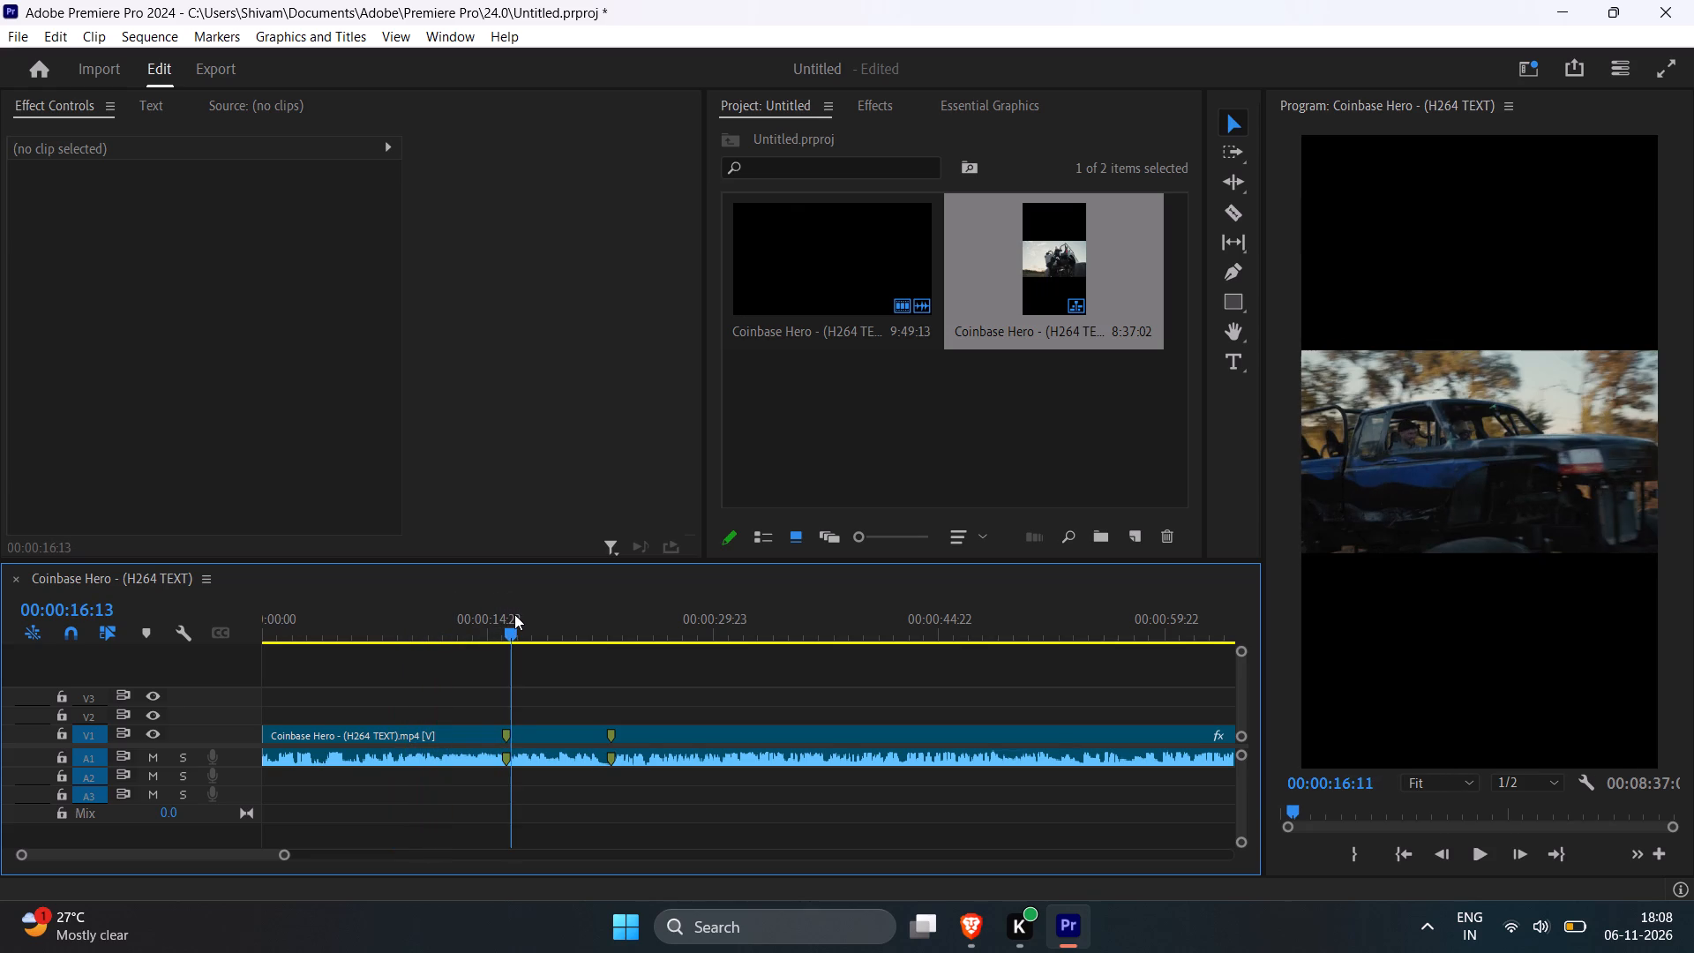
{"action": "left_click_drag", "start_coordinate": [509, 634], "coordinate": [520, 634]}
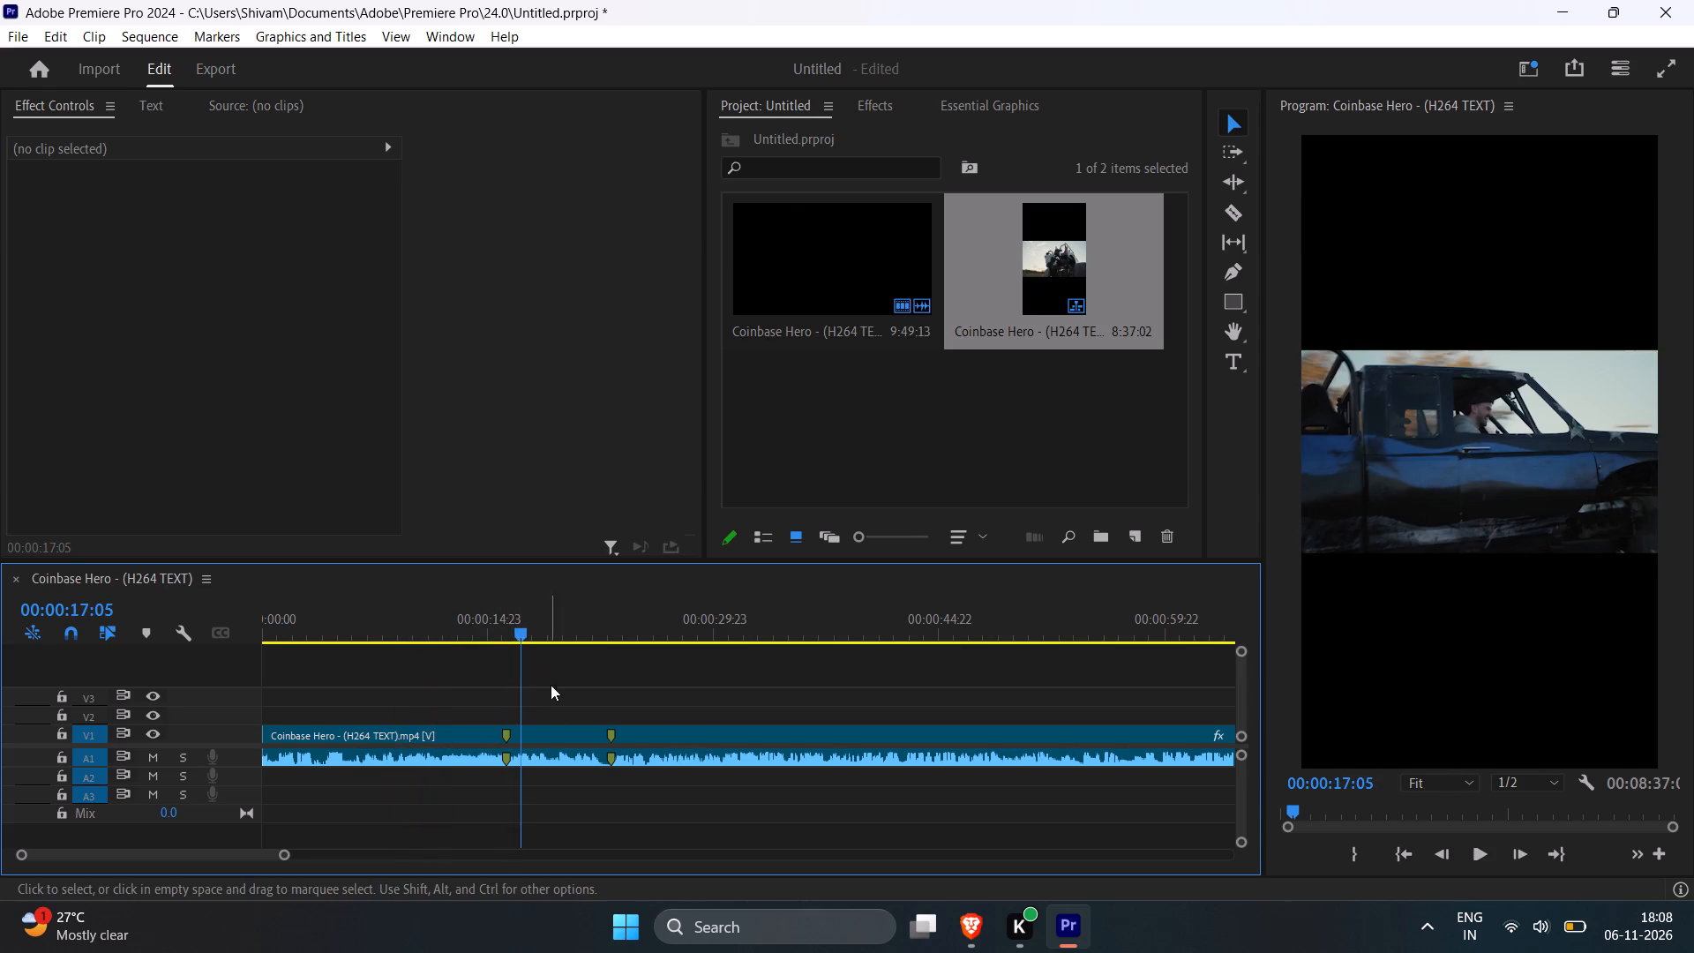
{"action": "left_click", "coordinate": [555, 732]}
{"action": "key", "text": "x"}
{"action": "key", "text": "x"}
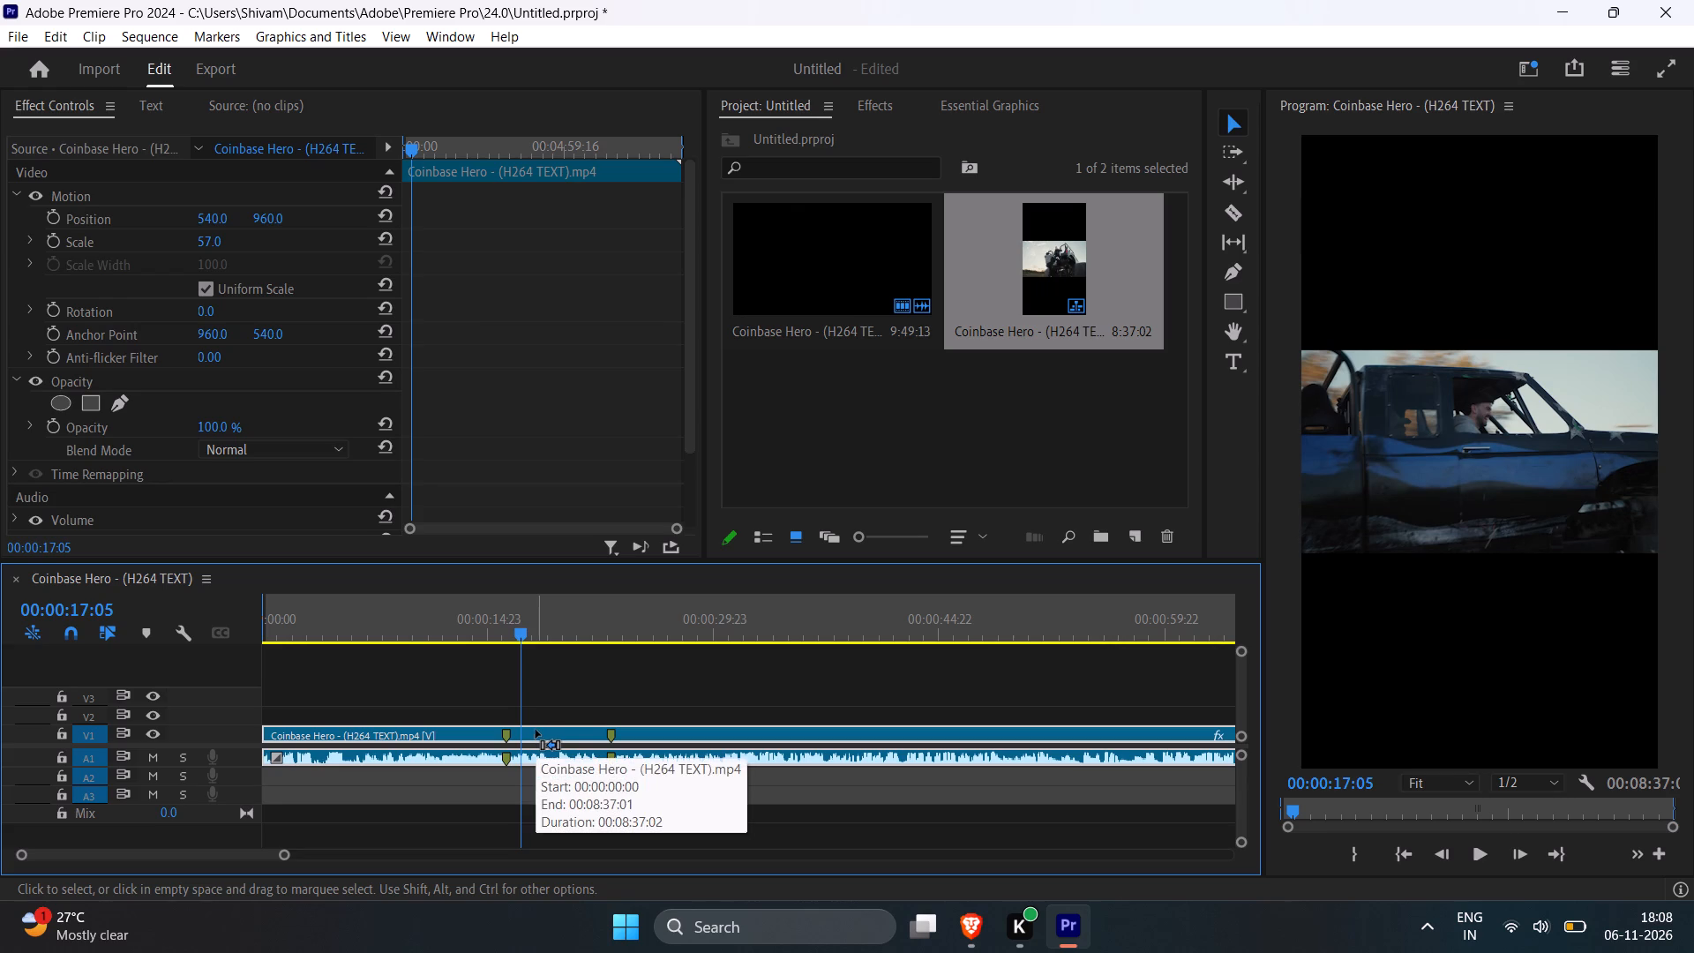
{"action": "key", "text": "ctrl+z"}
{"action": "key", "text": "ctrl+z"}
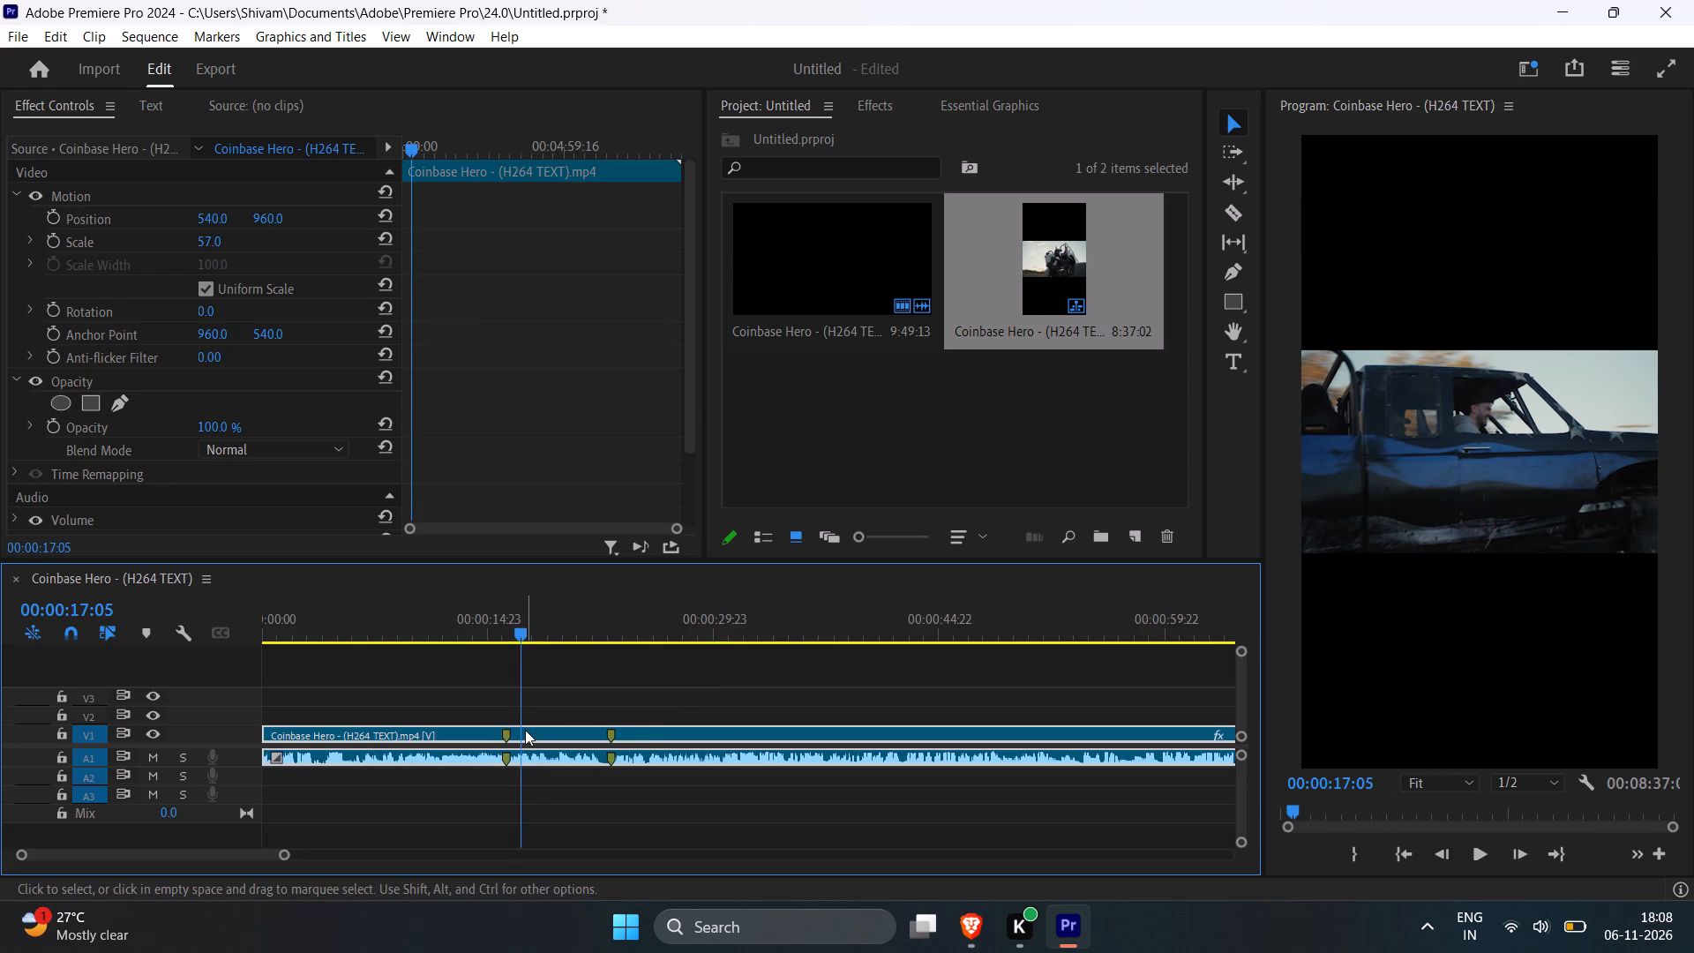
Split the Coinbase Hero clip at 00:00:17:05 and delete the remainder after the cut.
{"action": "key", "text": "c"}
{"action": "left_click", "coordinate": [521, 729]}
{"action": "key", "text": "v"}
{"action": "left_click", "coordinate": [548, 732]}
{"action": "key", "text": "Delete"}
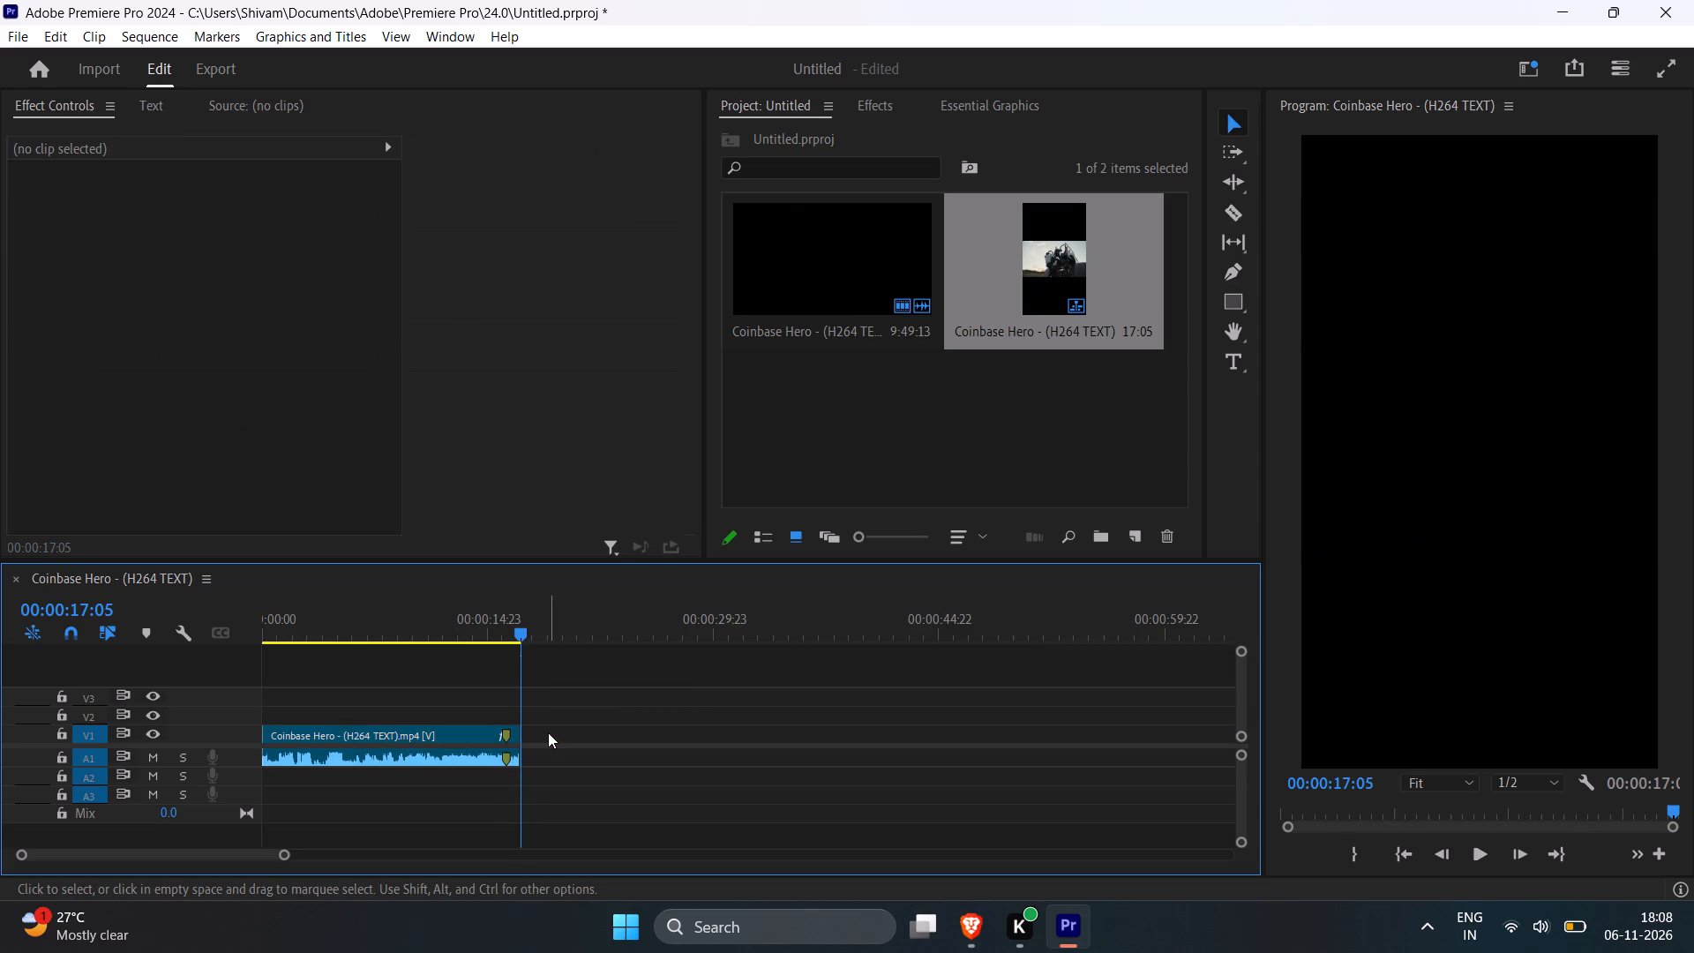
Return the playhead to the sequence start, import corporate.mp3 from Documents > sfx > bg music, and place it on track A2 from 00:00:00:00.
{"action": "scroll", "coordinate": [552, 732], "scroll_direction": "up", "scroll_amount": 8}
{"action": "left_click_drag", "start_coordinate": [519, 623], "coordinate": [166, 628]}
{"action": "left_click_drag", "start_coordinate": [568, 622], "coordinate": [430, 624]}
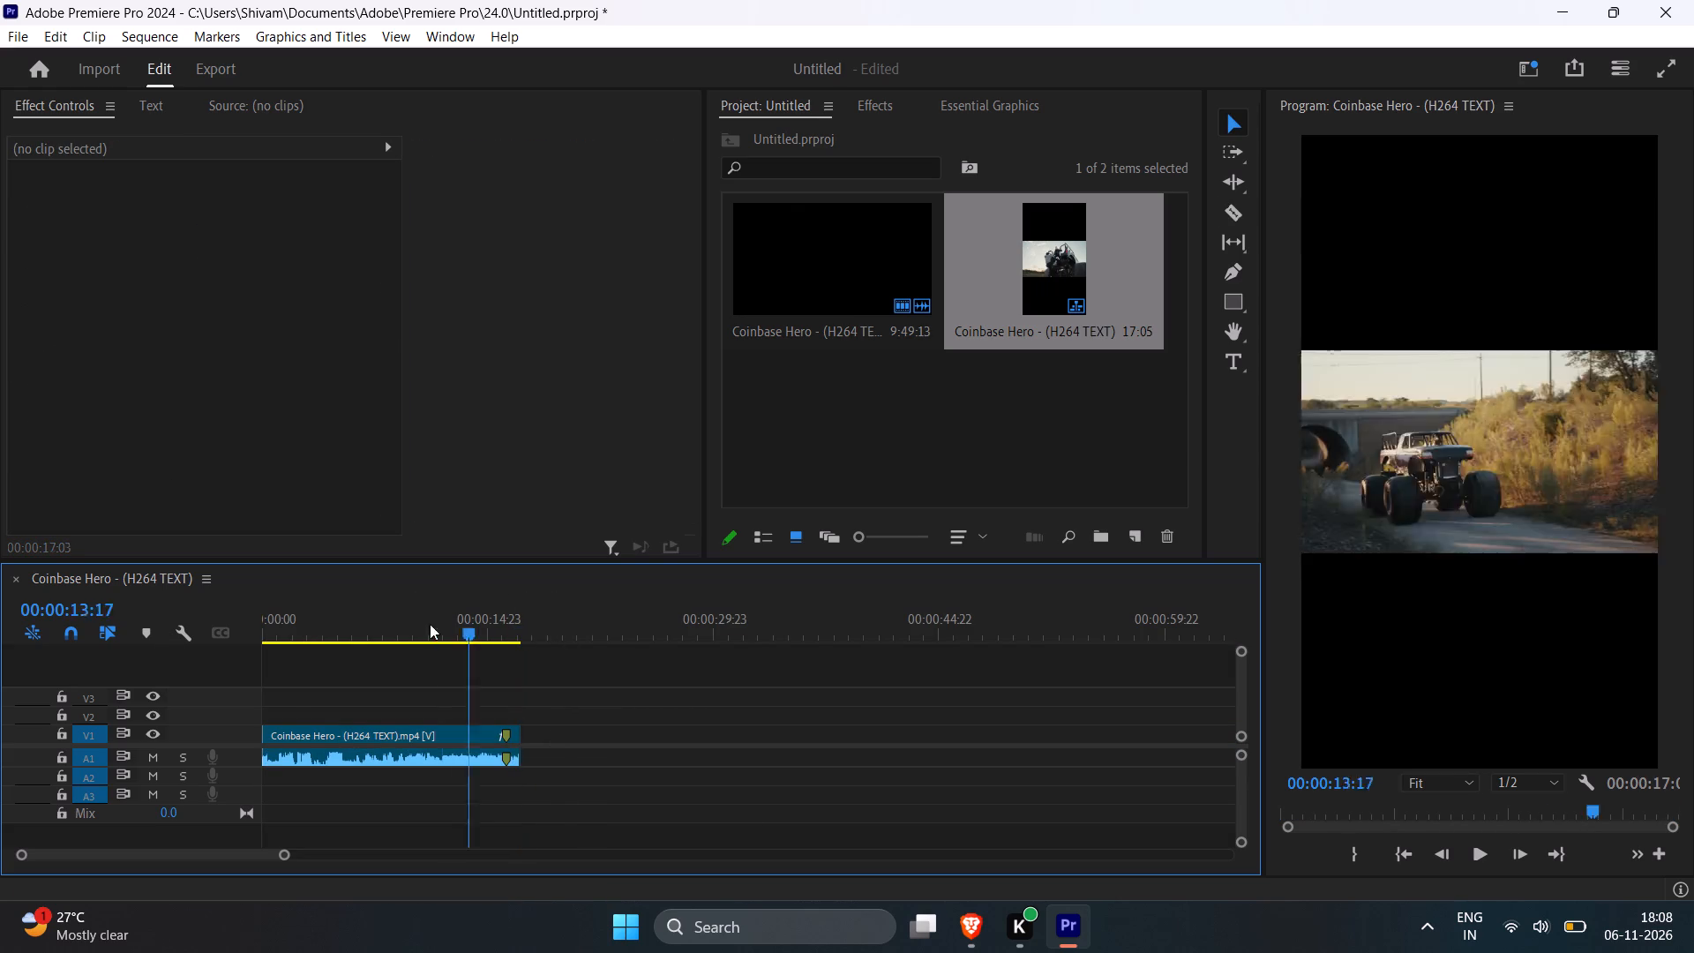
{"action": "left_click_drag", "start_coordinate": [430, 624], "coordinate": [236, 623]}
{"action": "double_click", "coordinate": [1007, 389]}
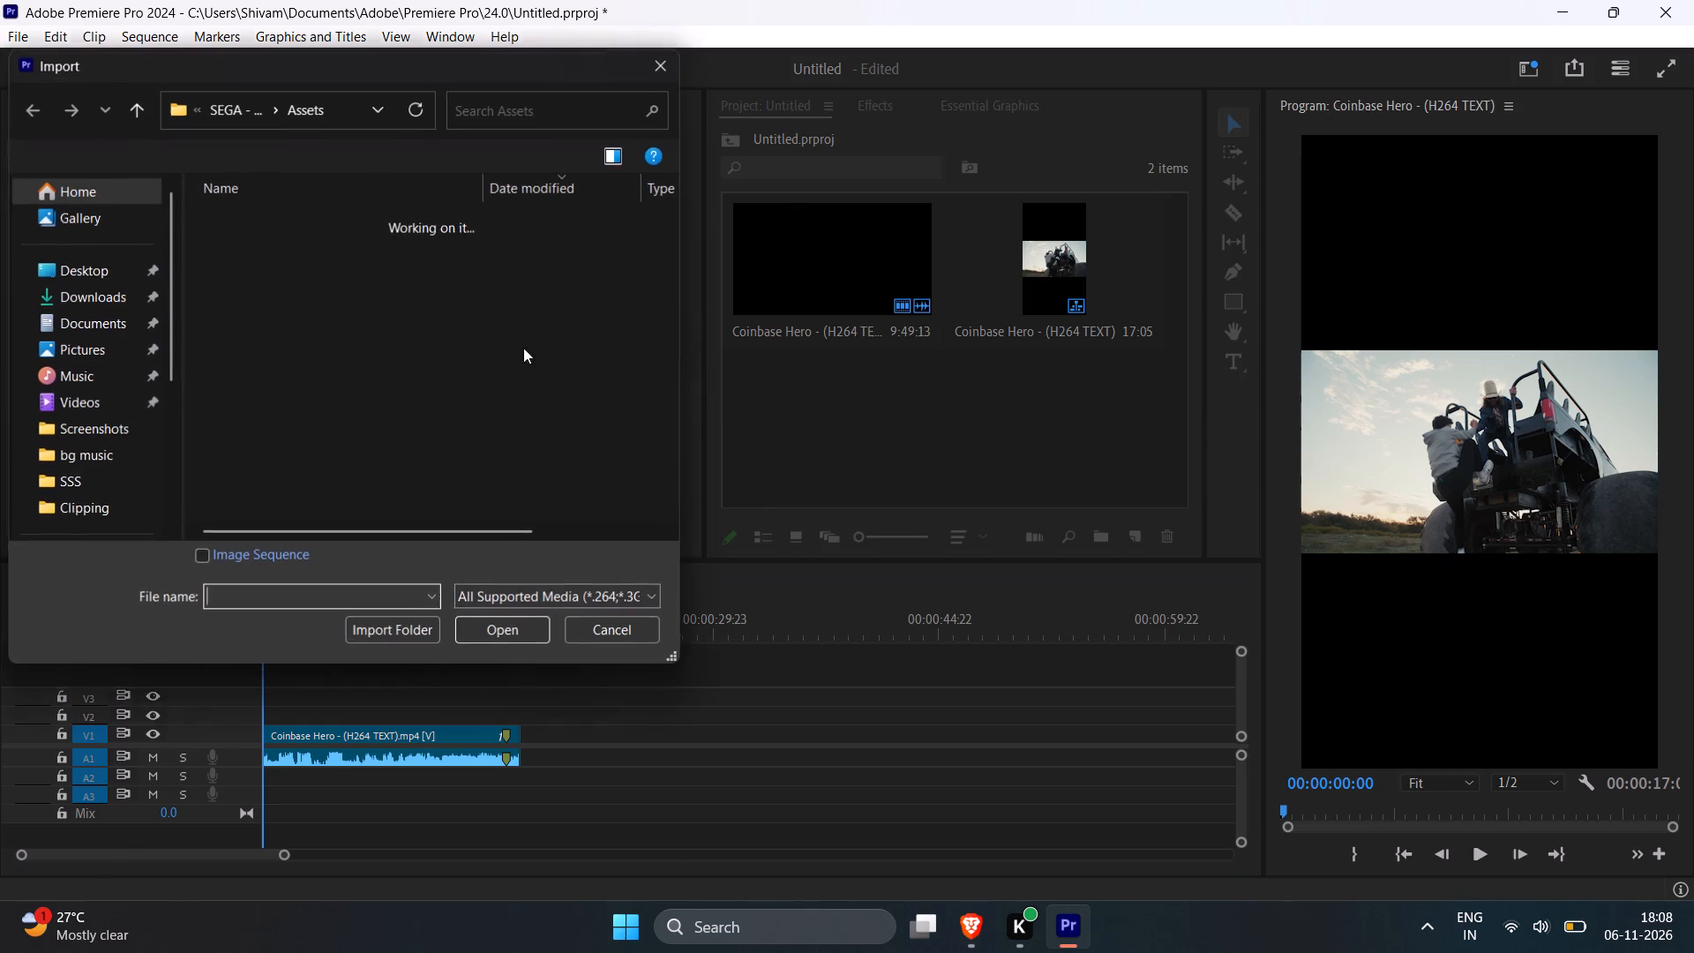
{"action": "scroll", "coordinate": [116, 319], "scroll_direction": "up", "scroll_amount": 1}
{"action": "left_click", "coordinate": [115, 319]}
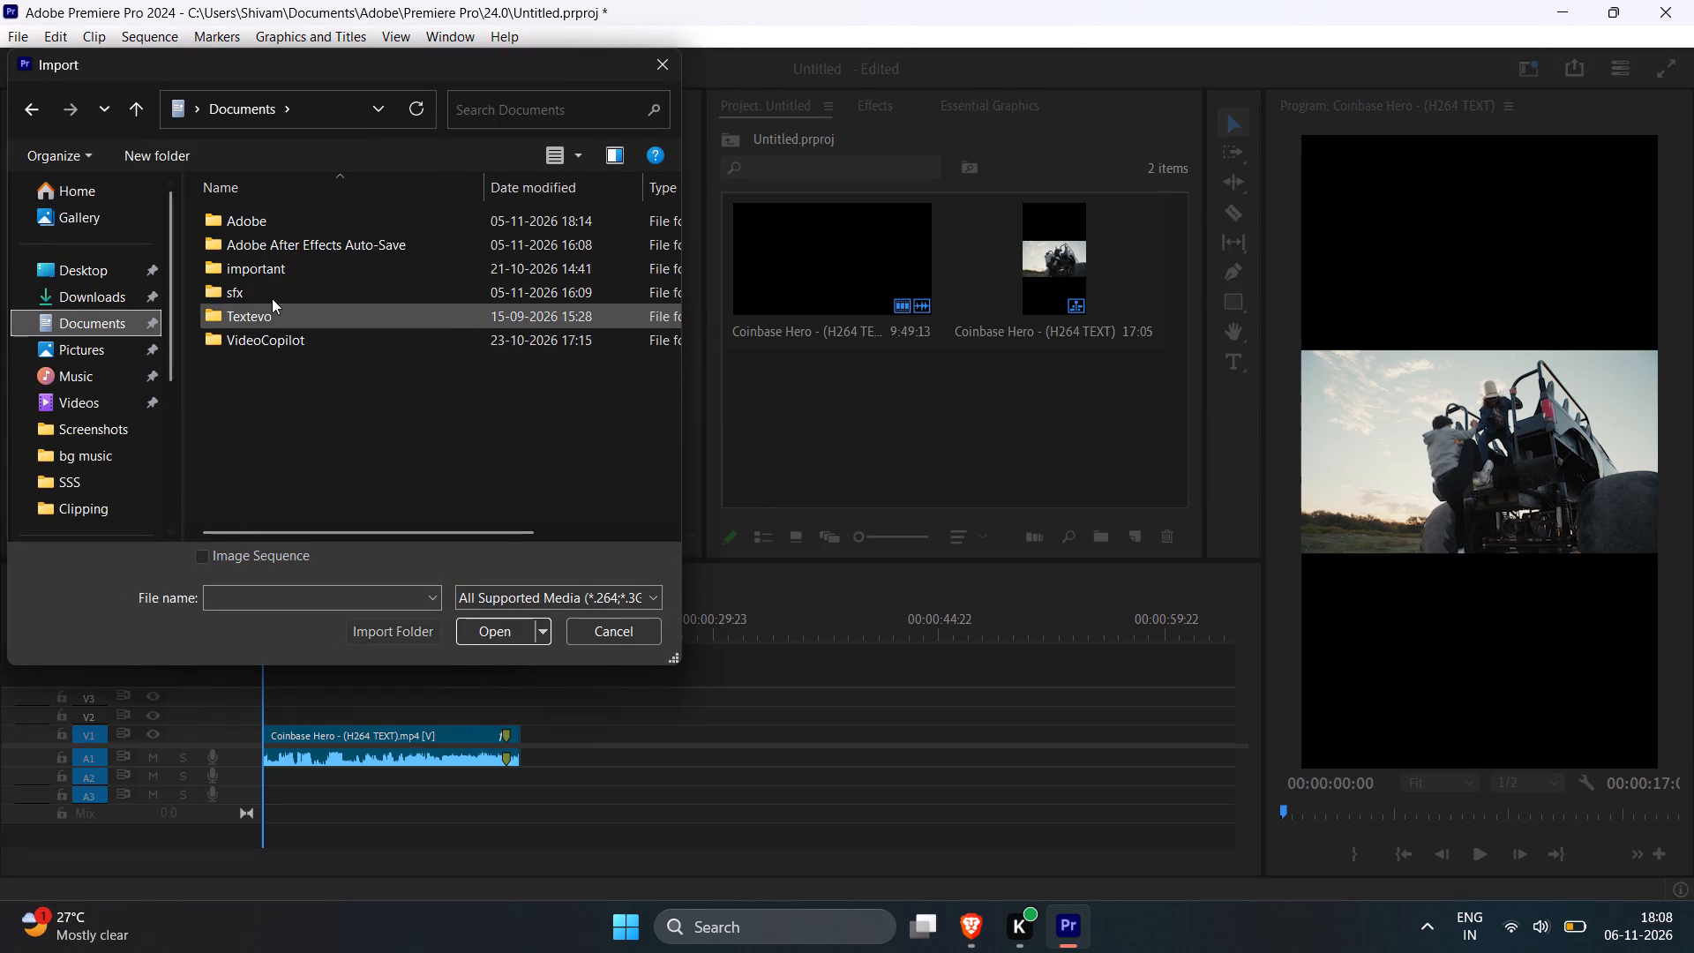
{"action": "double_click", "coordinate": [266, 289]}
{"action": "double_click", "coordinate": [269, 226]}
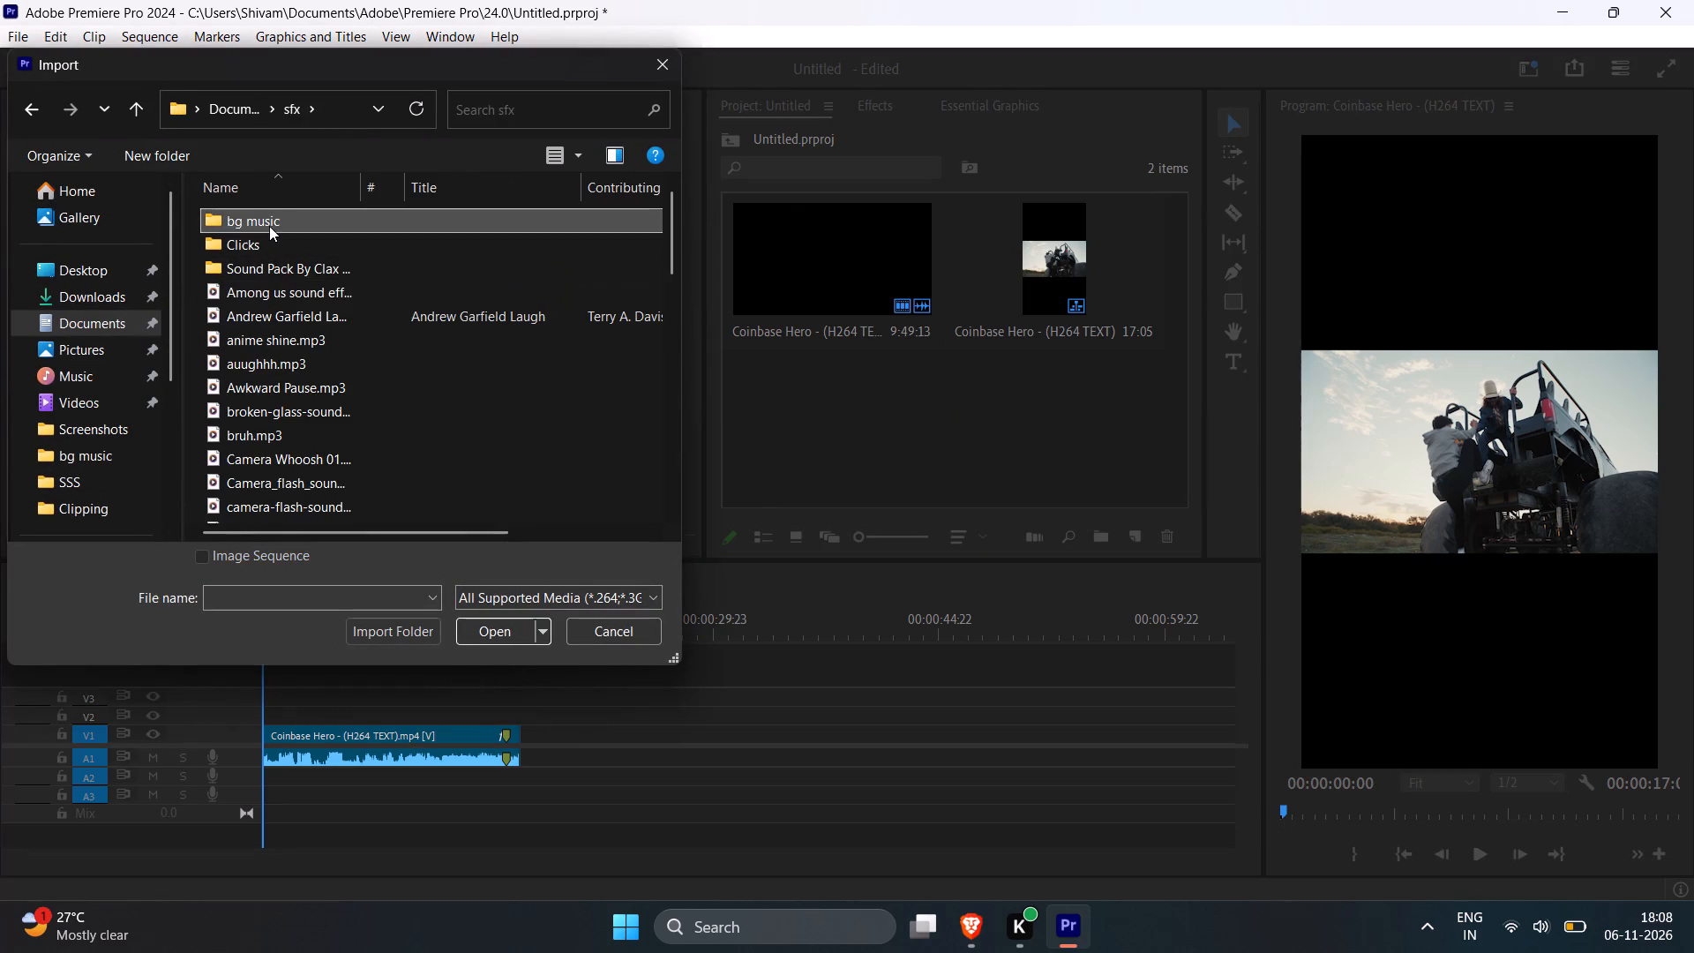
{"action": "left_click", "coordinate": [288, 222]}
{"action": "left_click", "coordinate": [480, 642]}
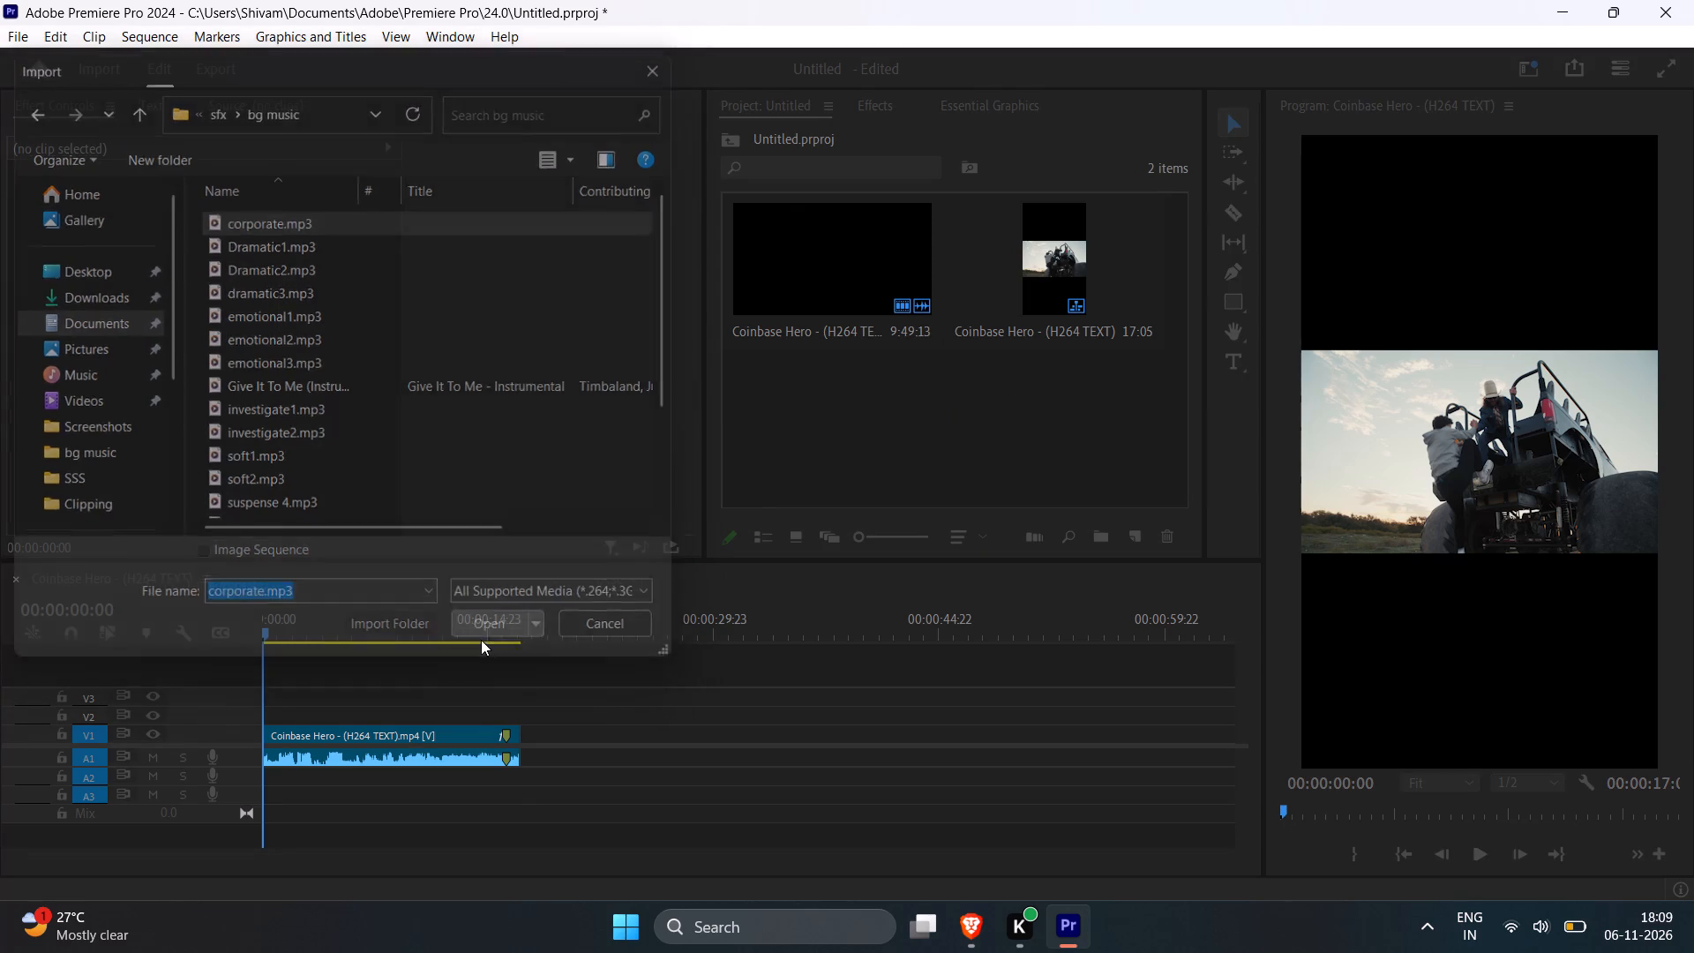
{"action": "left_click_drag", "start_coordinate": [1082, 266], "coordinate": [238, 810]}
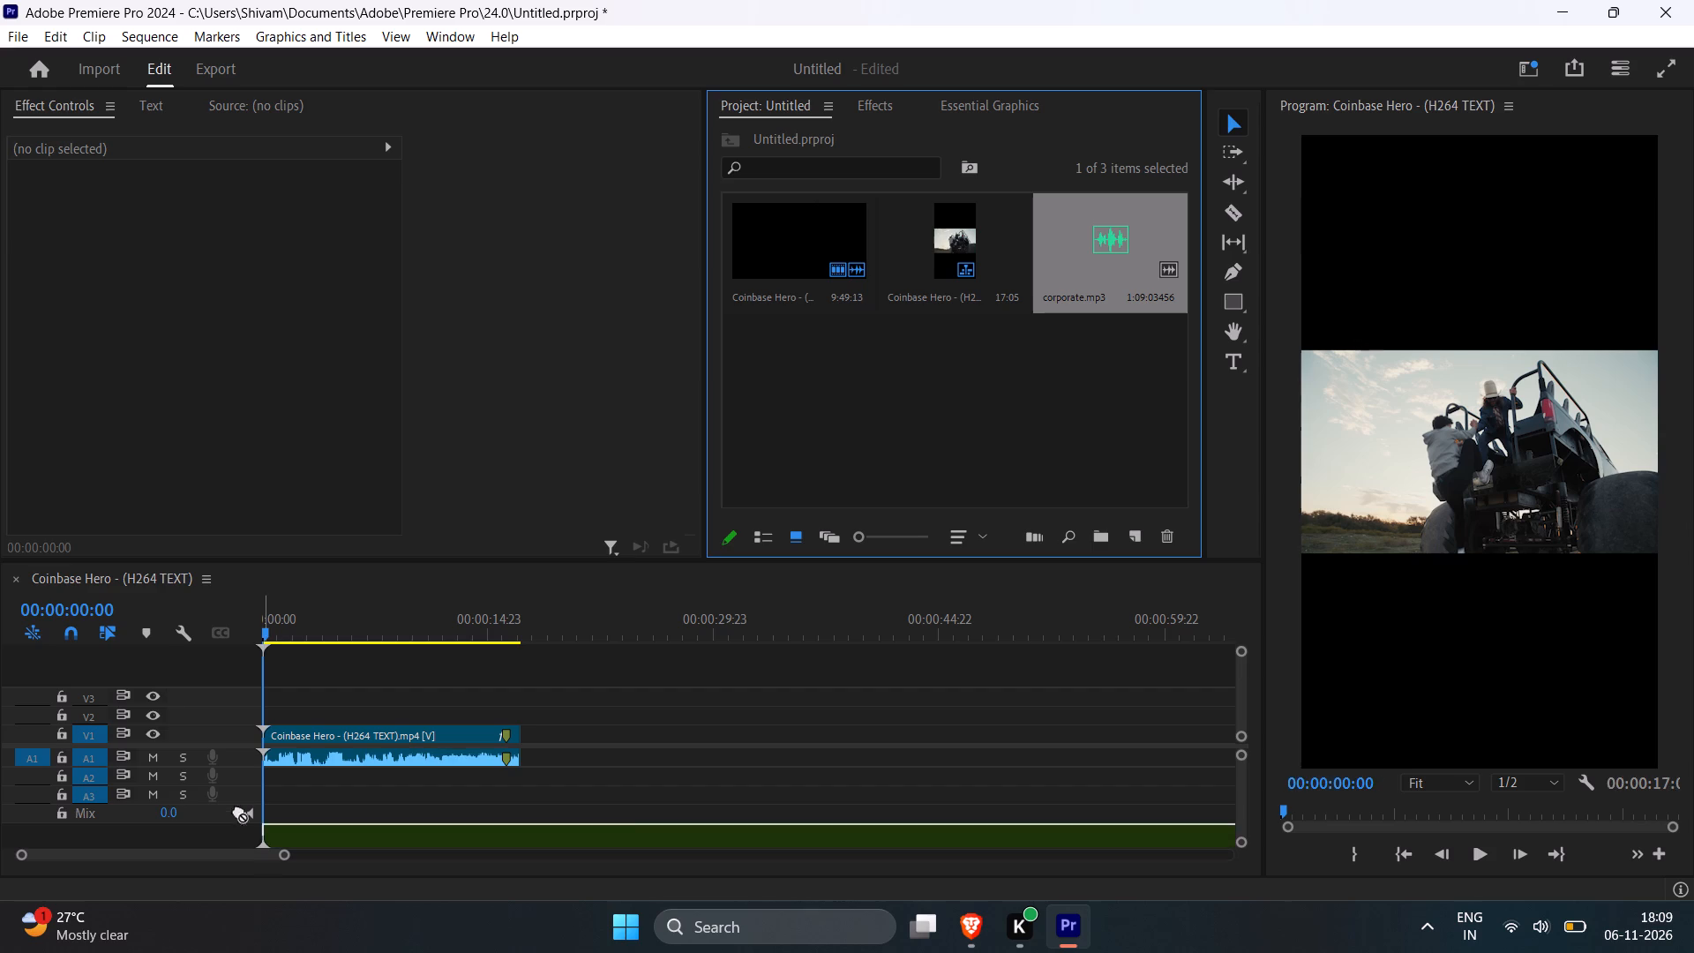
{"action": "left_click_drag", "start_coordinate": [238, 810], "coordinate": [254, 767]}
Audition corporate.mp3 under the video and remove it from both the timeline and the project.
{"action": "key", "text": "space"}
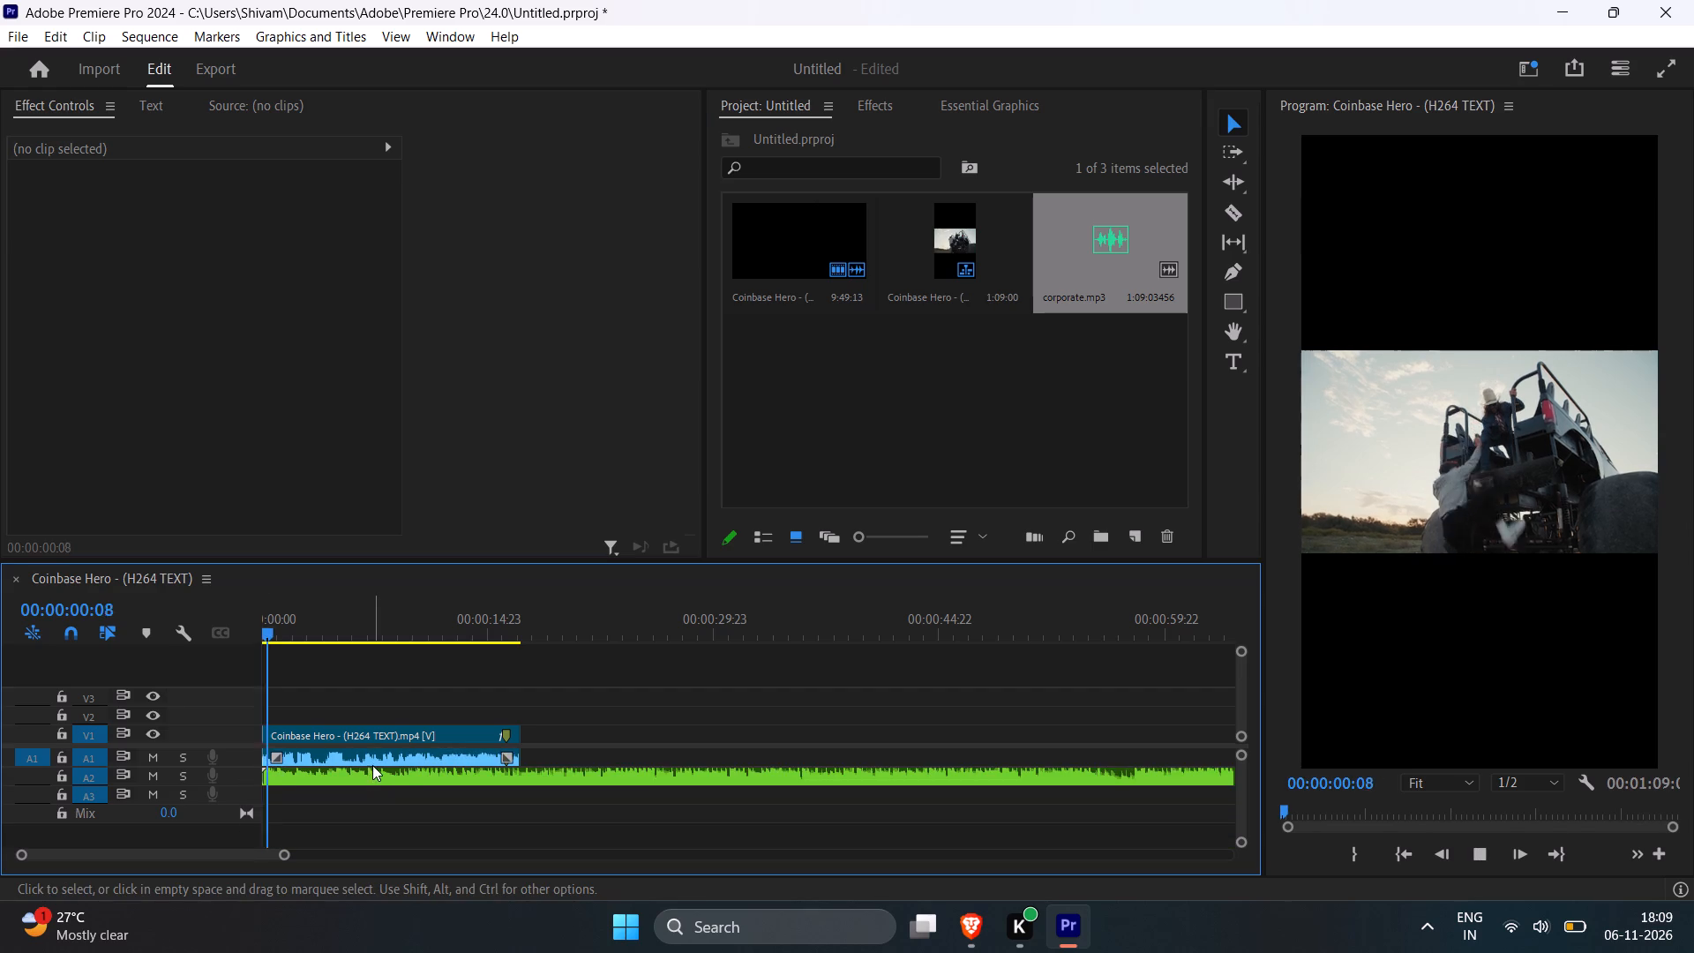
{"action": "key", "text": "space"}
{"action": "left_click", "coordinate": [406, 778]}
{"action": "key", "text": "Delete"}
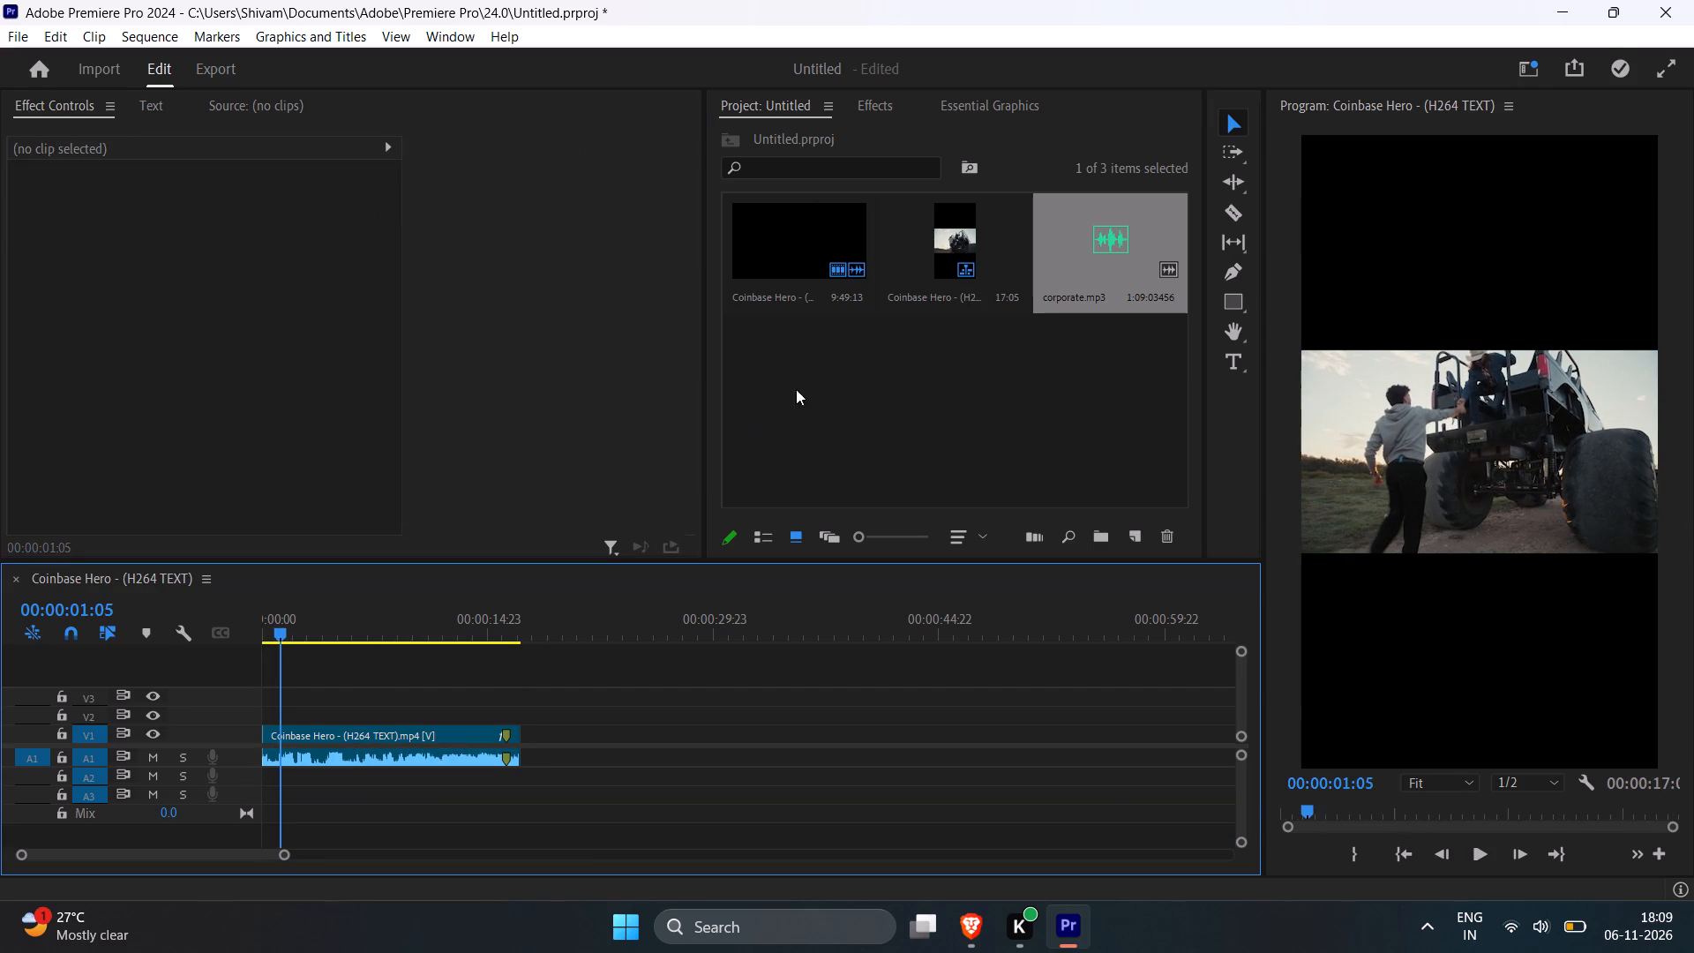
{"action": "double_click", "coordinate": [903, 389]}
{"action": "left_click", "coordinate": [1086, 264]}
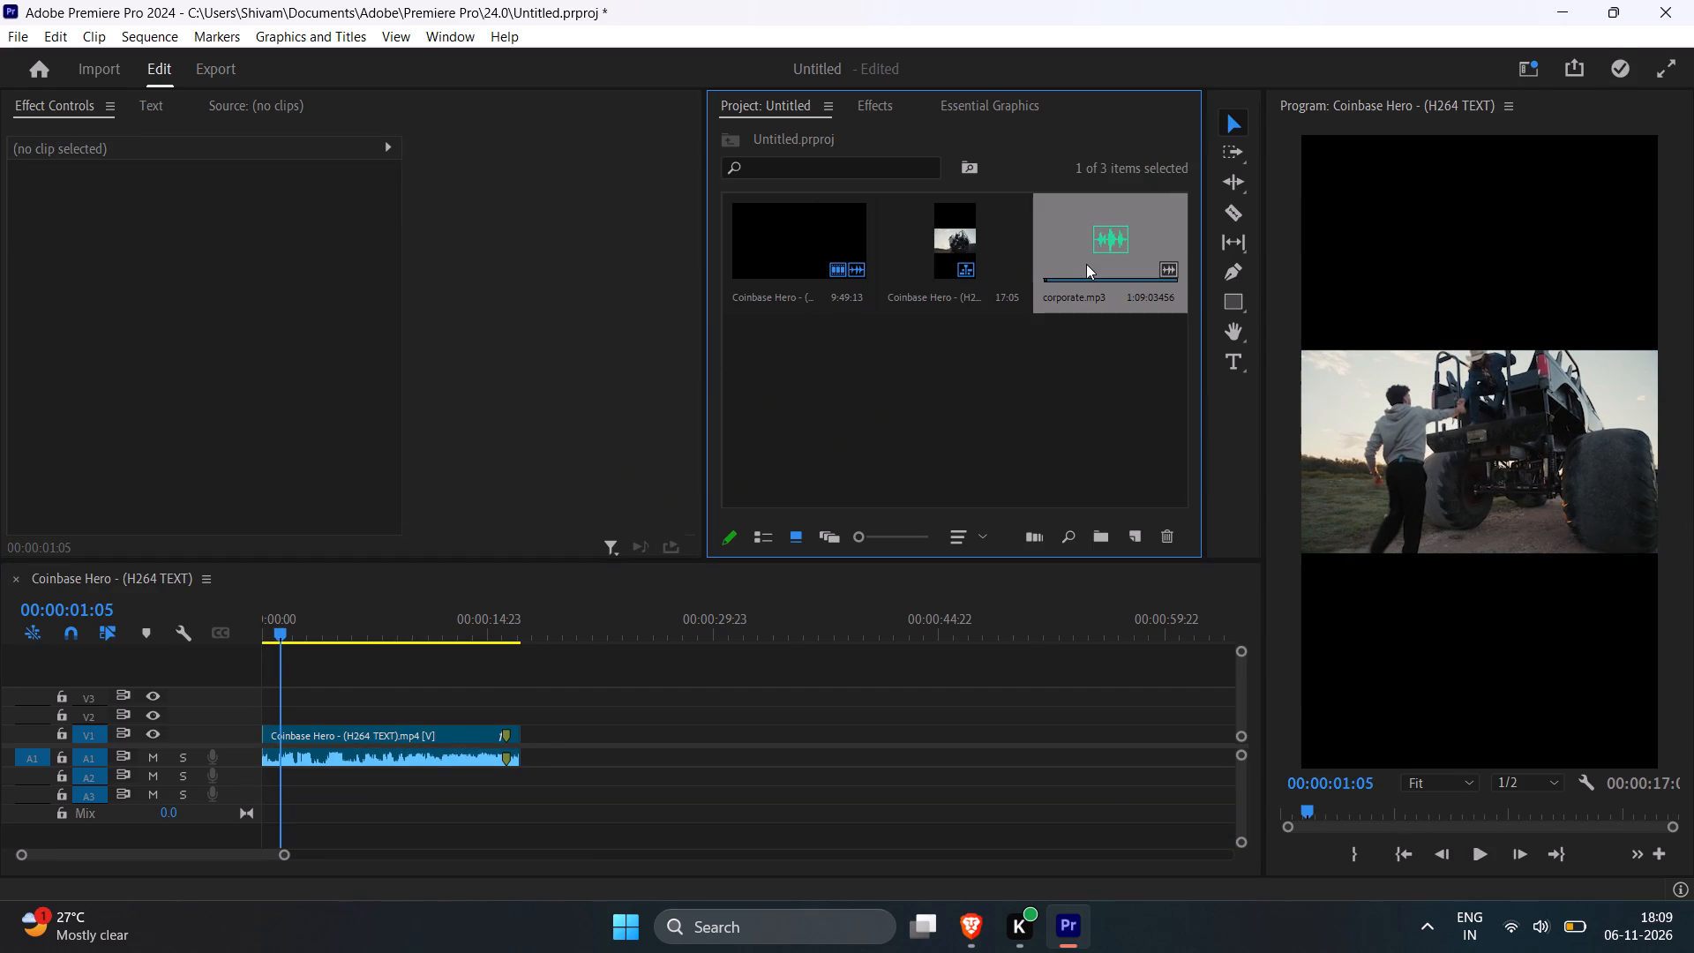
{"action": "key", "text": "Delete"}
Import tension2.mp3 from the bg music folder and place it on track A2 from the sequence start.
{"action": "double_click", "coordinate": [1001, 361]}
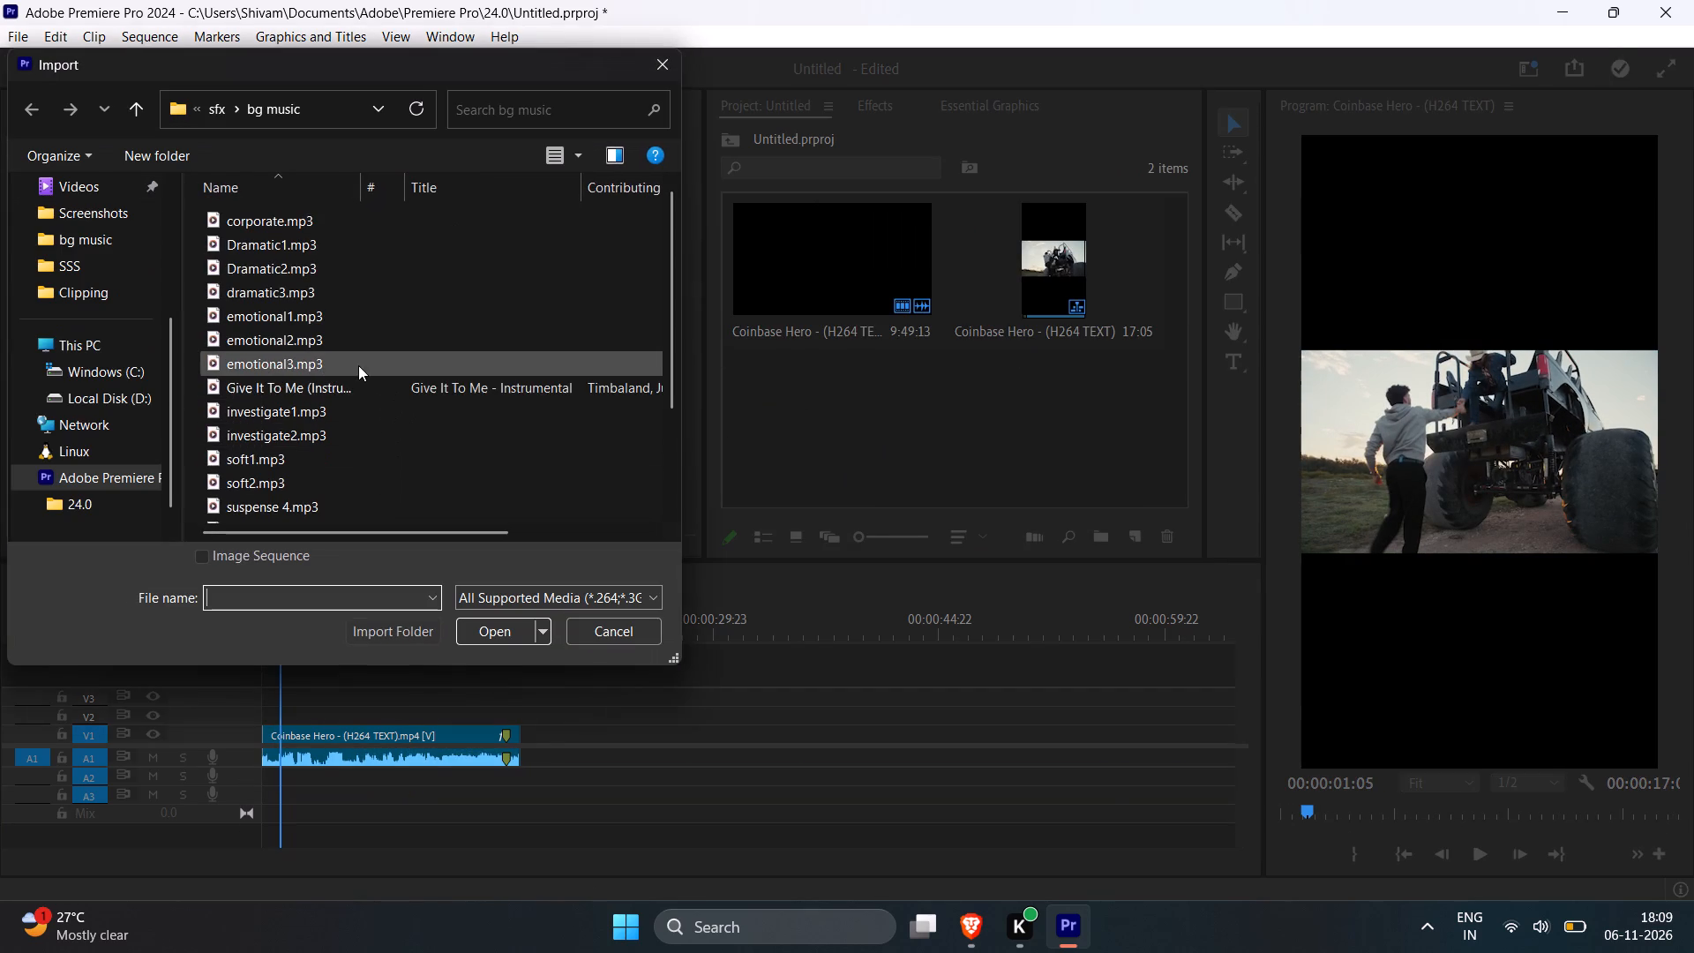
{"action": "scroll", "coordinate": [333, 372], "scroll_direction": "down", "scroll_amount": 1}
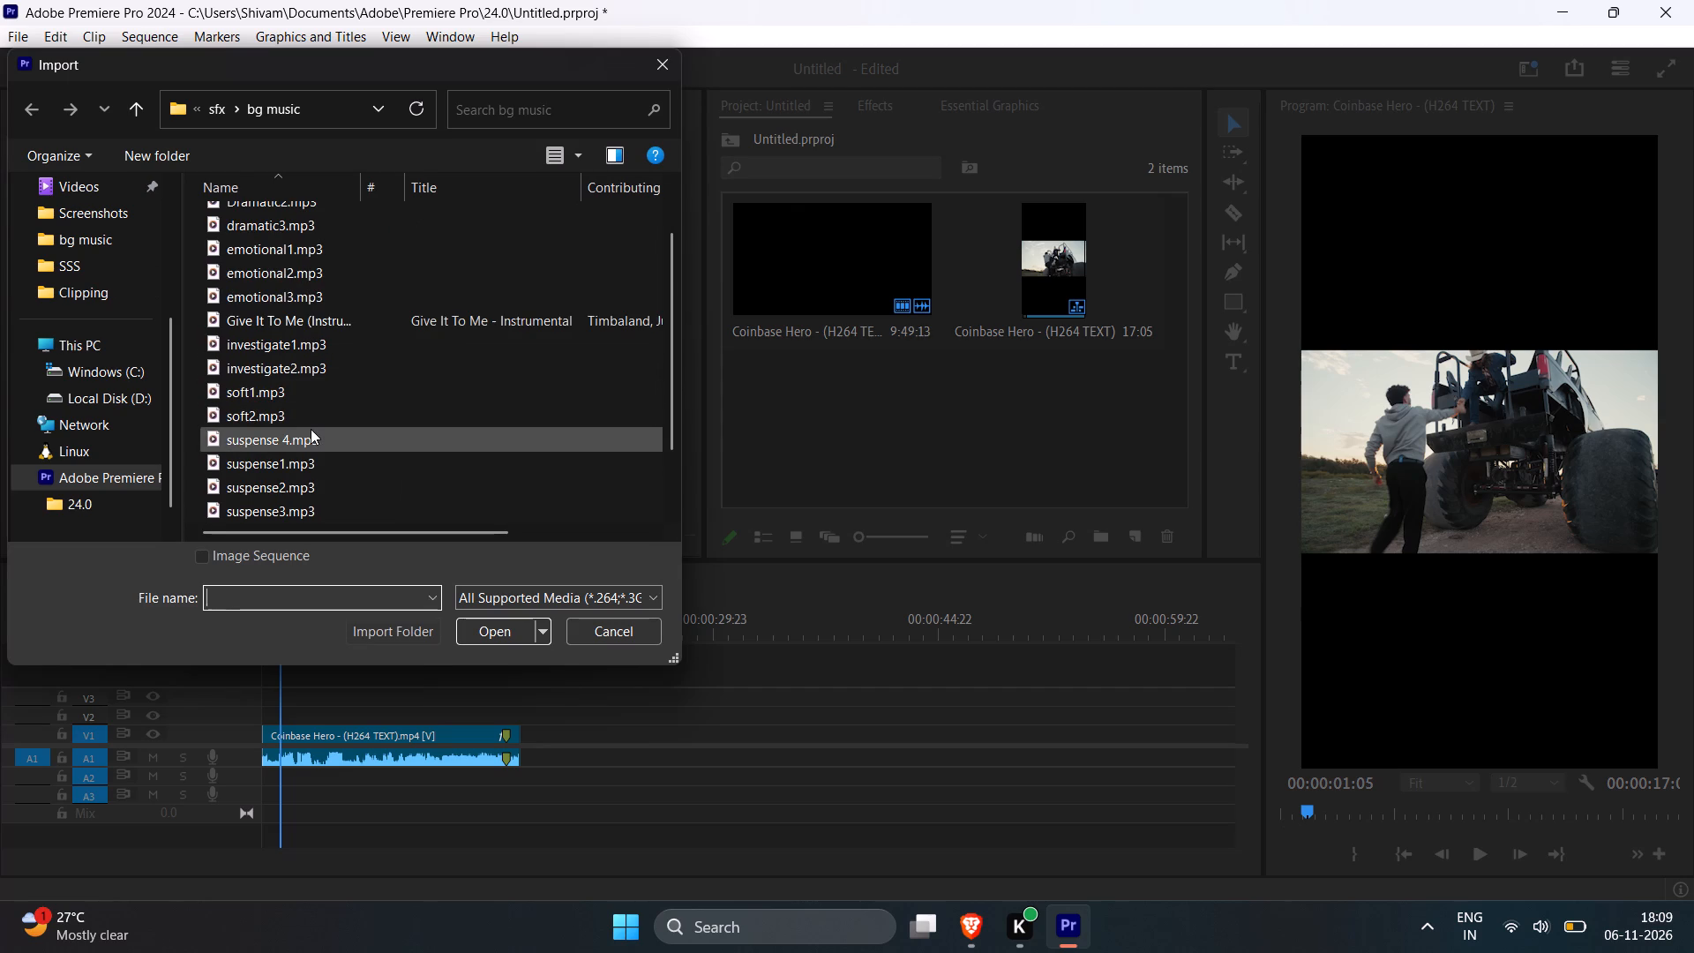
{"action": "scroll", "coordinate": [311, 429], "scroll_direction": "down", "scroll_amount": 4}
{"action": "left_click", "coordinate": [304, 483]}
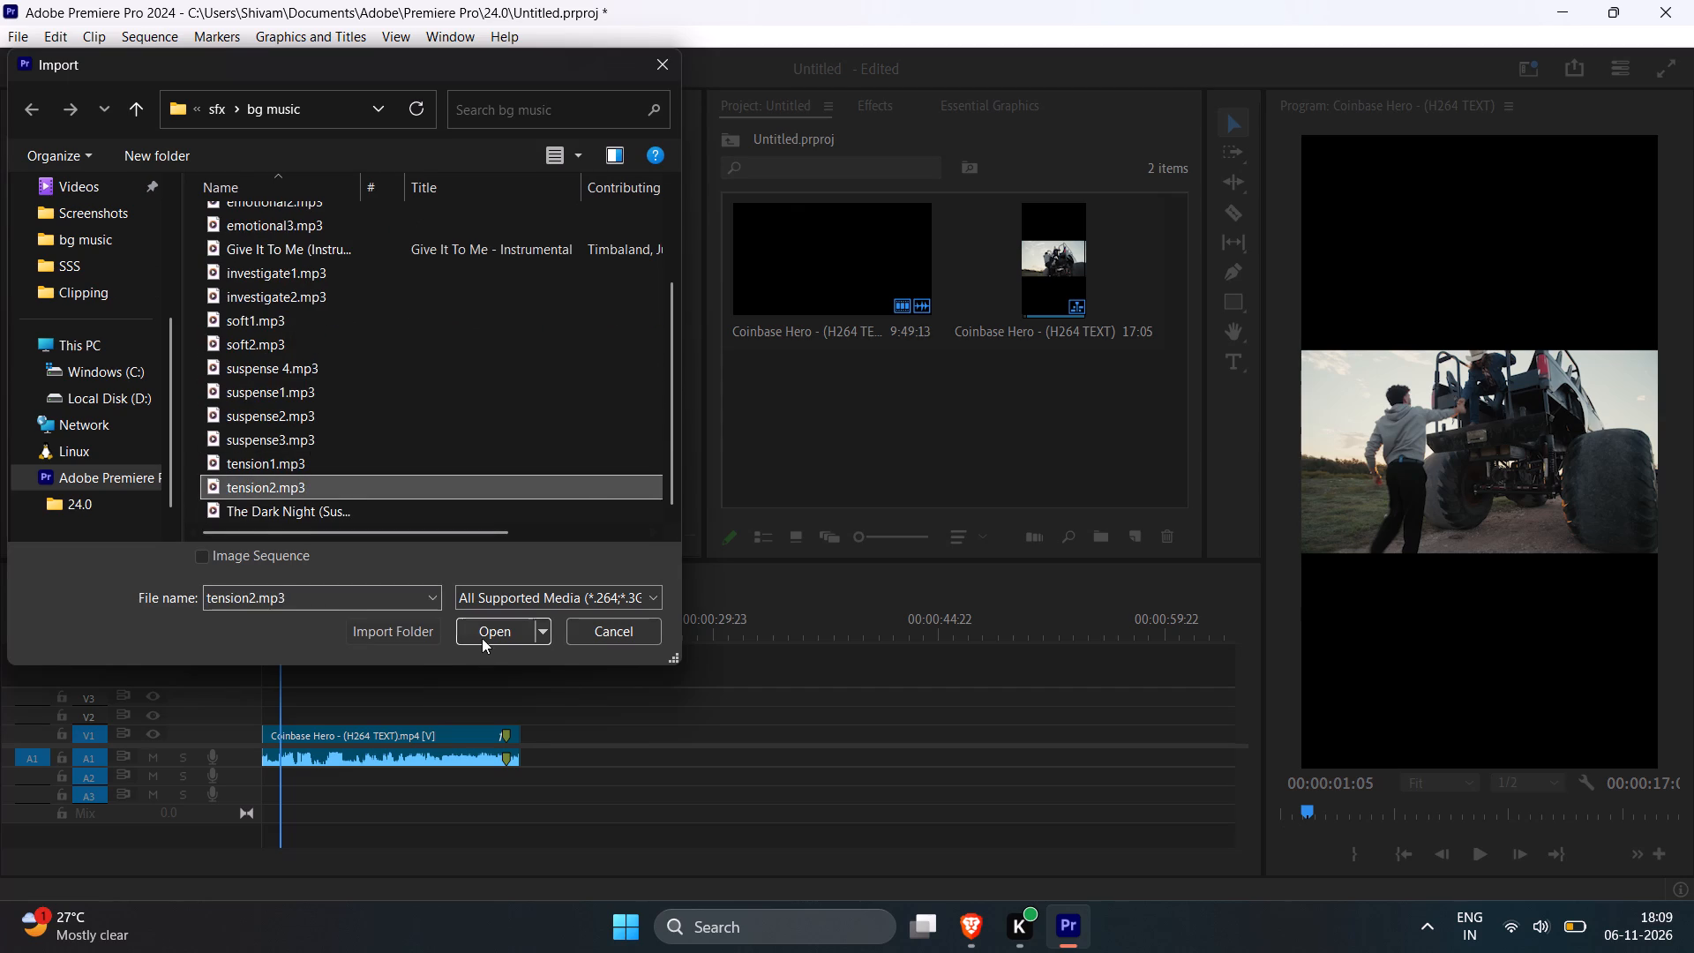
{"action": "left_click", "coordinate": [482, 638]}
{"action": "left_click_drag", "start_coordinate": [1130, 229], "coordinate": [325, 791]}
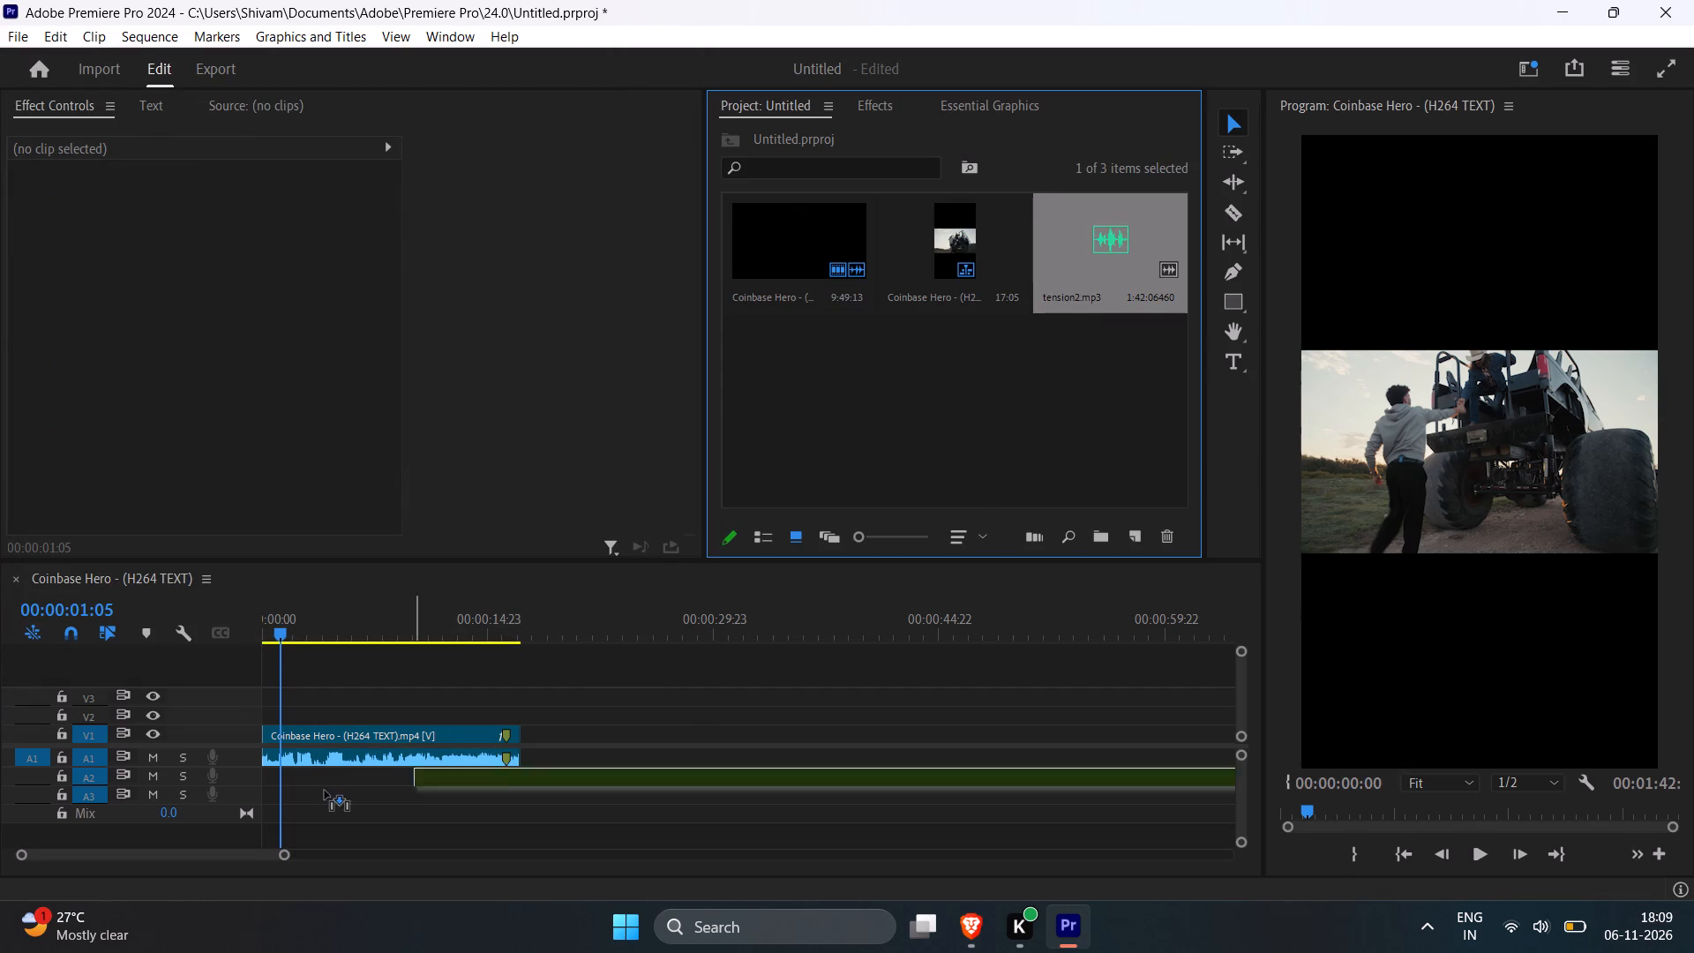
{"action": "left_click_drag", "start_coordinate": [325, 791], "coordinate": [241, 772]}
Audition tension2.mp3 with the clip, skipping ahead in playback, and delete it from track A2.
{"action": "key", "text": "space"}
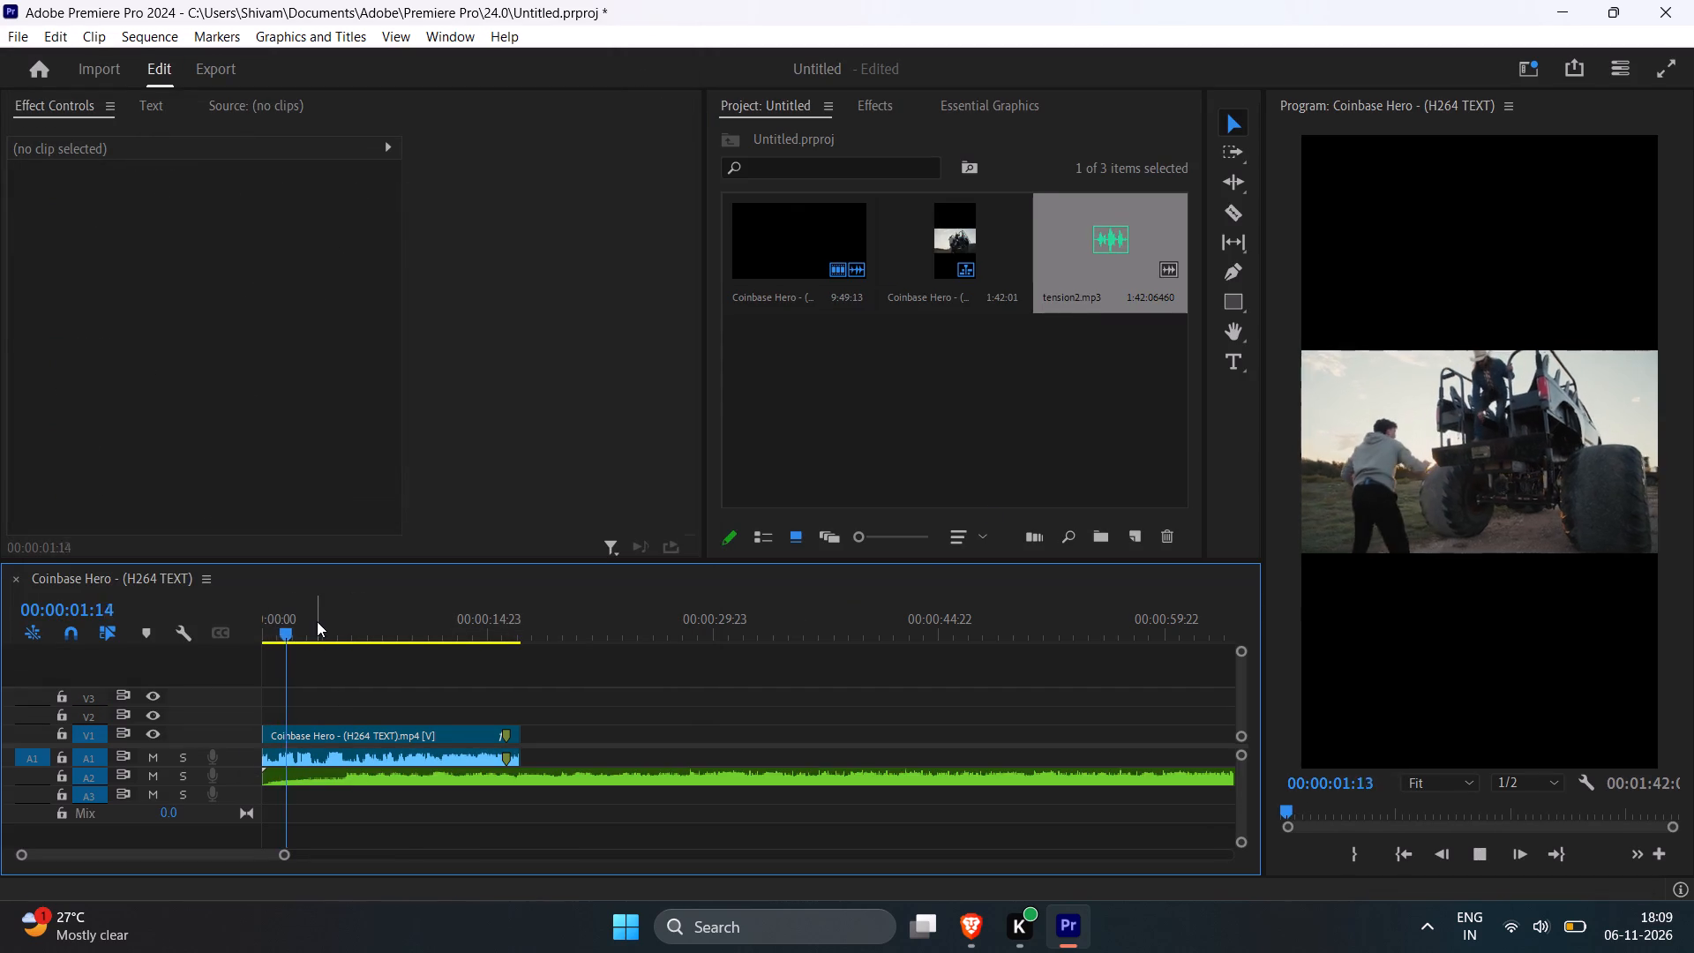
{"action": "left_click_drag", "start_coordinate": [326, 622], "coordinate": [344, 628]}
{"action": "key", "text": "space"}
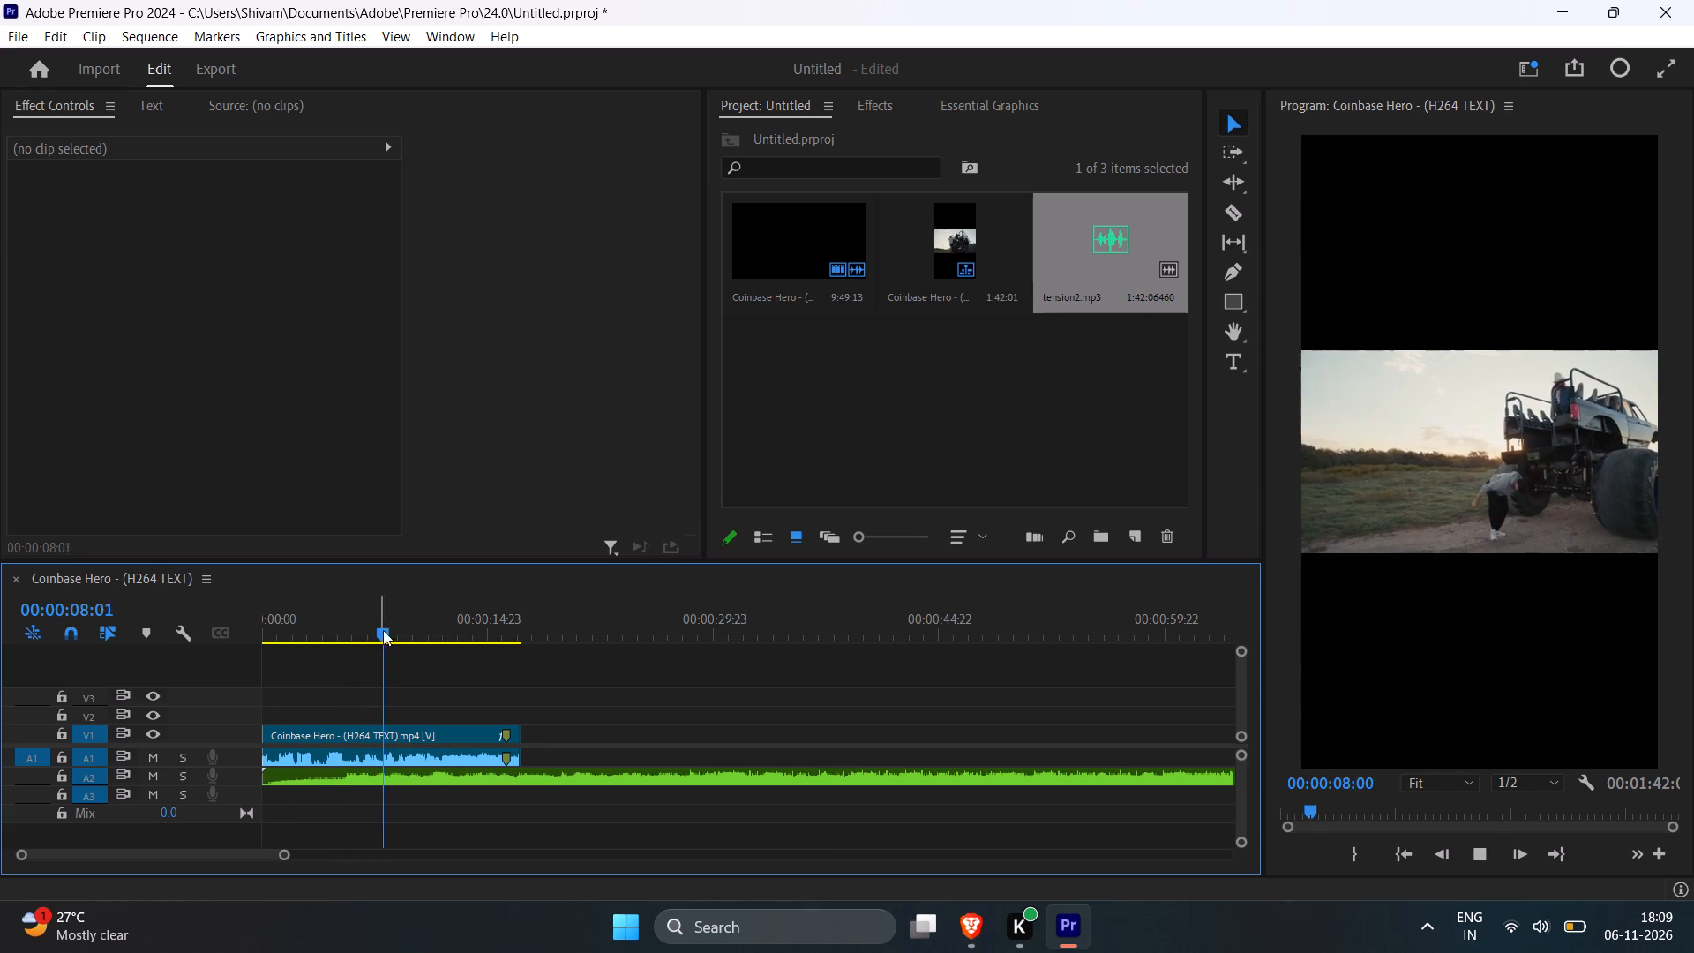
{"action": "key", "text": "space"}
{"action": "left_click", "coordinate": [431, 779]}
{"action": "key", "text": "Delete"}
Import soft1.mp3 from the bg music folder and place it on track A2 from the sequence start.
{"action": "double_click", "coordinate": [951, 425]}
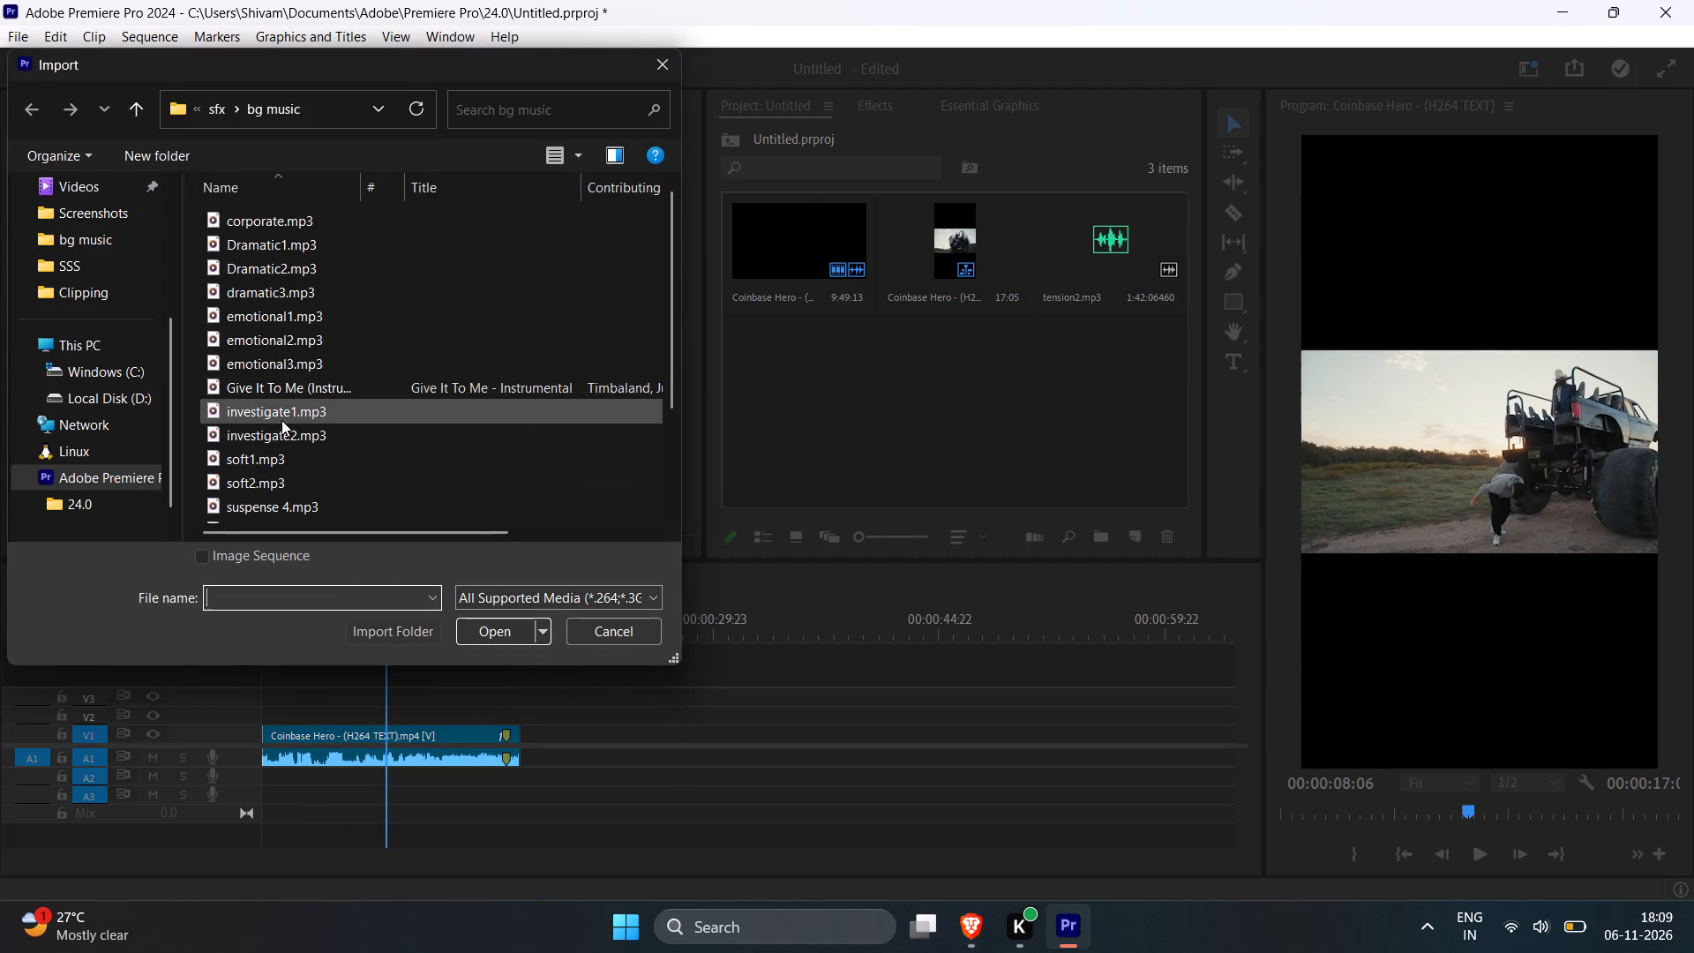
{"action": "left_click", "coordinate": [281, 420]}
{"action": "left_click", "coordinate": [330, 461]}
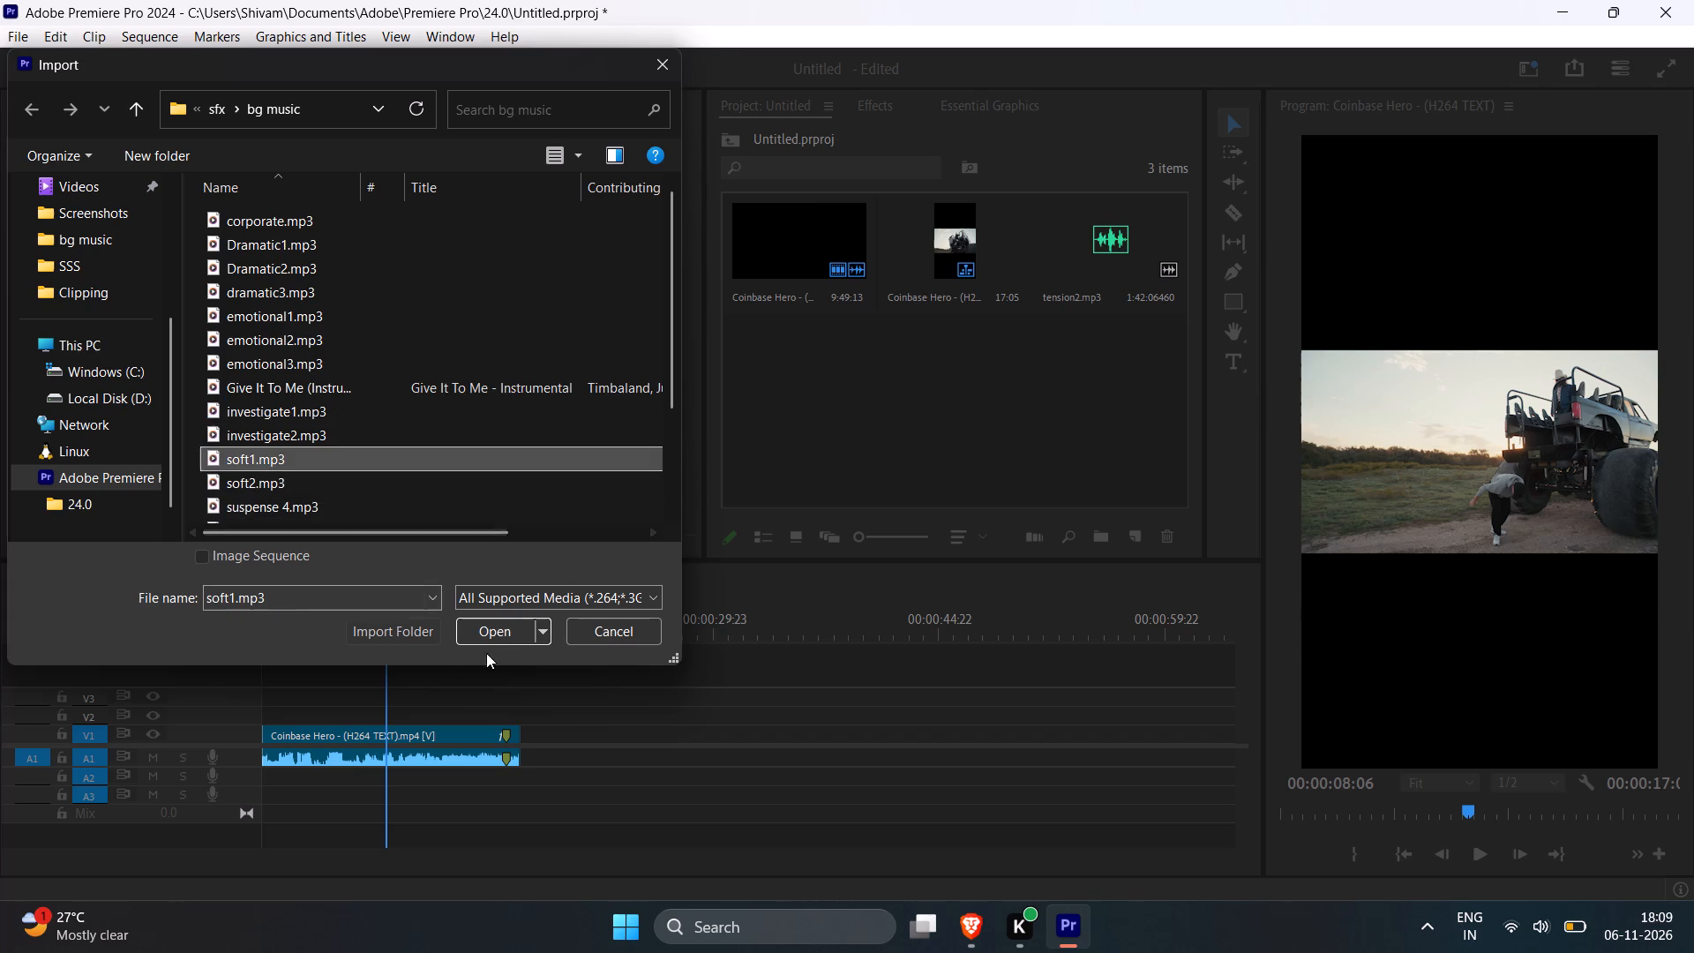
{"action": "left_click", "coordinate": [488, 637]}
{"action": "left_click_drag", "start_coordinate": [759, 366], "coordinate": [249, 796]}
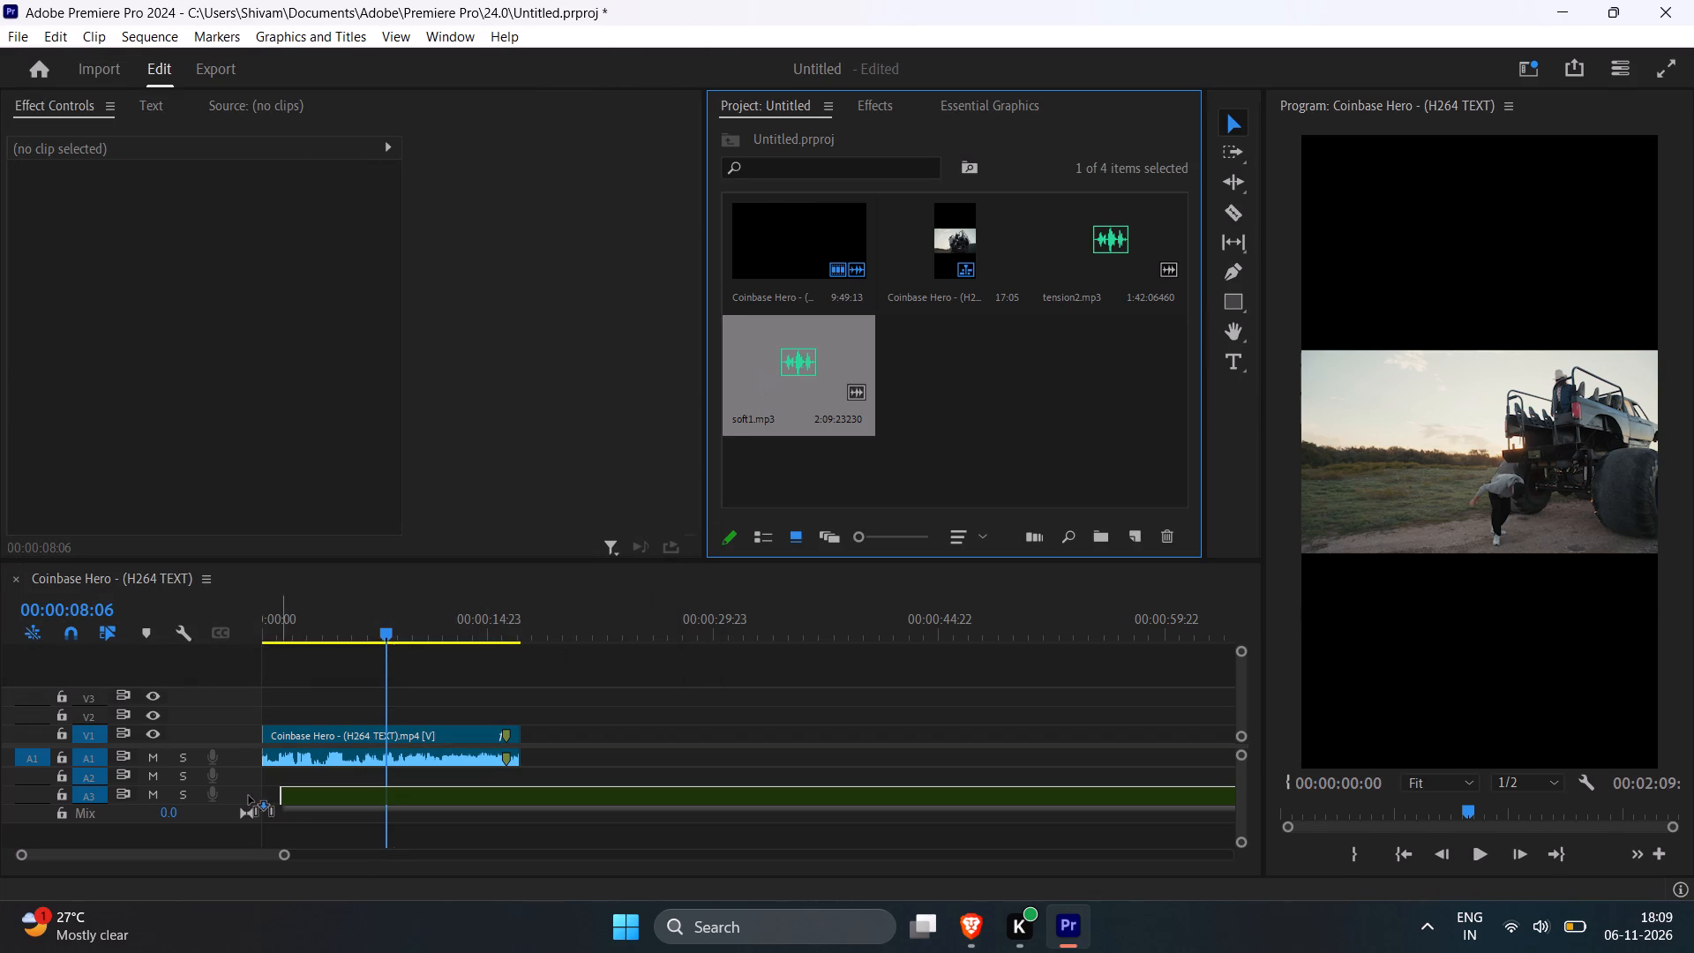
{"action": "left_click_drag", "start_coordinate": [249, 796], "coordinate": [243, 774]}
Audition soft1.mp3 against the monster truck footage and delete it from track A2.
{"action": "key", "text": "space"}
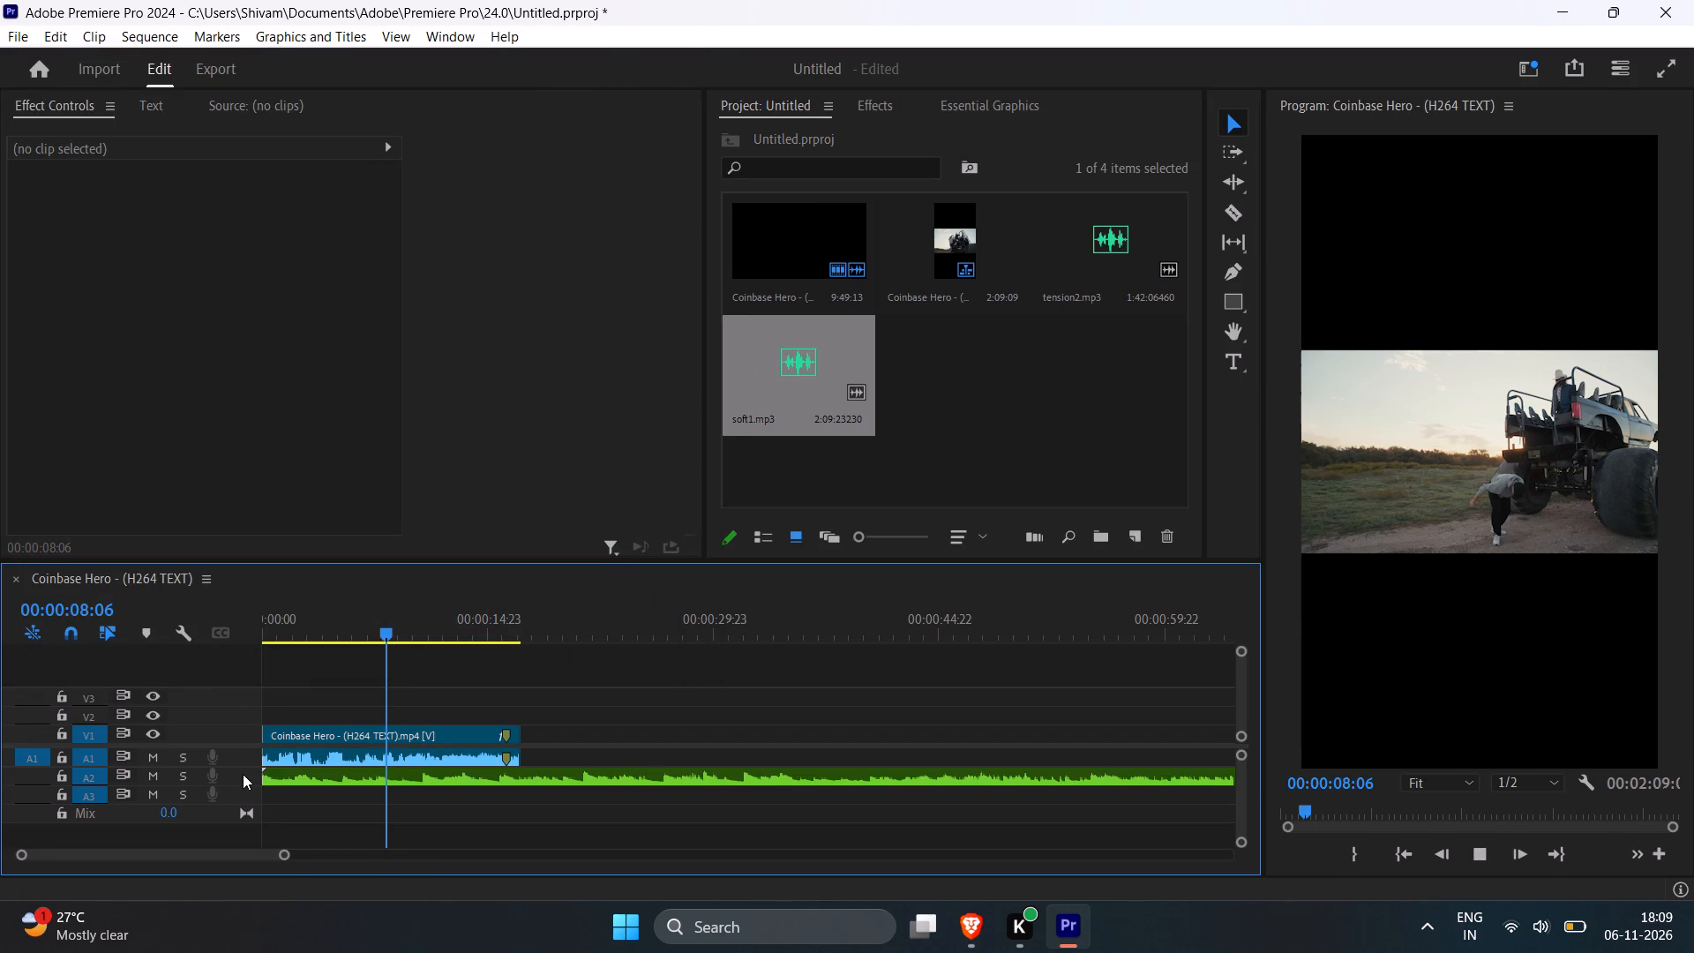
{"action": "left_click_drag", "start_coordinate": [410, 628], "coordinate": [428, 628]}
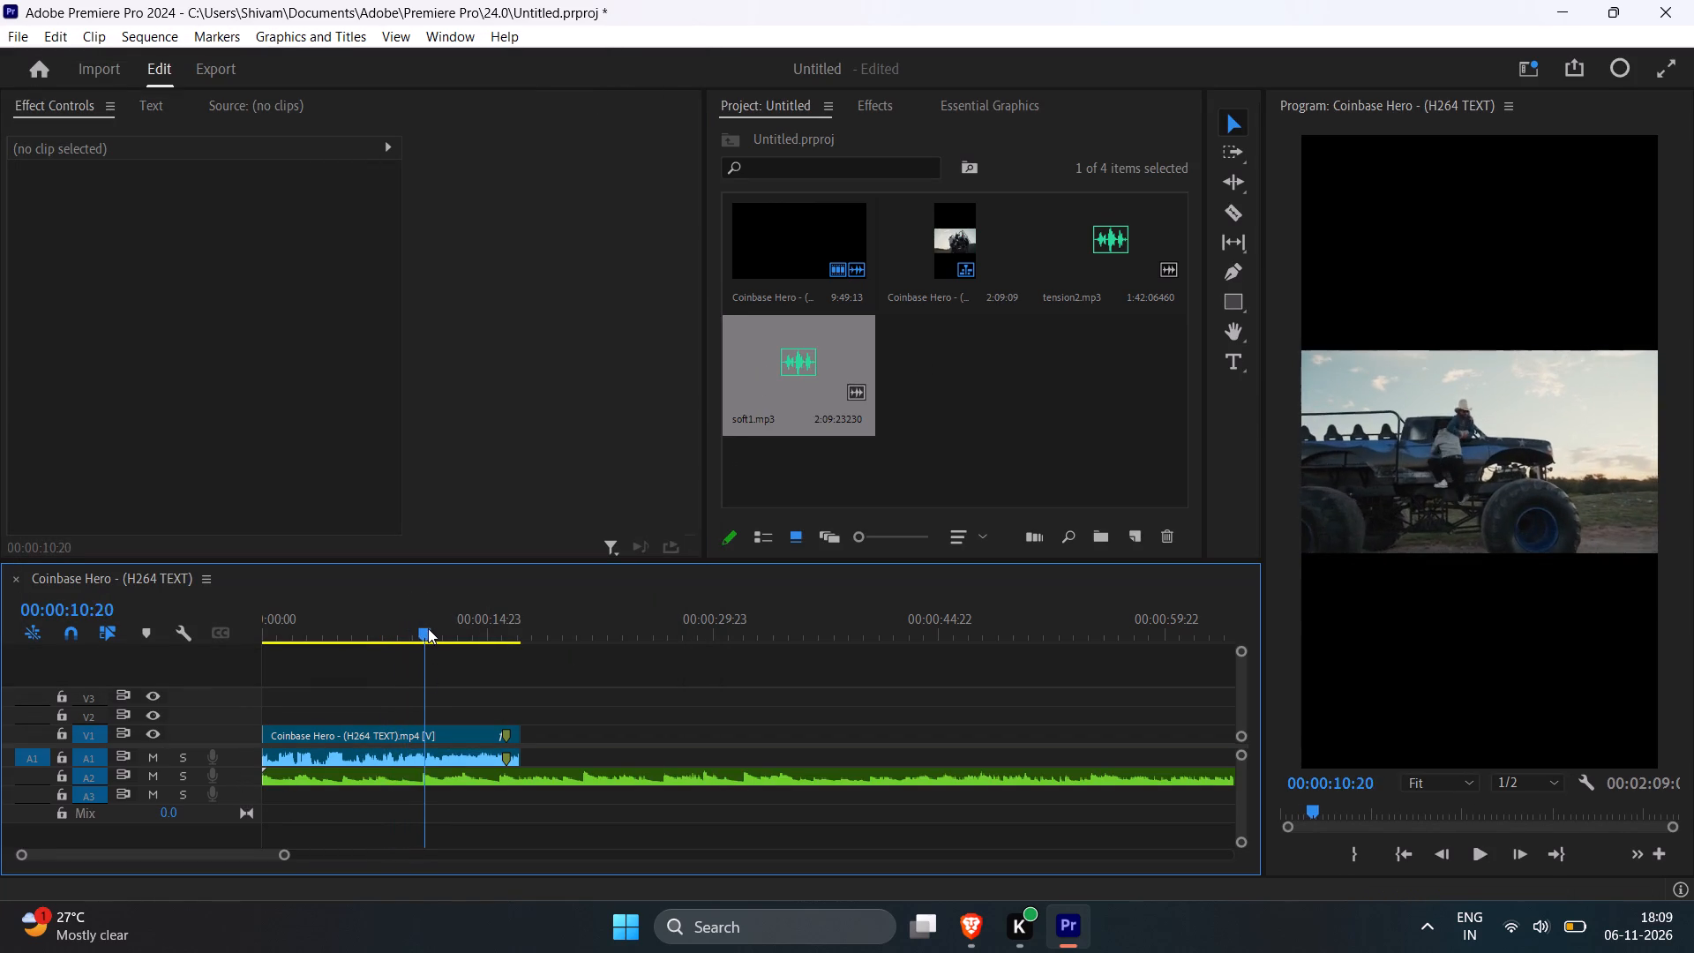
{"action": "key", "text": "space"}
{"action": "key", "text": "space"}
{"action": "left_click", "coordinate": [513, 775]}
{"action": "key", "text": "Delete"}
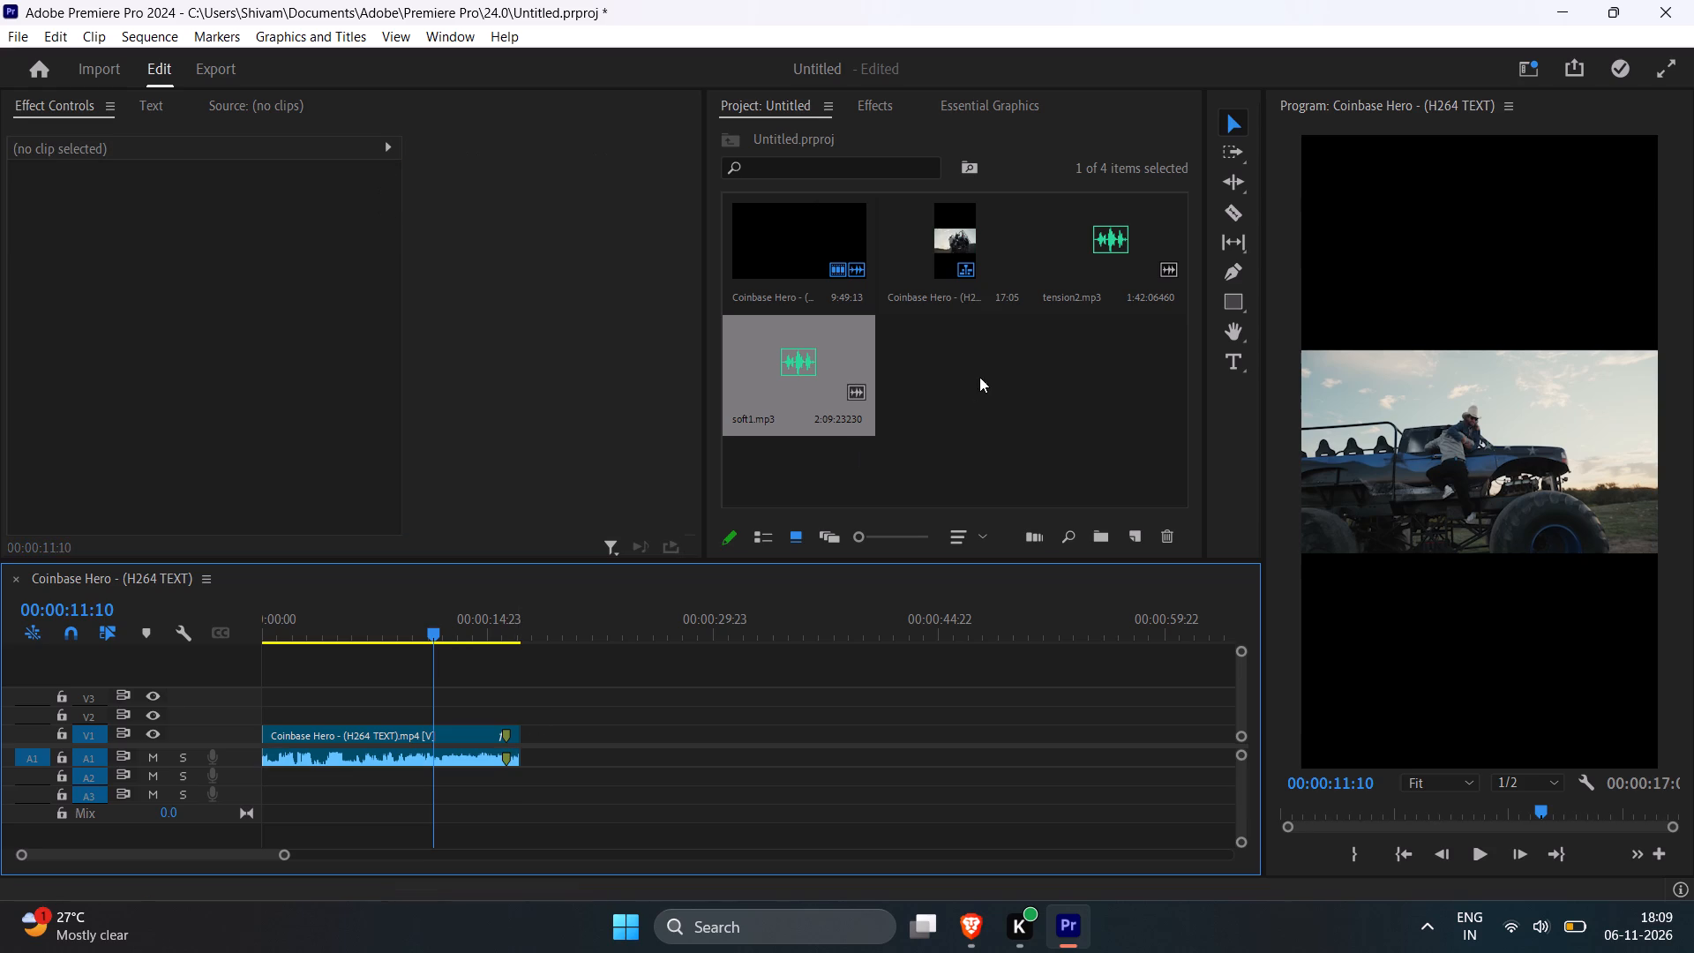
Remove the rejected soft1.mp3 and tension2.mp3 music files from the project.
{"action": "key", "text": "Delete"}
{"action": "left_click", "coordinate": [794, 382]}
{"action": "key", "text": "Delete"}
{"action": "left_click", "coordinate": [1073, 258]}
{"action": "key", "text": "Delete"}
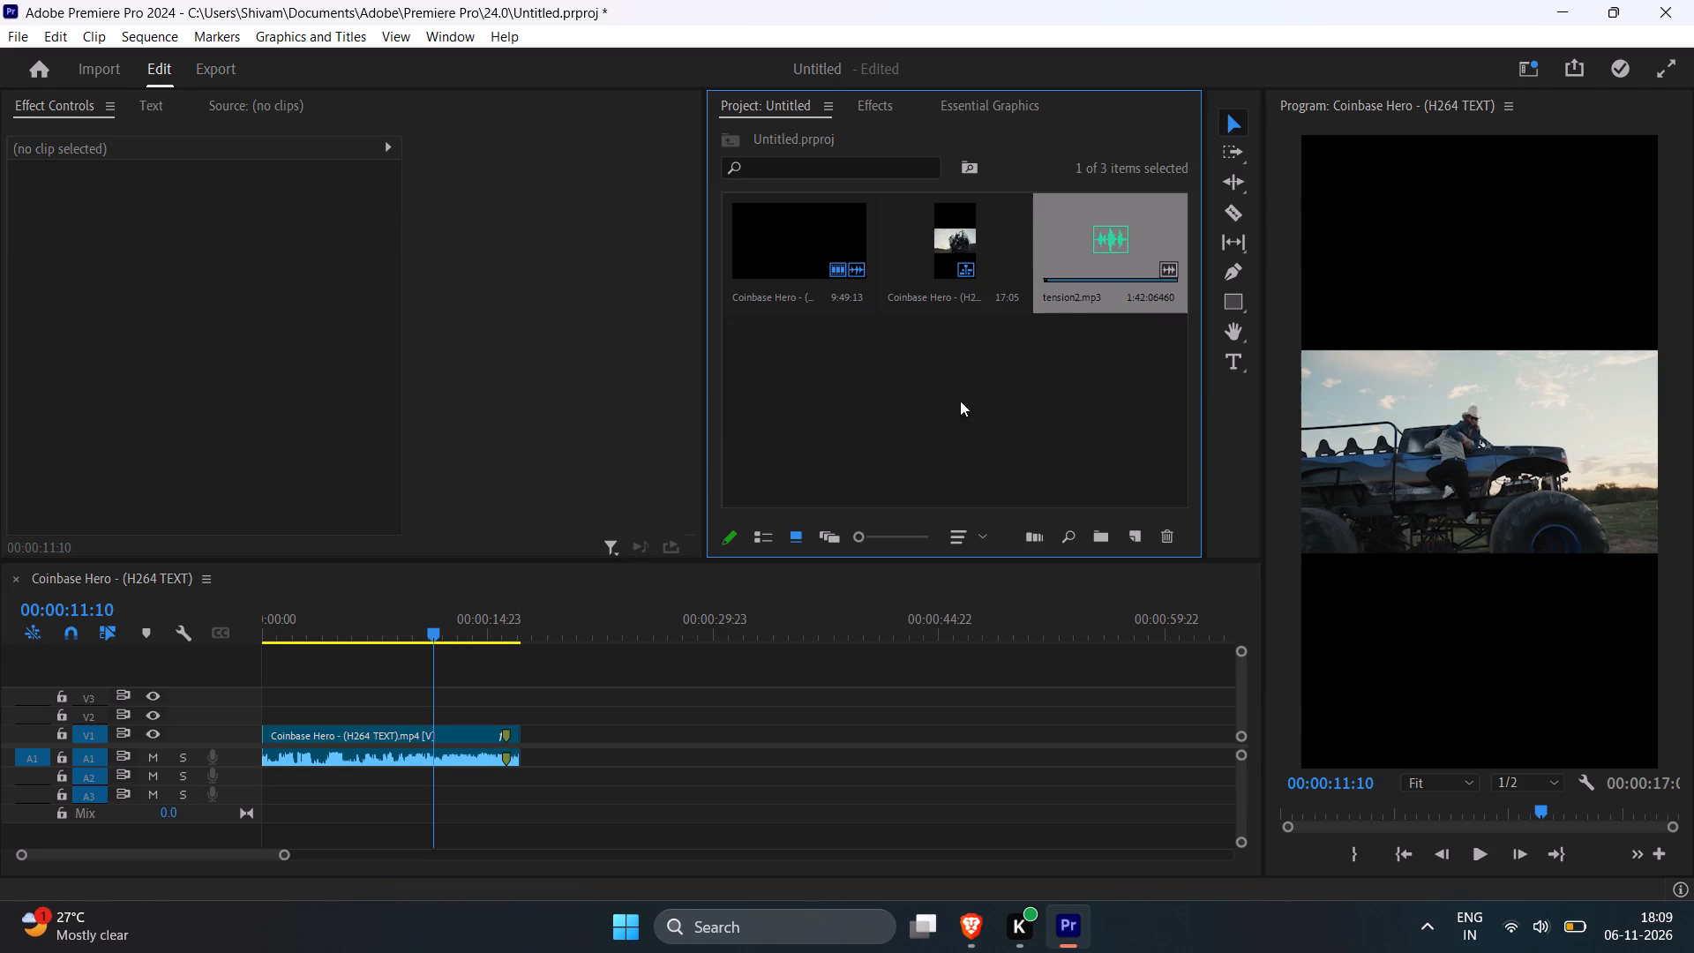
Import Dramatic2.mp3 from the bg music folder and place it on track A2 from the sequence start.
{"action": "double_click", "coordinate": [877, 416]}
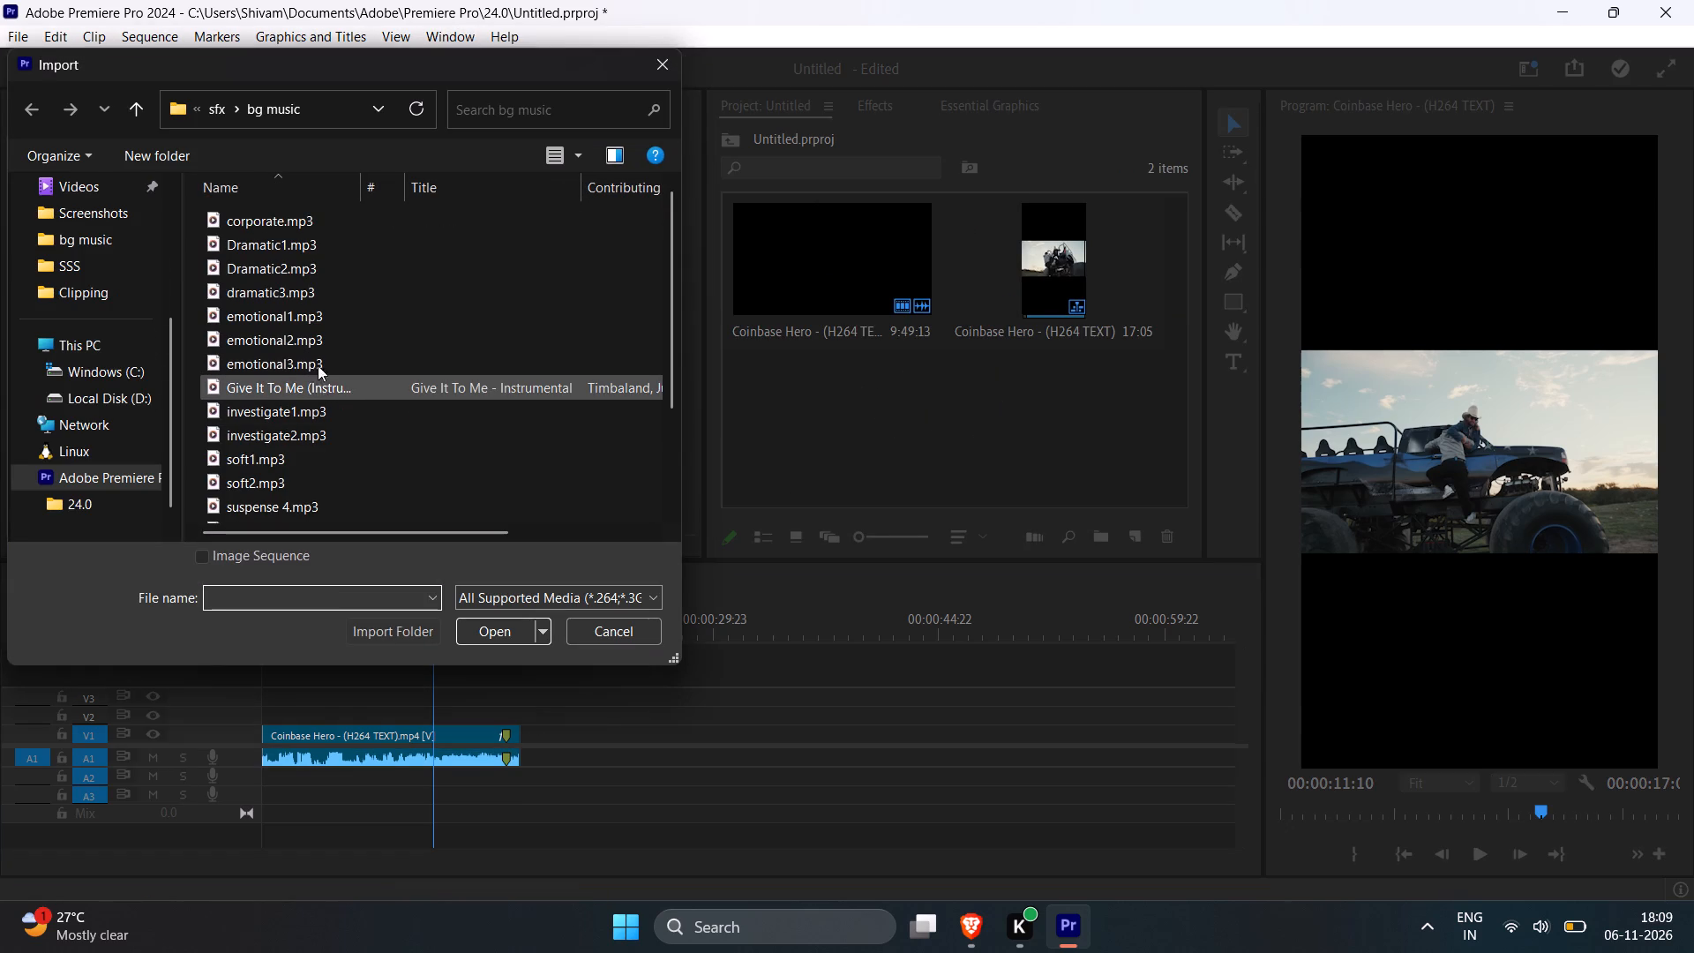
{"action": "left_click", "coordinate": [318, 355]}
{"action": "scroll", "coordinate": [316, 394], "scroll_direction": "down", "scroll_amount": 2}
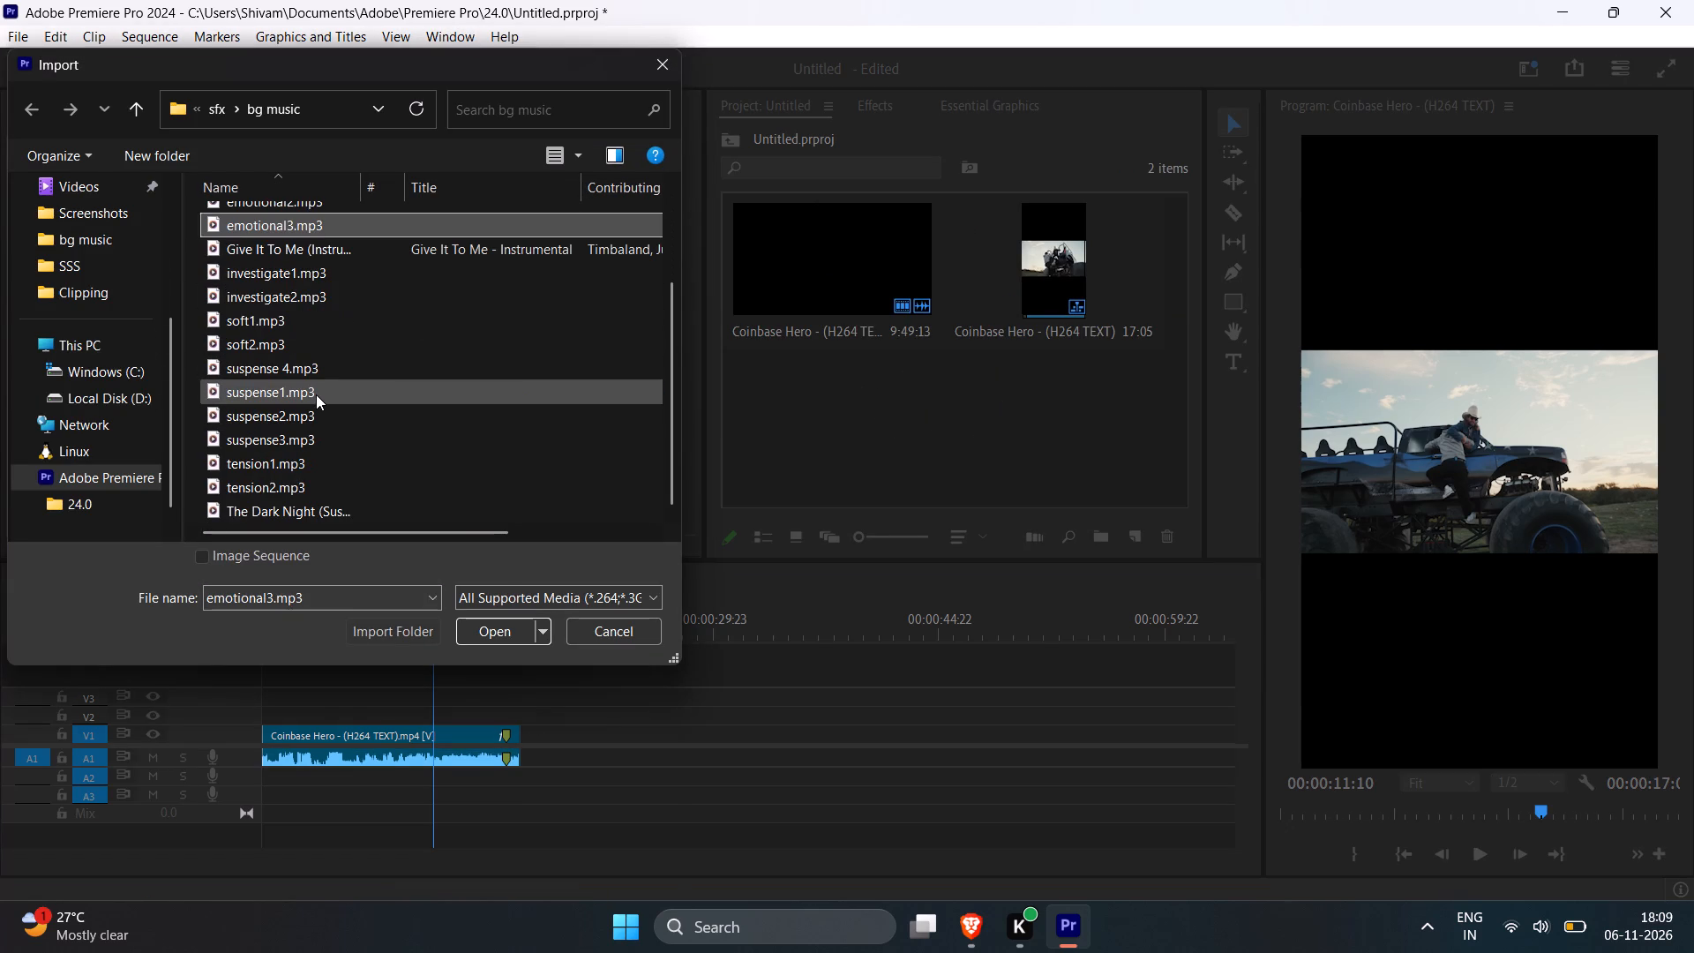
{"action": "scroll", "coordinate": [327, 430], "scroll_direction": "up", "scroll_amount": 3}
{"action": "left_click", "coordinate": [302, 275]}
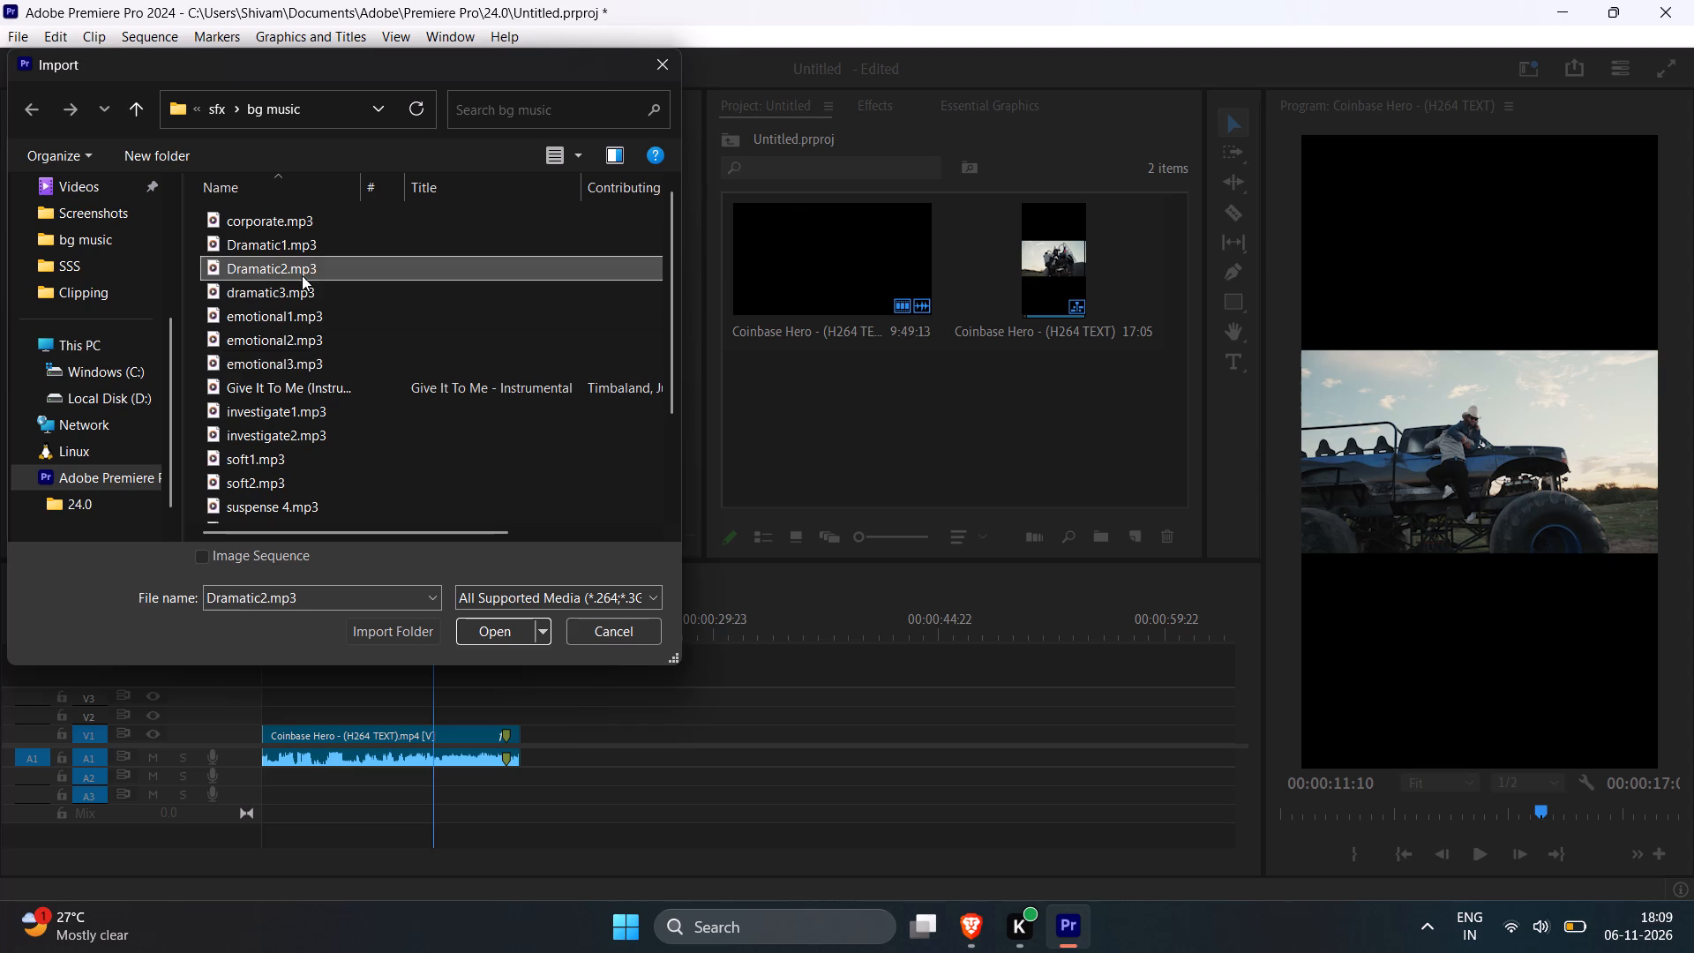
{"action": "left_click", "coordinate": [498, 627]}
{"action": "left_click_drag", "start_coordinate": [1084, 252], "coordinate": [1009, 333]}
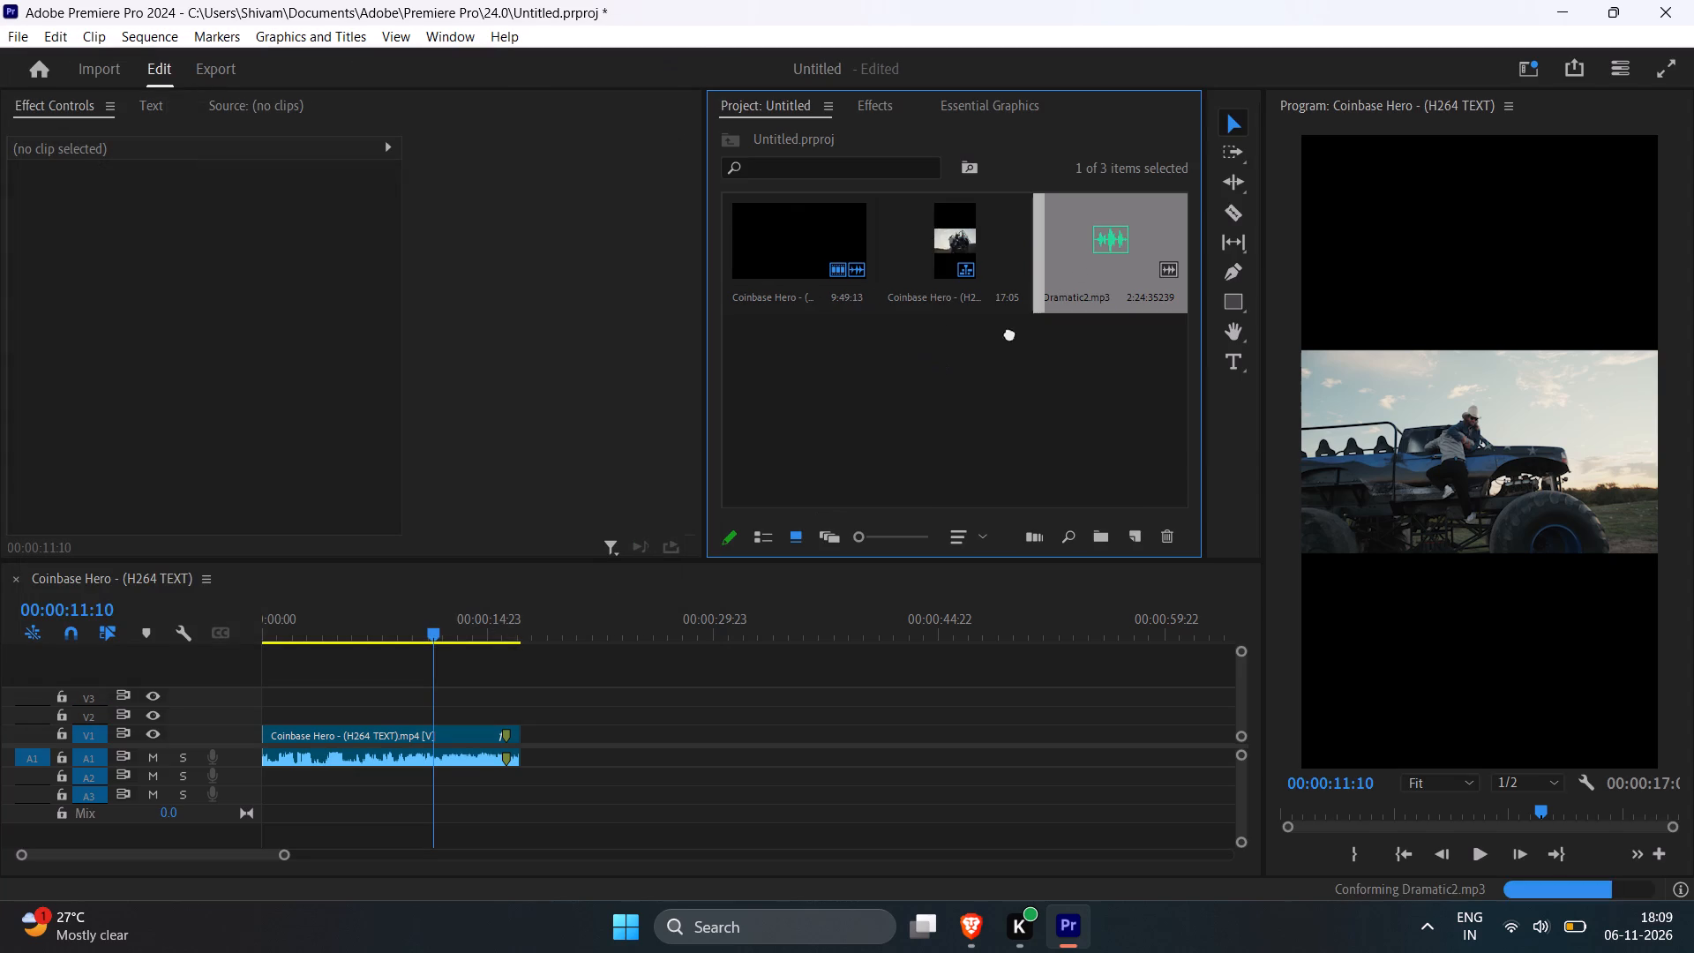
{"action": "left_click_drag", "start_coordinate": [1009, 333], "coordinate": [245, 781]}
Cut Dramatic2.mp3 on track A2 at about 00:00:02:03 and ripple-delete its quiet intro.
{"action": "key", "text": "space"}
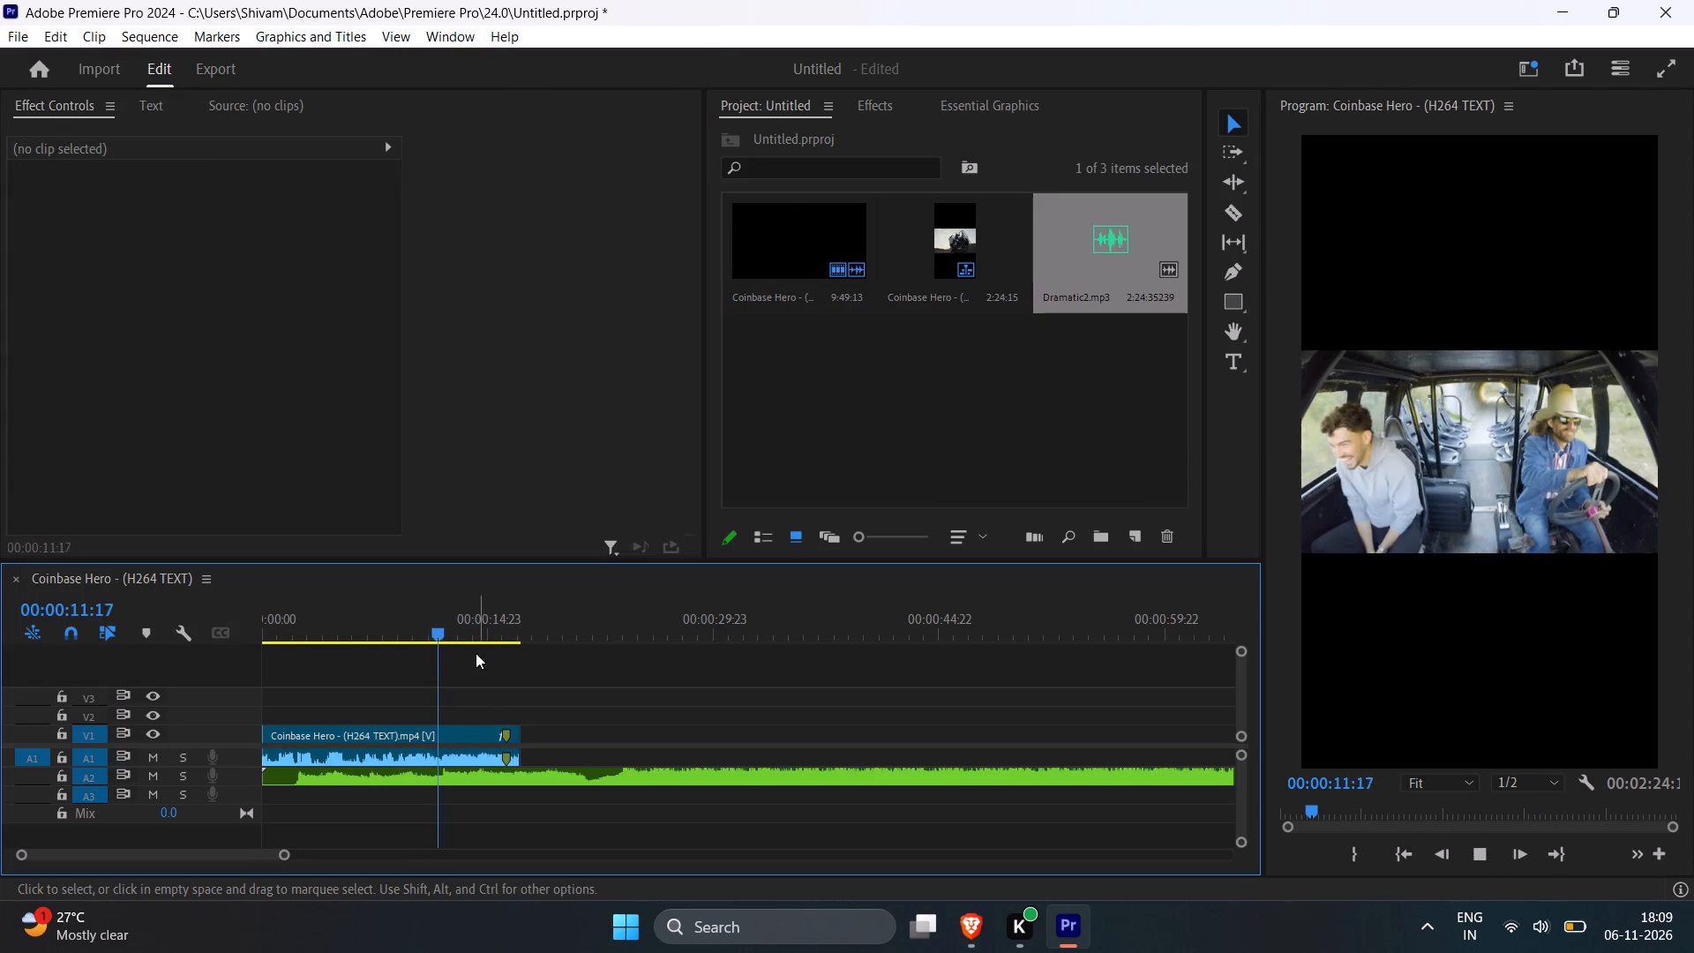
{"action": "left_click_drag", "start_coordinate": [459, 614], "coordinate": [285, 615]}
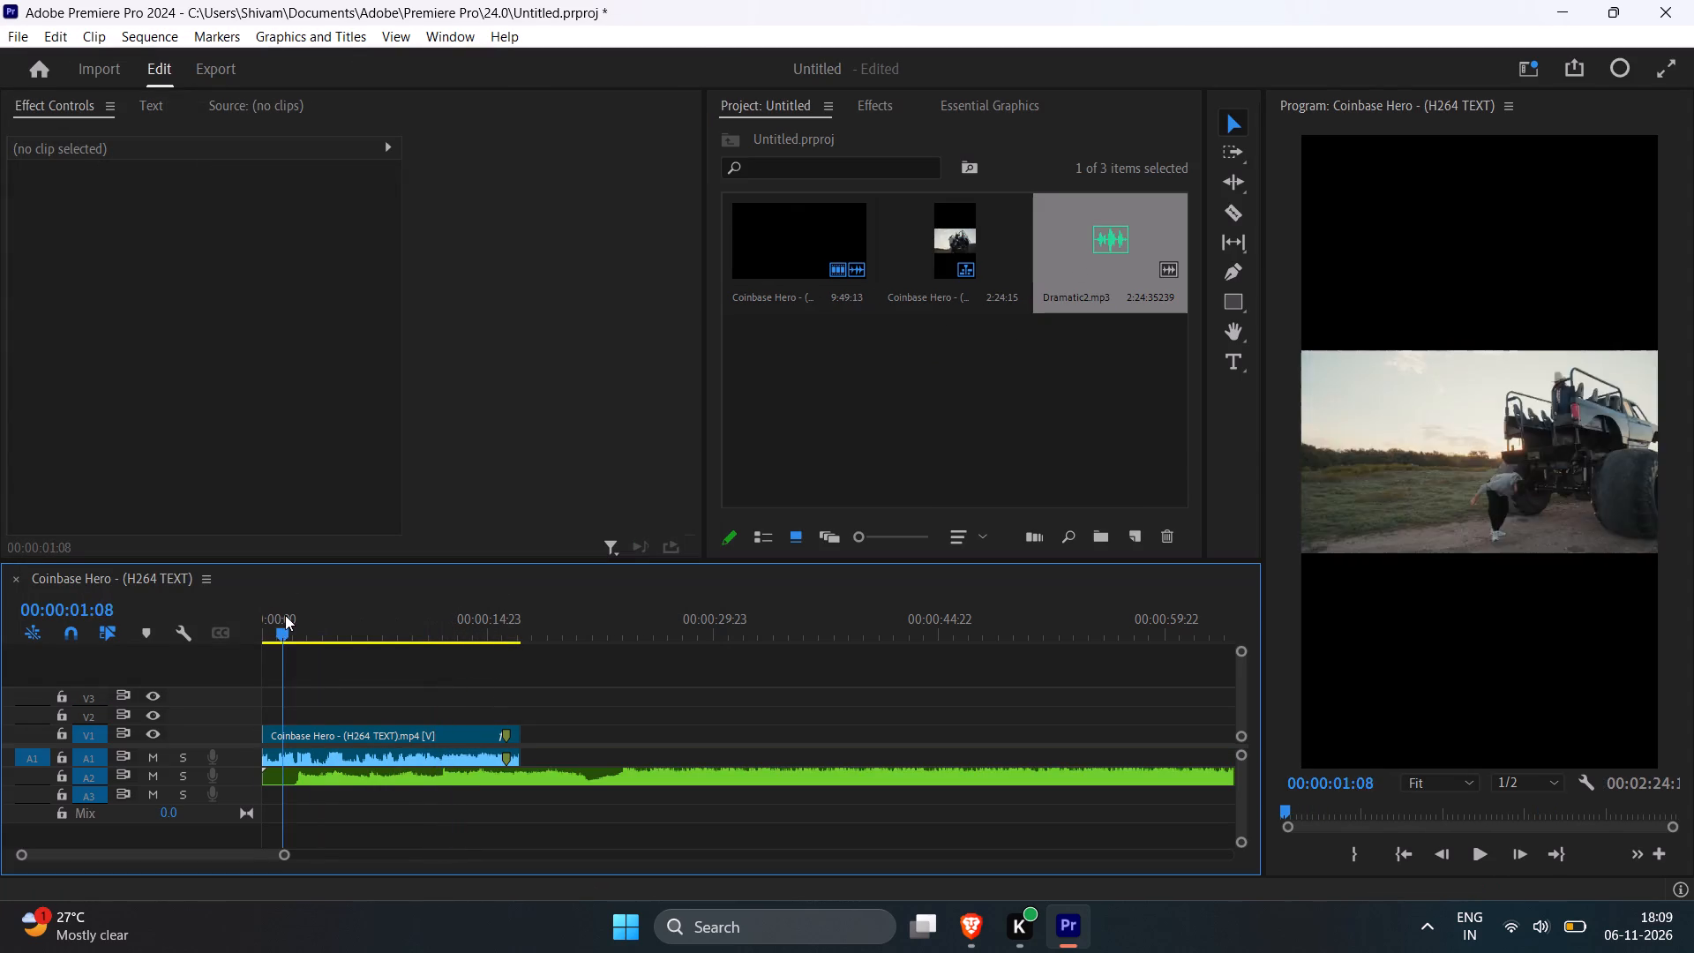
{"action": "left_click_drag", "start_coordinate": [285, 615], "coordinate": [297, 620]}
{"action": "left_click", "coordinate": [318, 770]}
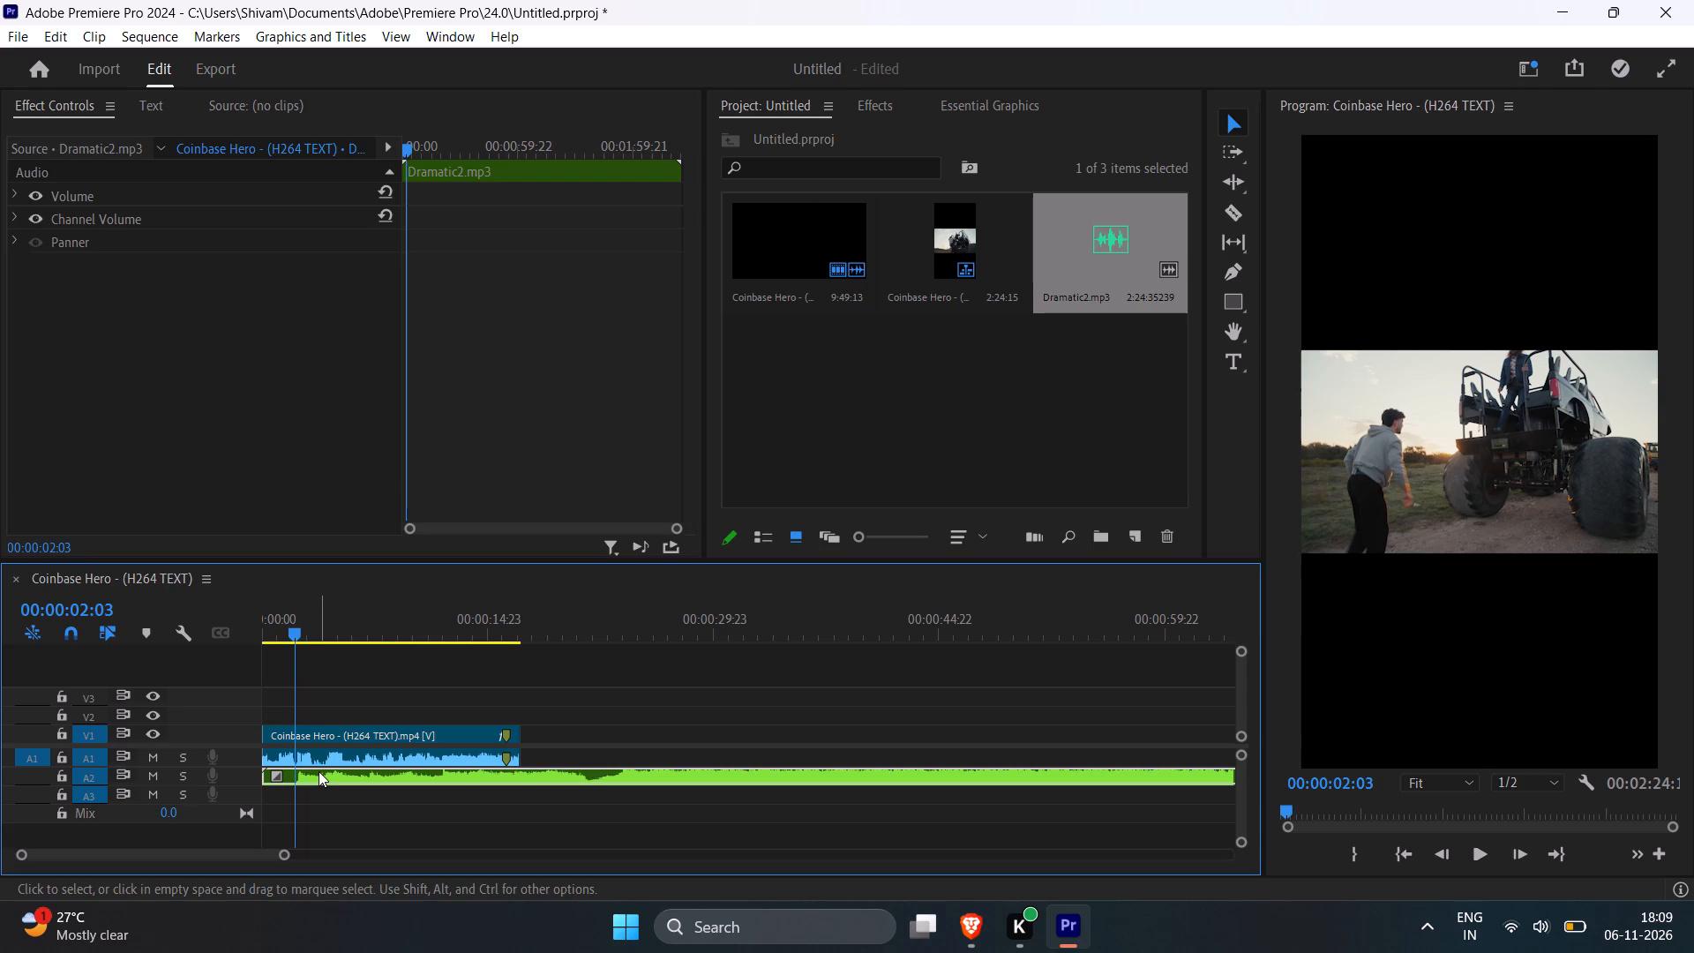
{"action": "key", "text": "c"}
{"action": "left_click", "coordinate": [298, 773]}
{"action": "key", "text": "v"}
{"action": "key", "text": "shift+Delete"}
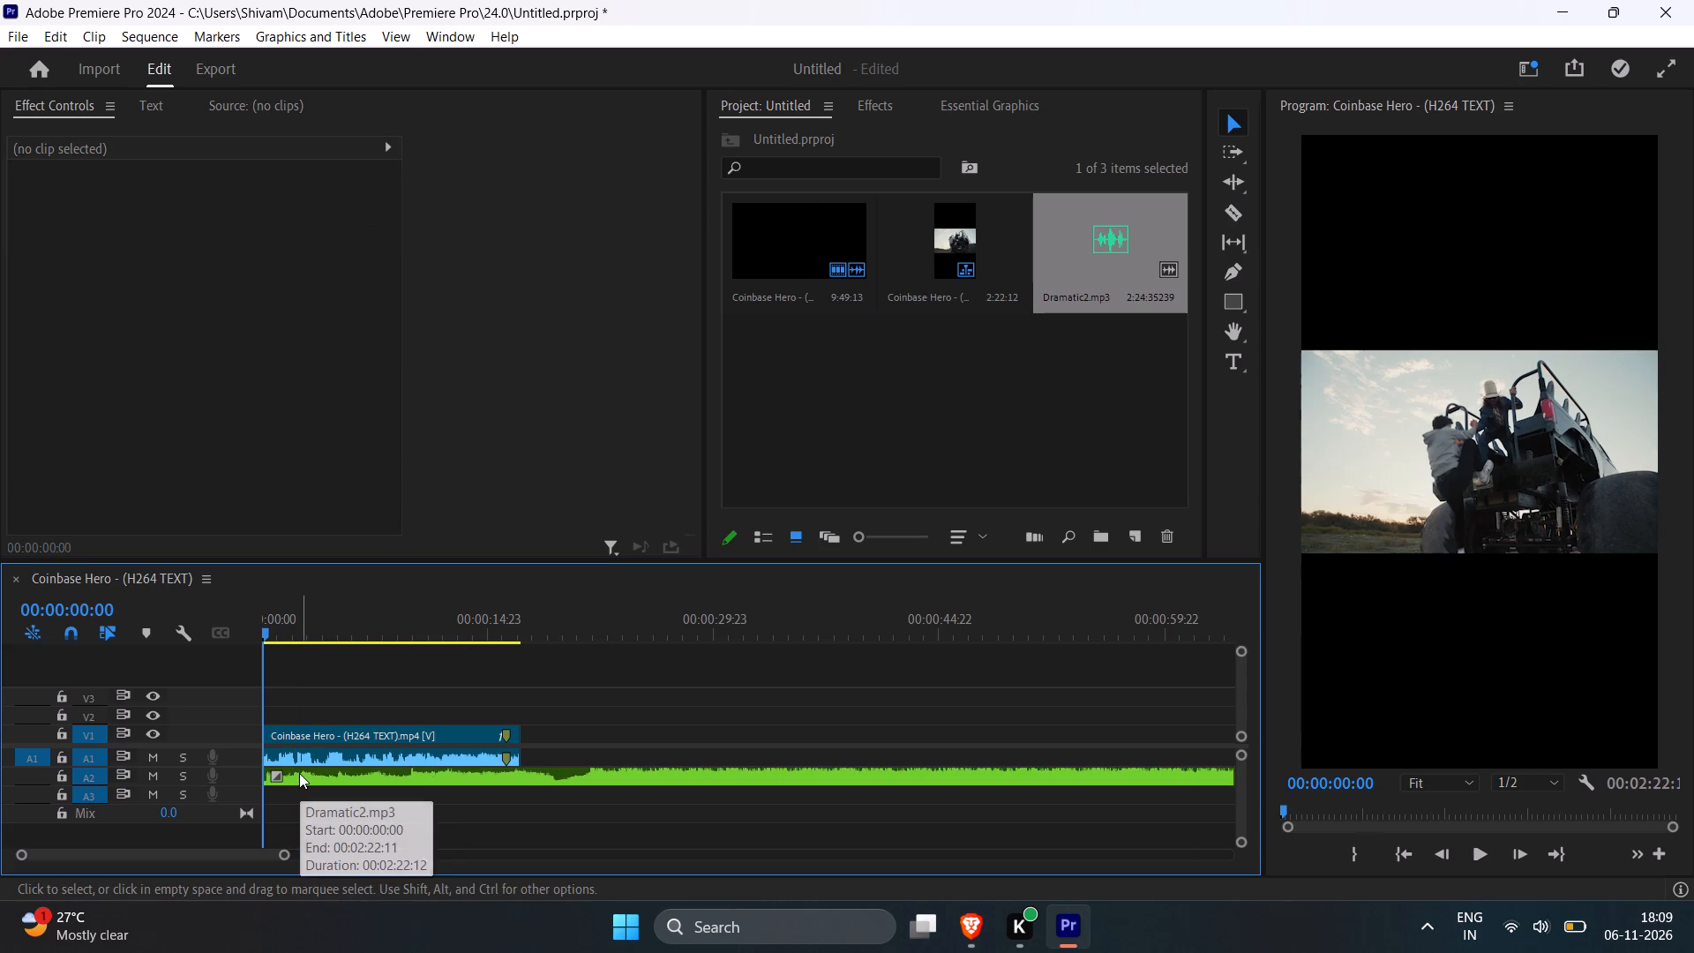
Cut Dramatic2.mp3 at the end of the video clip, 00:00:17:02, and delete the excess music after it.
{"action": "left_click_drag", "start_coordinate": [510, 622], "coordinate": [521, 626]}
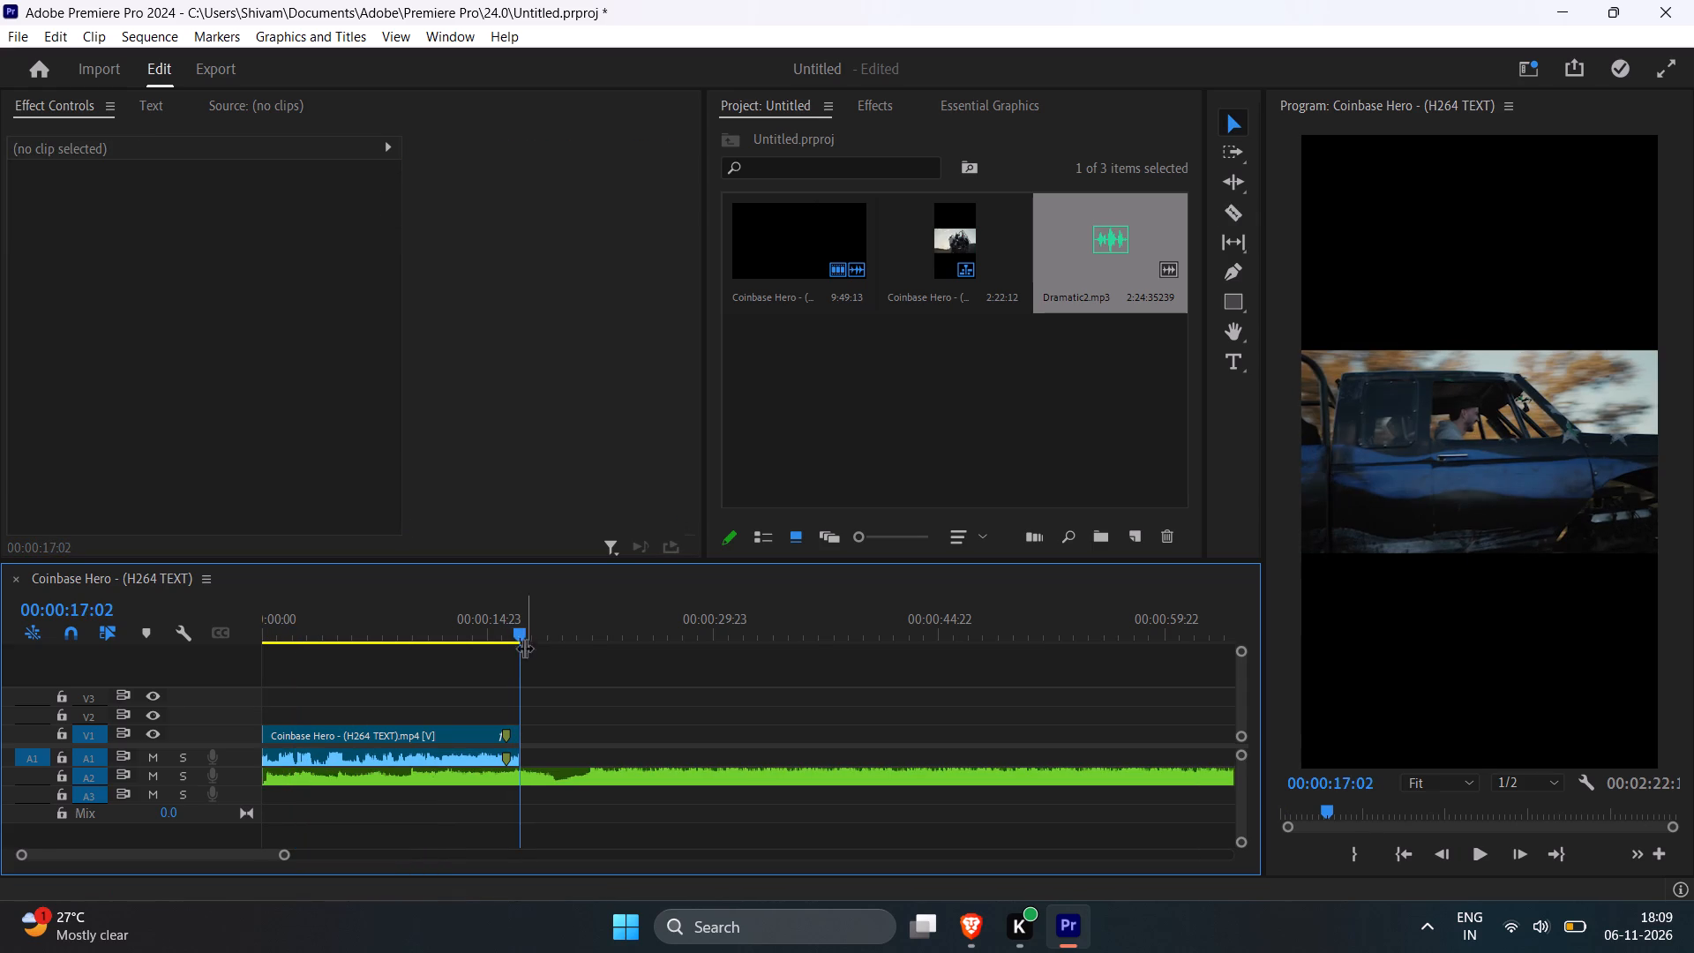
{"action": "key", "text": "c"}
{"action": "left_click", "coordinate": [522, 773]}
{"action": "key", "text": "v"}
{"action": "left_click", "coordinate": [554, 773]}
{"action": "key", "text": "Delete"}
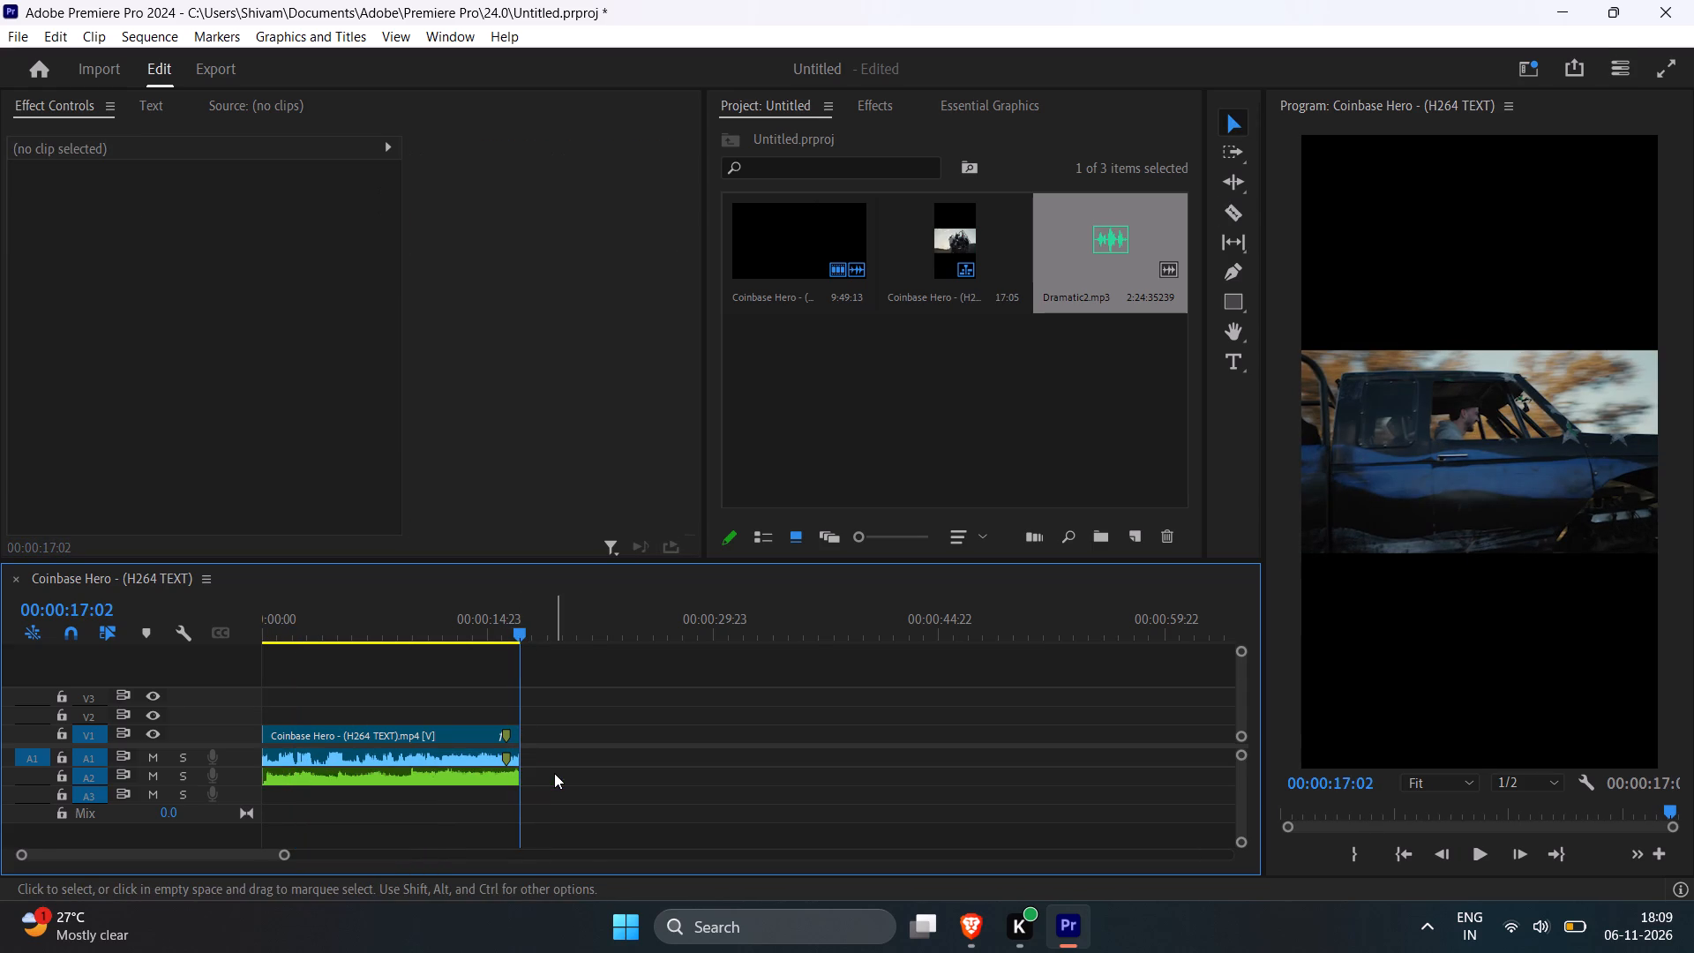
Set the Dramatic2.mp3 clip's audio gain to -12.6 dB and play the mix from the sequence start.
{"action": "left_click_drag", "start_coordinate": [464, 615], "coordinate": [426, 619]}
{"action": "left_click", "coordinate": [433, 781]}
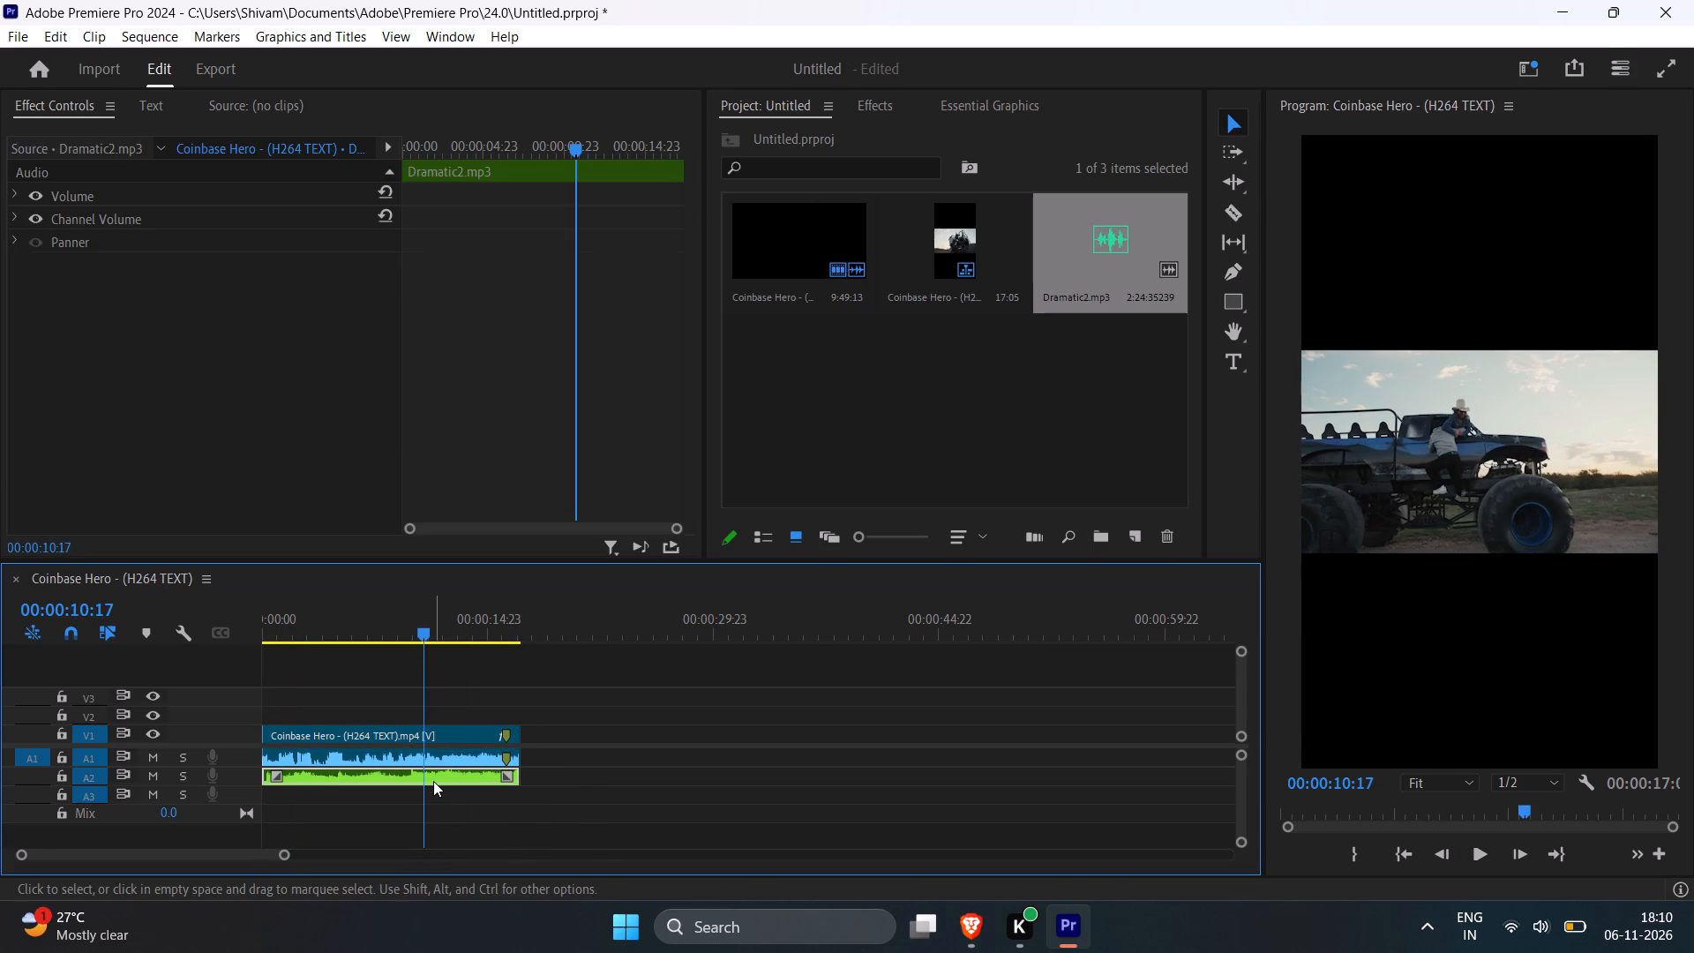
{"action": "key", "text": "g"}
{"action": "left_click", "coordinate": [719, 408]}
{"action": "left_click_drag", "start_coordinate": [783, 407], "coordinate": [642, 409]}
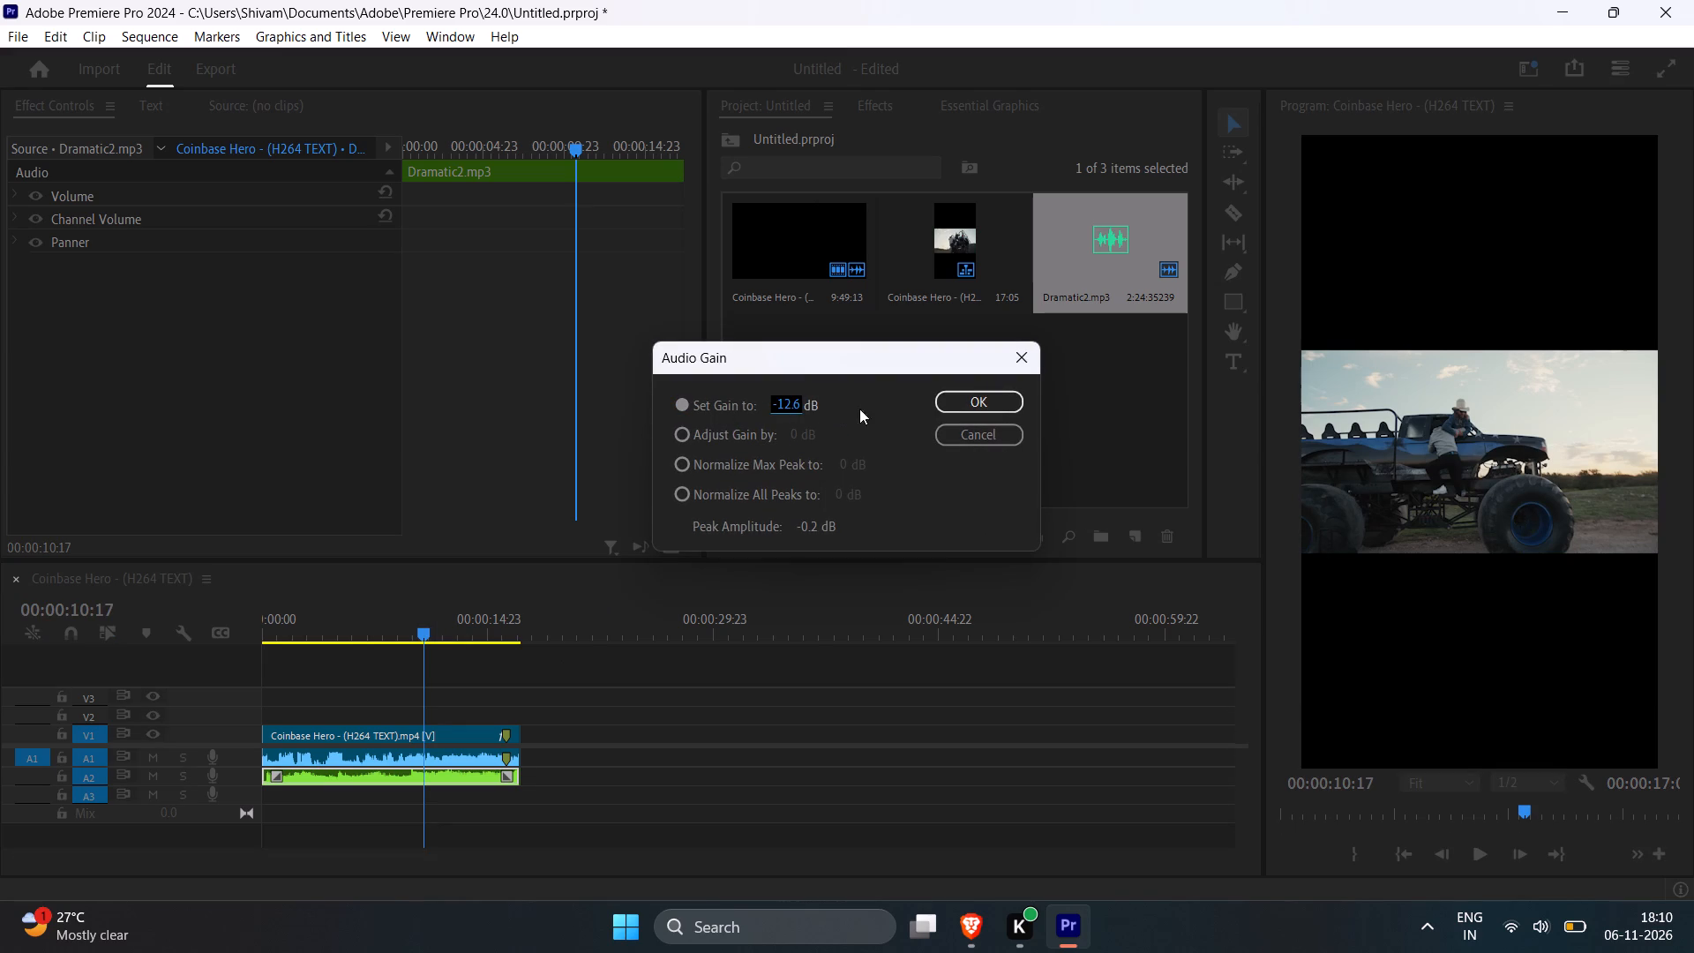
{"action": "left_click", "coordinate": [933, 405]}
{"action": "left_click", "coordinate": [955, 405]}
{"action": "left_click_drag", "start_coordinate": [350, 624], "coordinate": [201, 629]}
{"action": "key", "text": "space"}
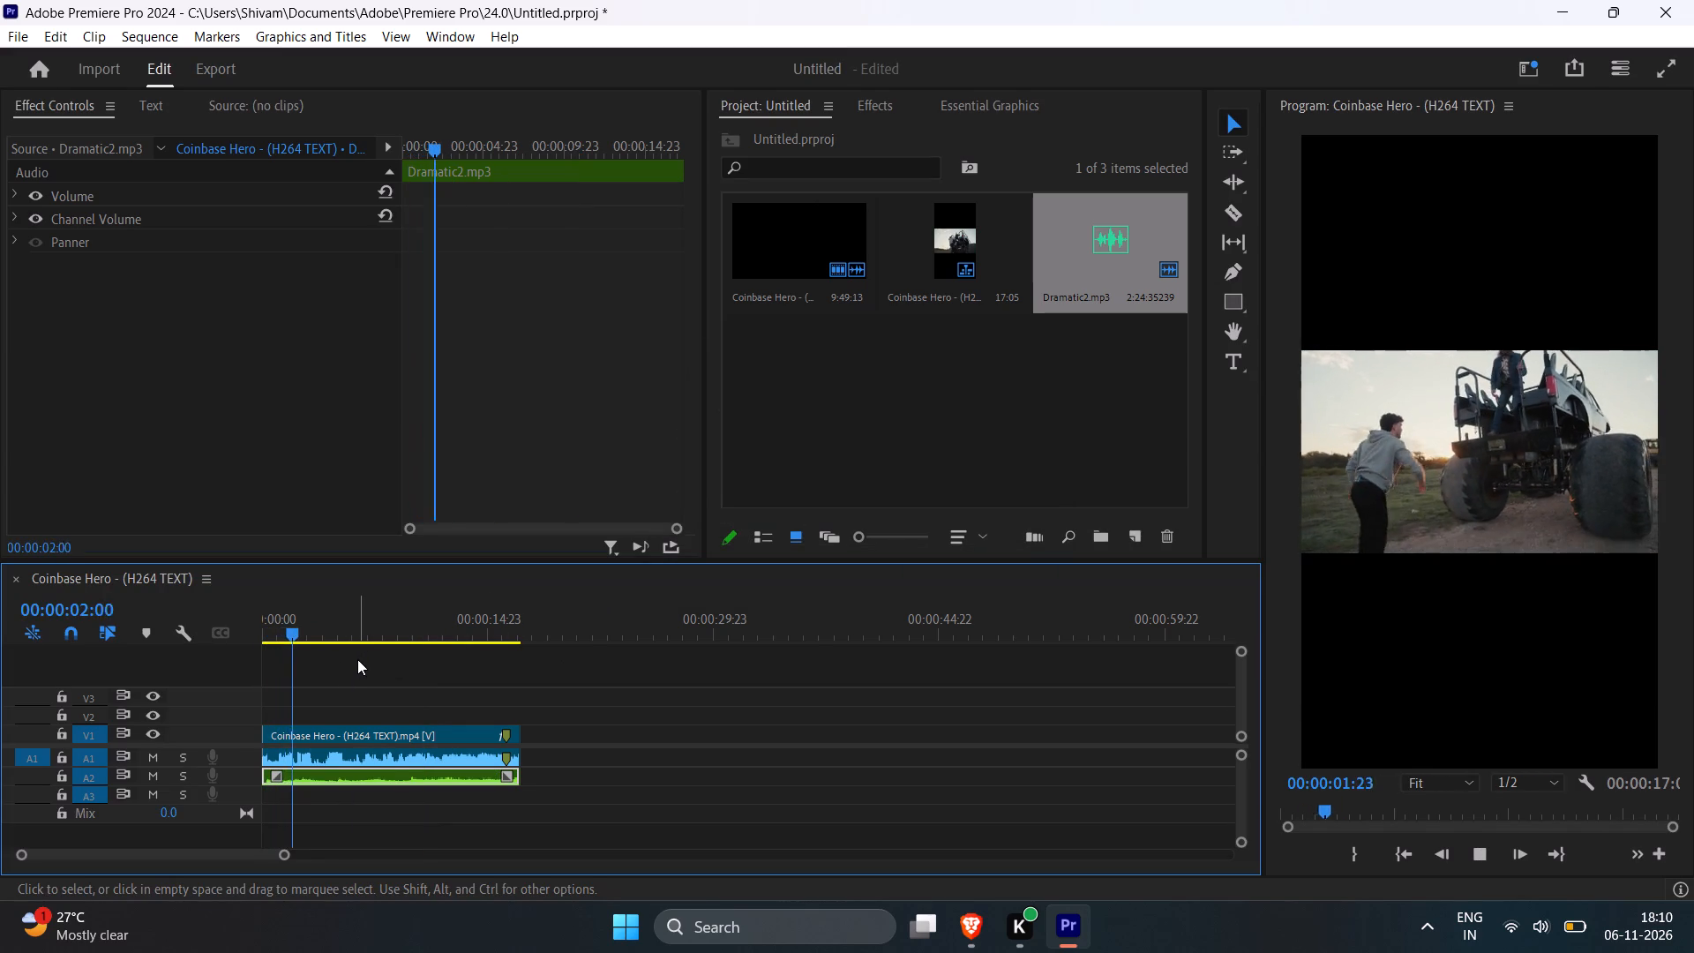
{"action": "left_click", "coordinate": [389, 675]}
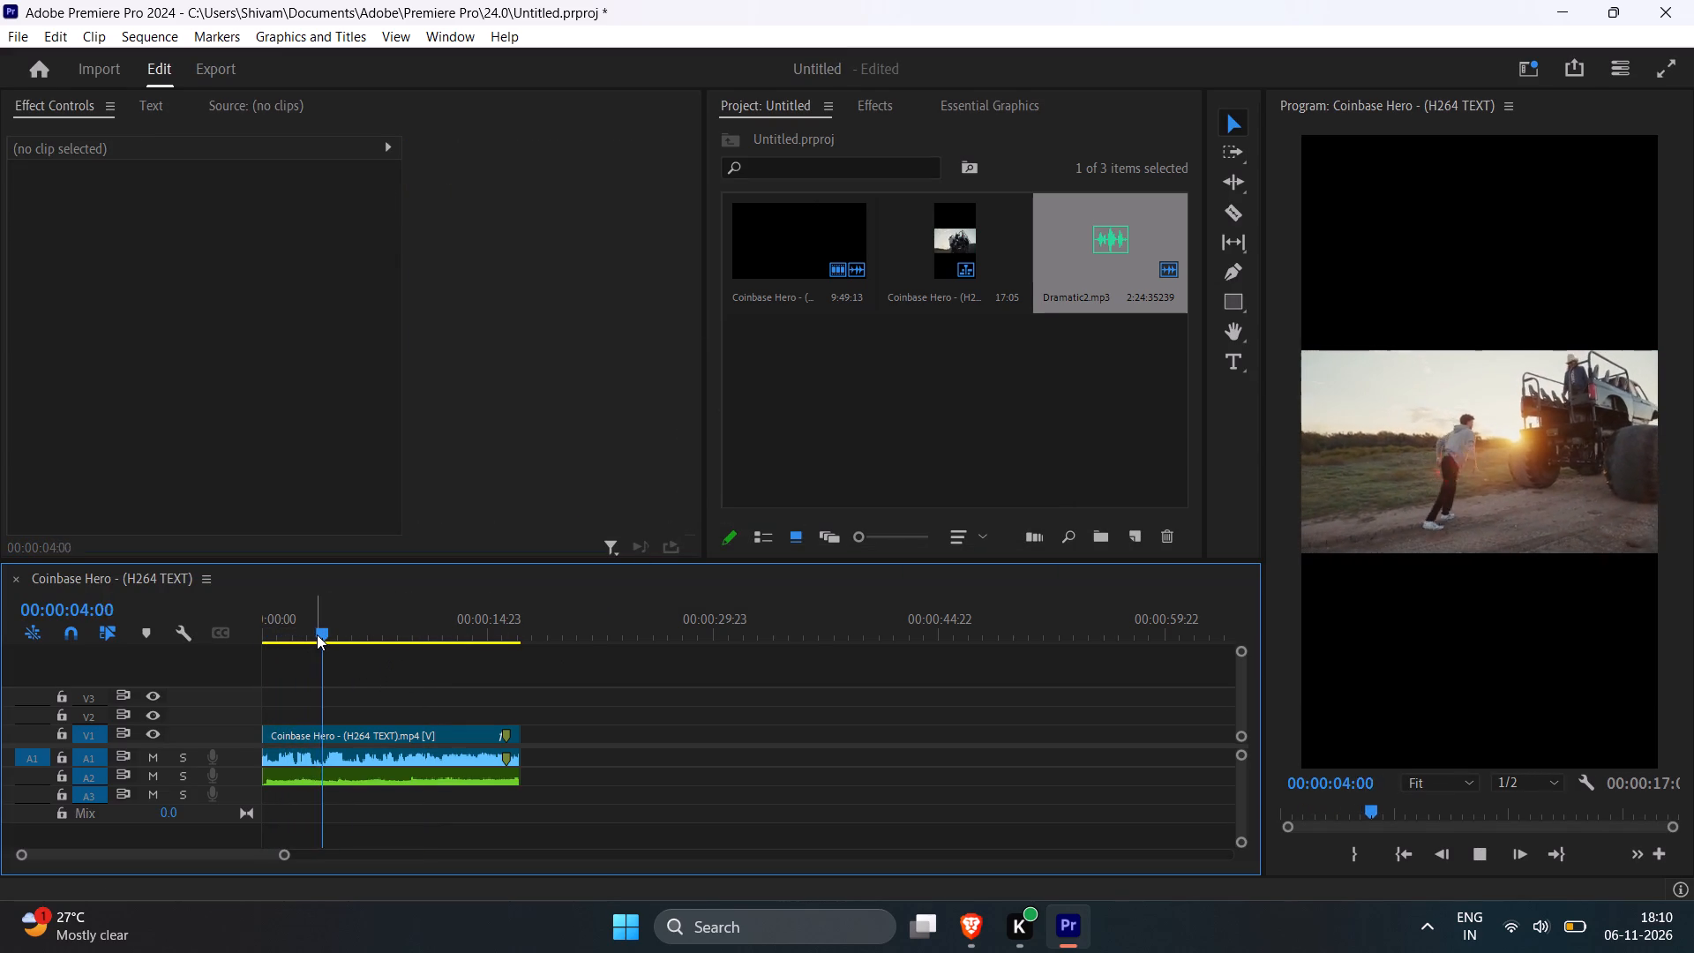
{"action": "key", "text": "space"}
Import bruh.mp3 from the sfx folder and place it on track A3 at about 4 seconds.
{"action": "double_click", "coordinate": [855, 427]}
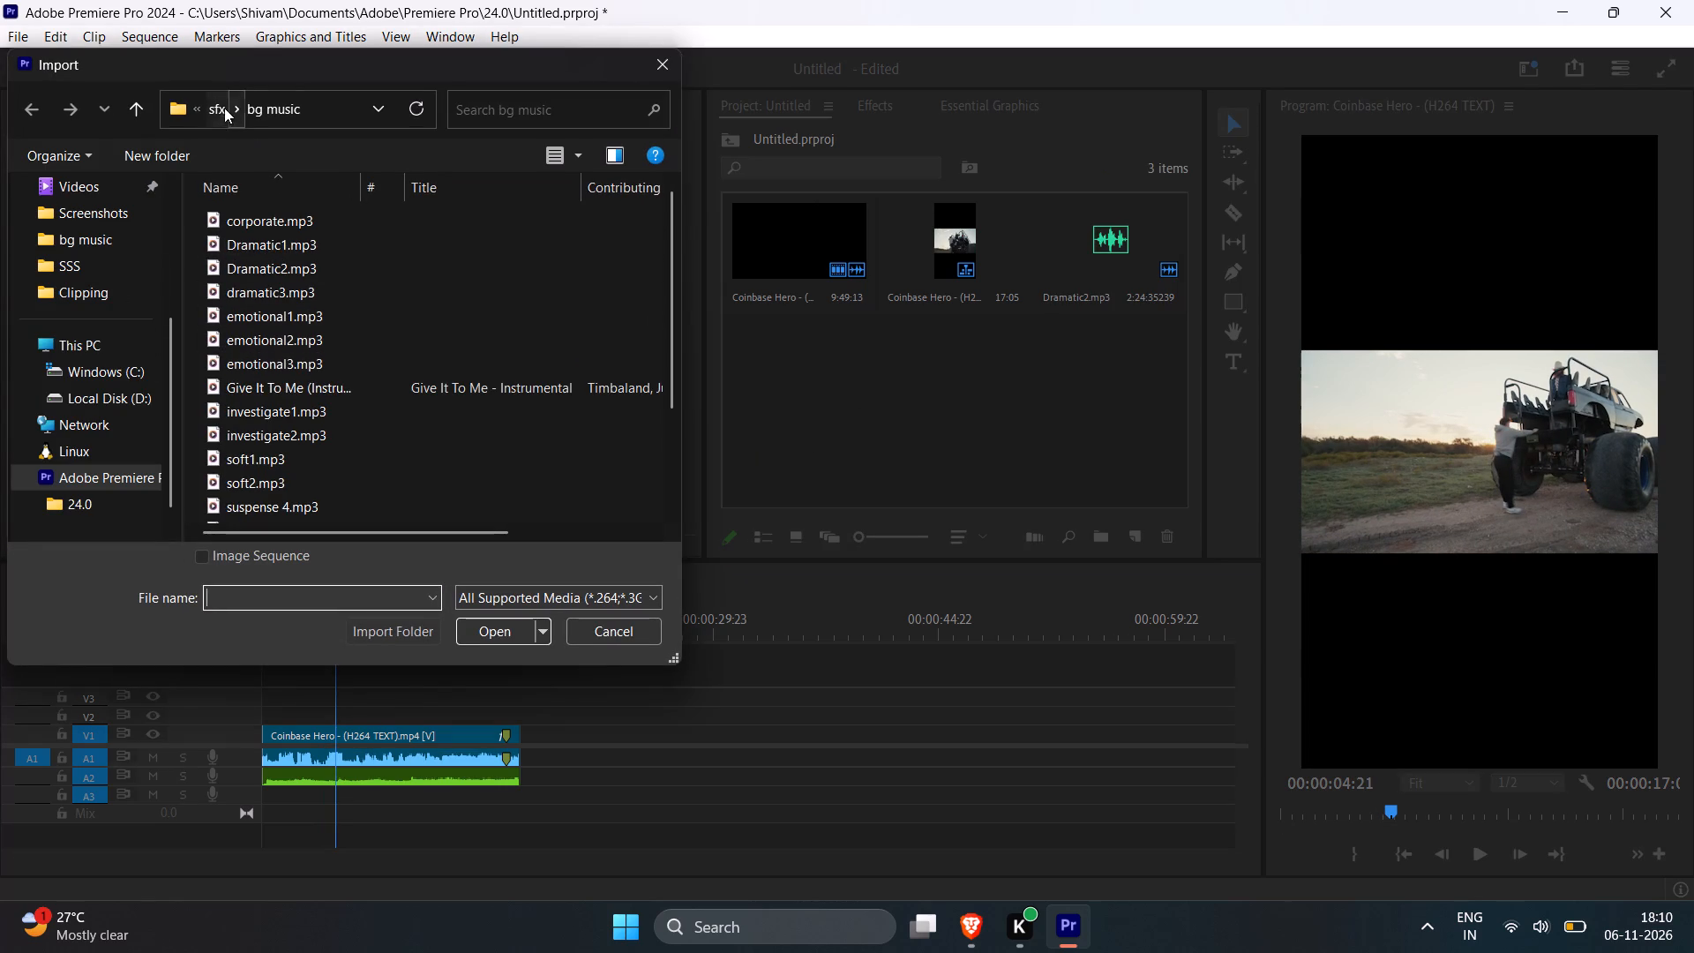
{"action": "left_click", "coordinate": [221, 107]}
{"action": "scroll", "coordinate": [296, 305], "scroll_direction": "up", "scroll_amount": 1}
{"action": "scroll", "coordinate": [296, 305], "scroll_direction": "down", "scroll_amount": 1}
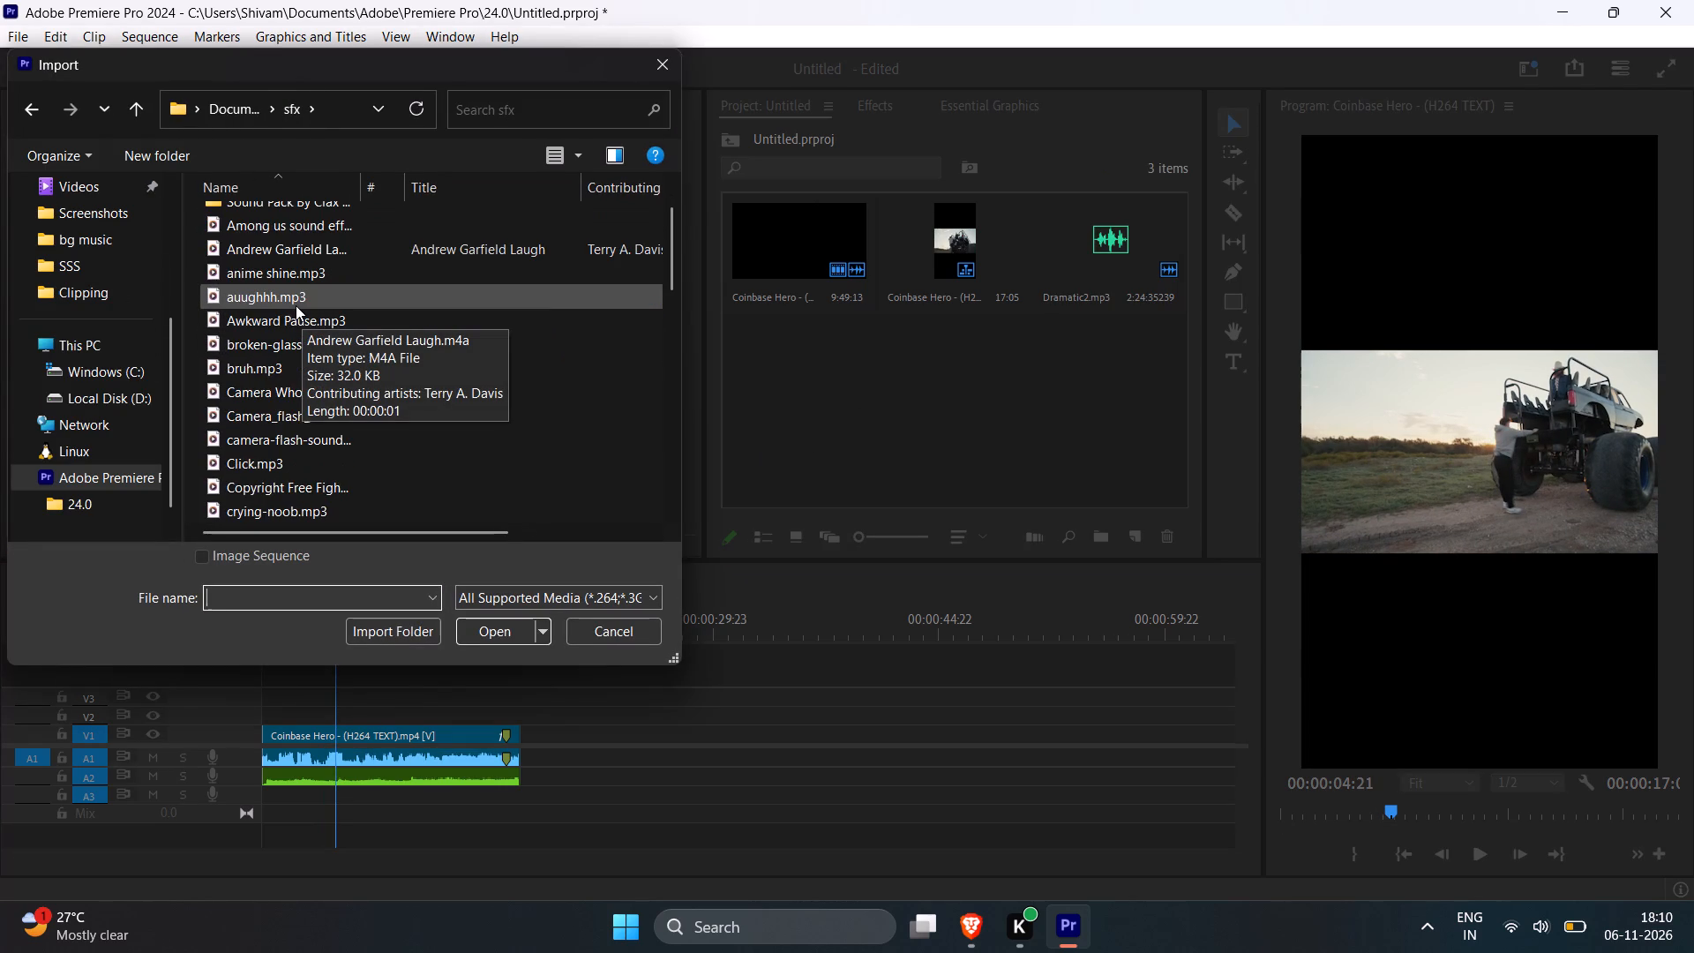
{"action": "scroll", "coordinate": [296, 305], "scroll_direction": "up", "scroll_amount": 1}
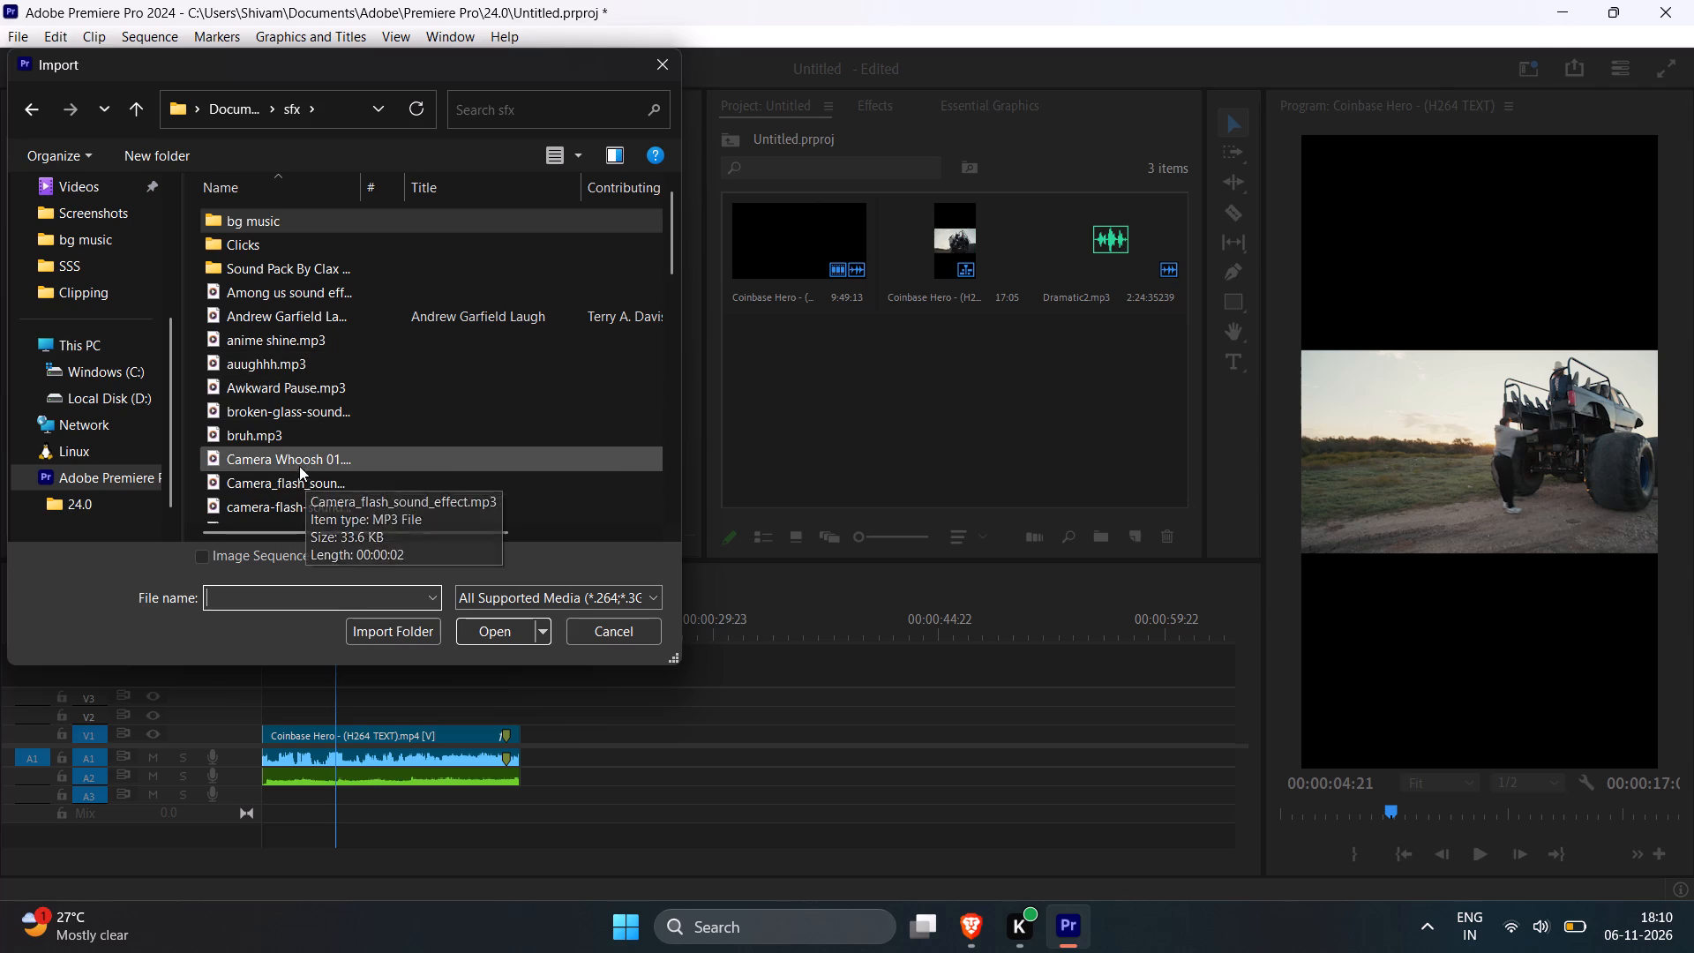
{"action": "left_click", "coordinate": [286, 435]}
{"action": "left_click", "coordinate": [483, 634]}
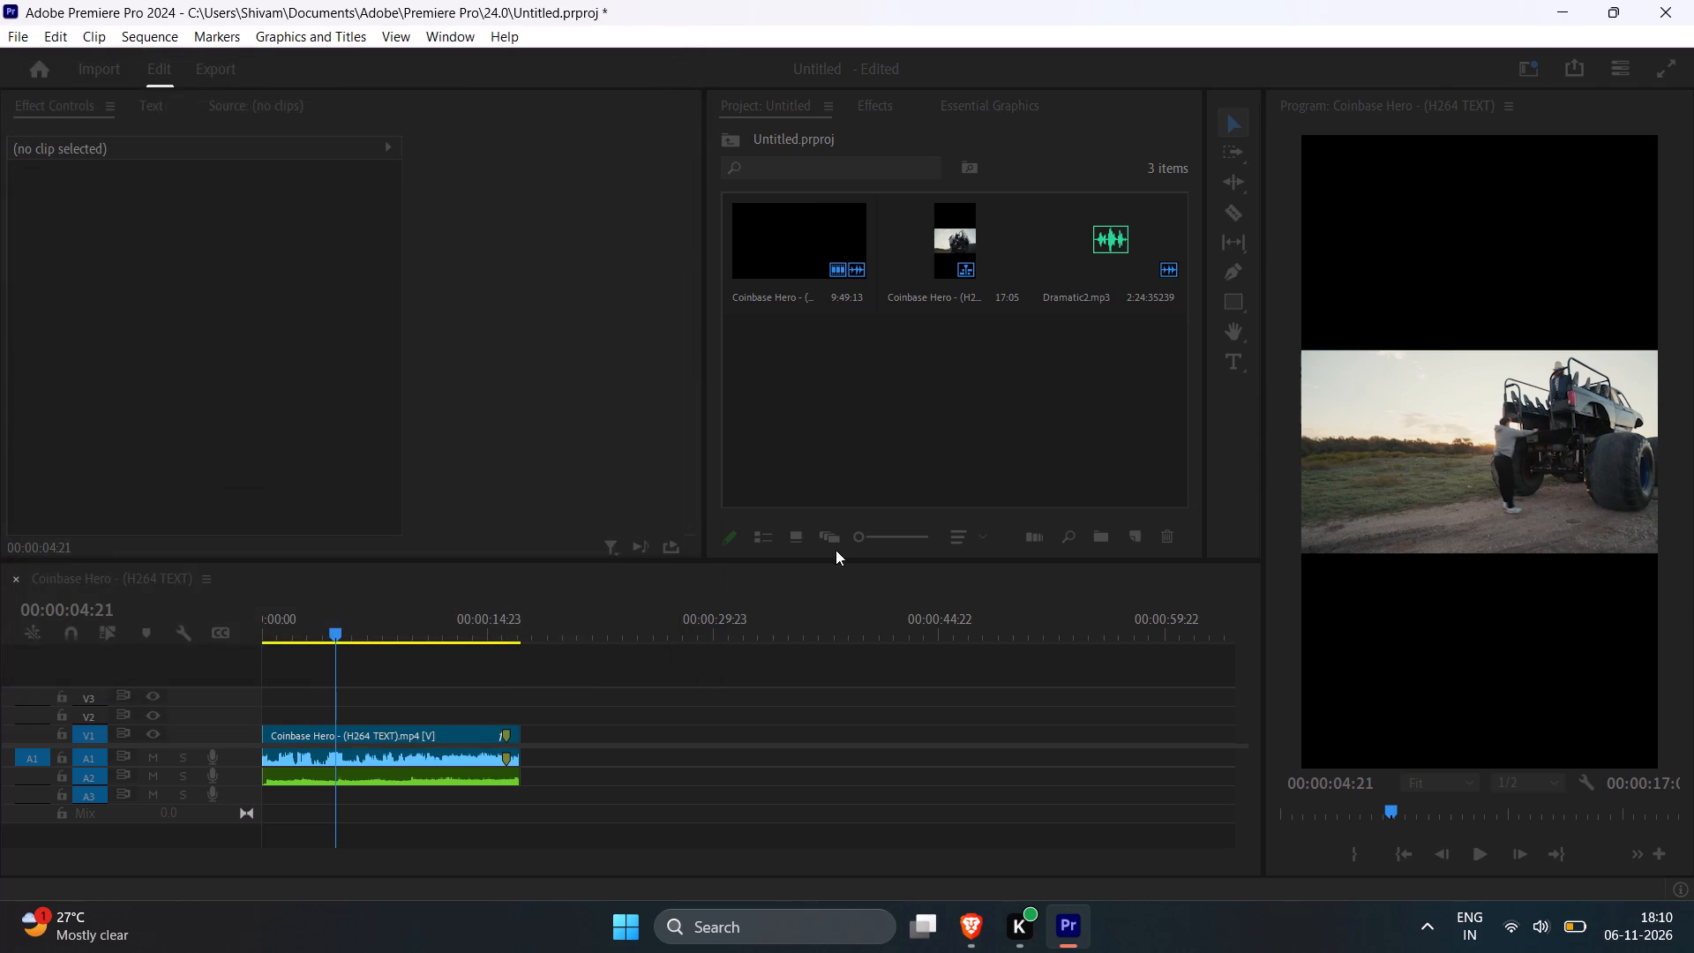
{"action": "left_click_drag", "start_coordinate": [821, 376], "coordinate": [312, 797]}
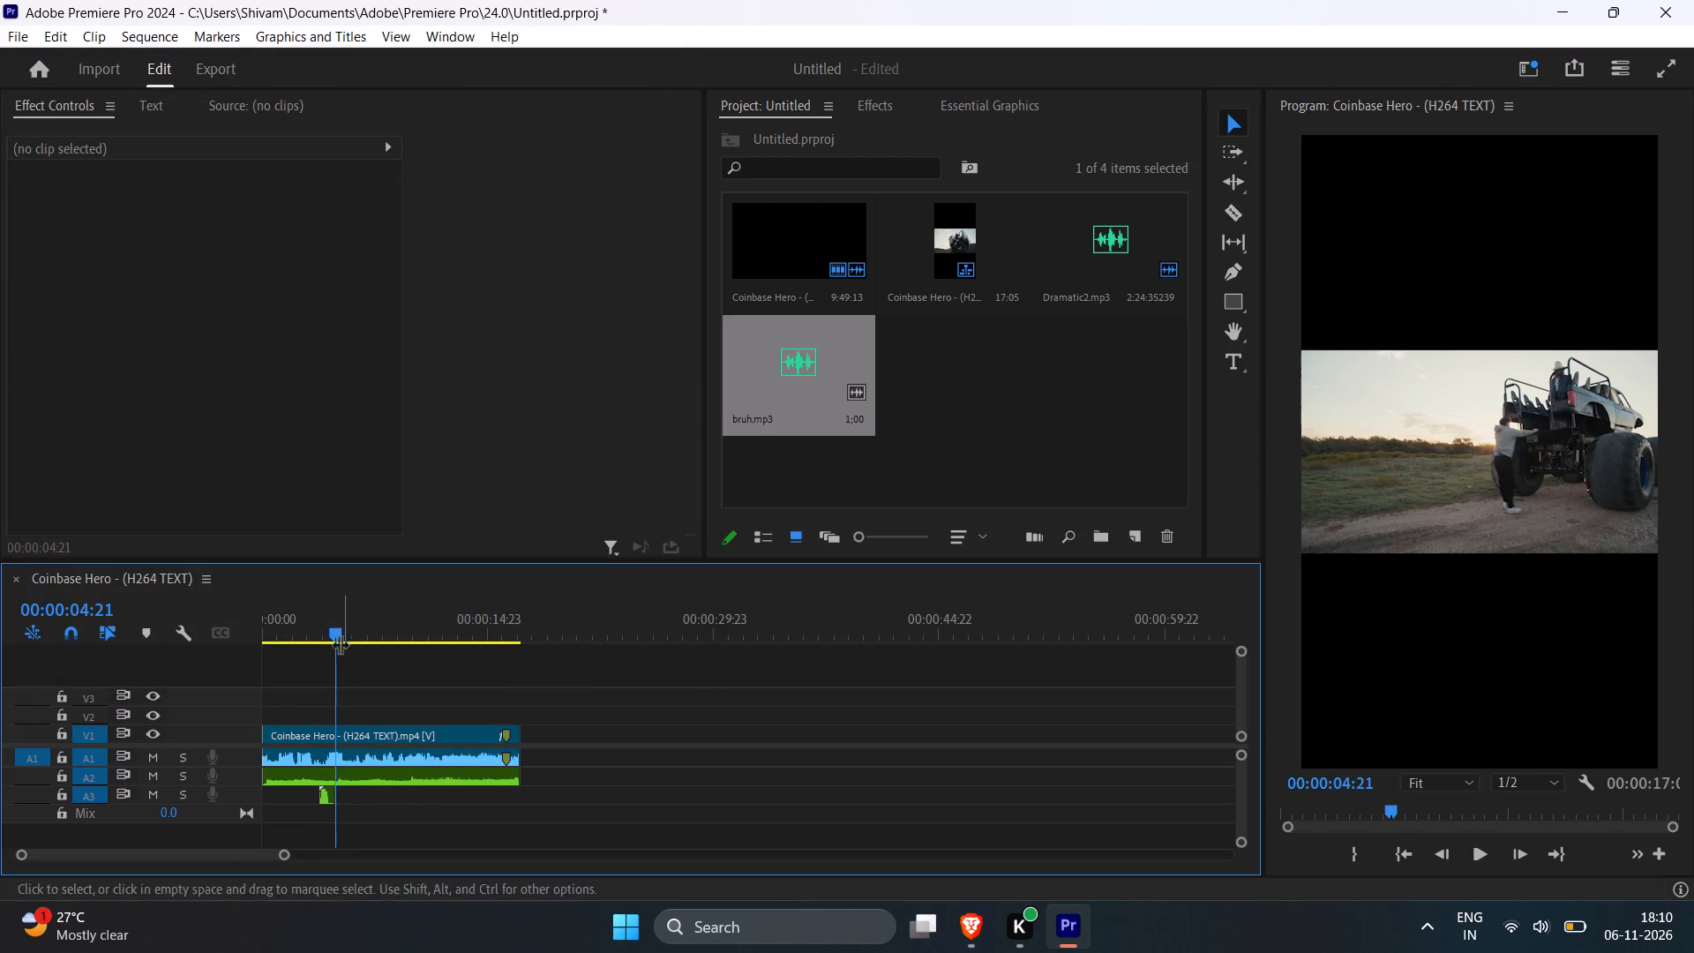
Audition bruh.mp3 against the truck footage and shift it on track A3 to start at about 00:00:05:00.
{"action": "left_click_drag", "start_coordinate": [324, 632], "coordinate": [293, 627]}
{"action": "key", "text": "space"}
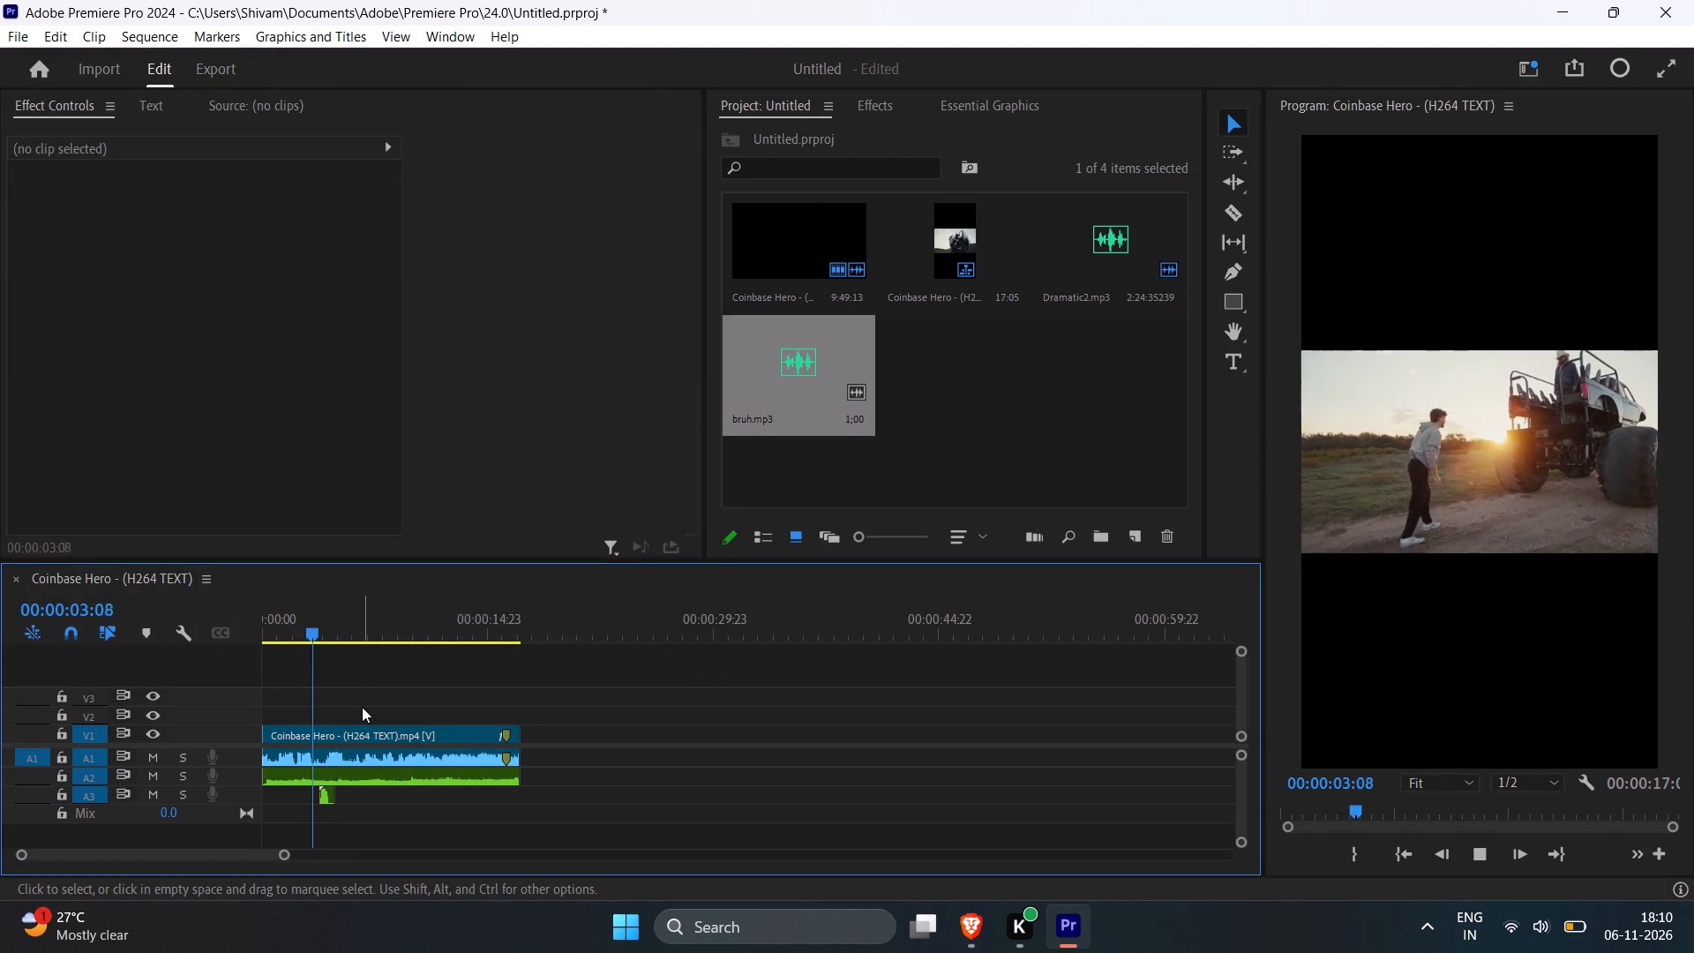
{"action": "scroll", "coordinate": [362, 717], "scroll_direction": "up", "scroll_amount": 2, "text": "alt"}
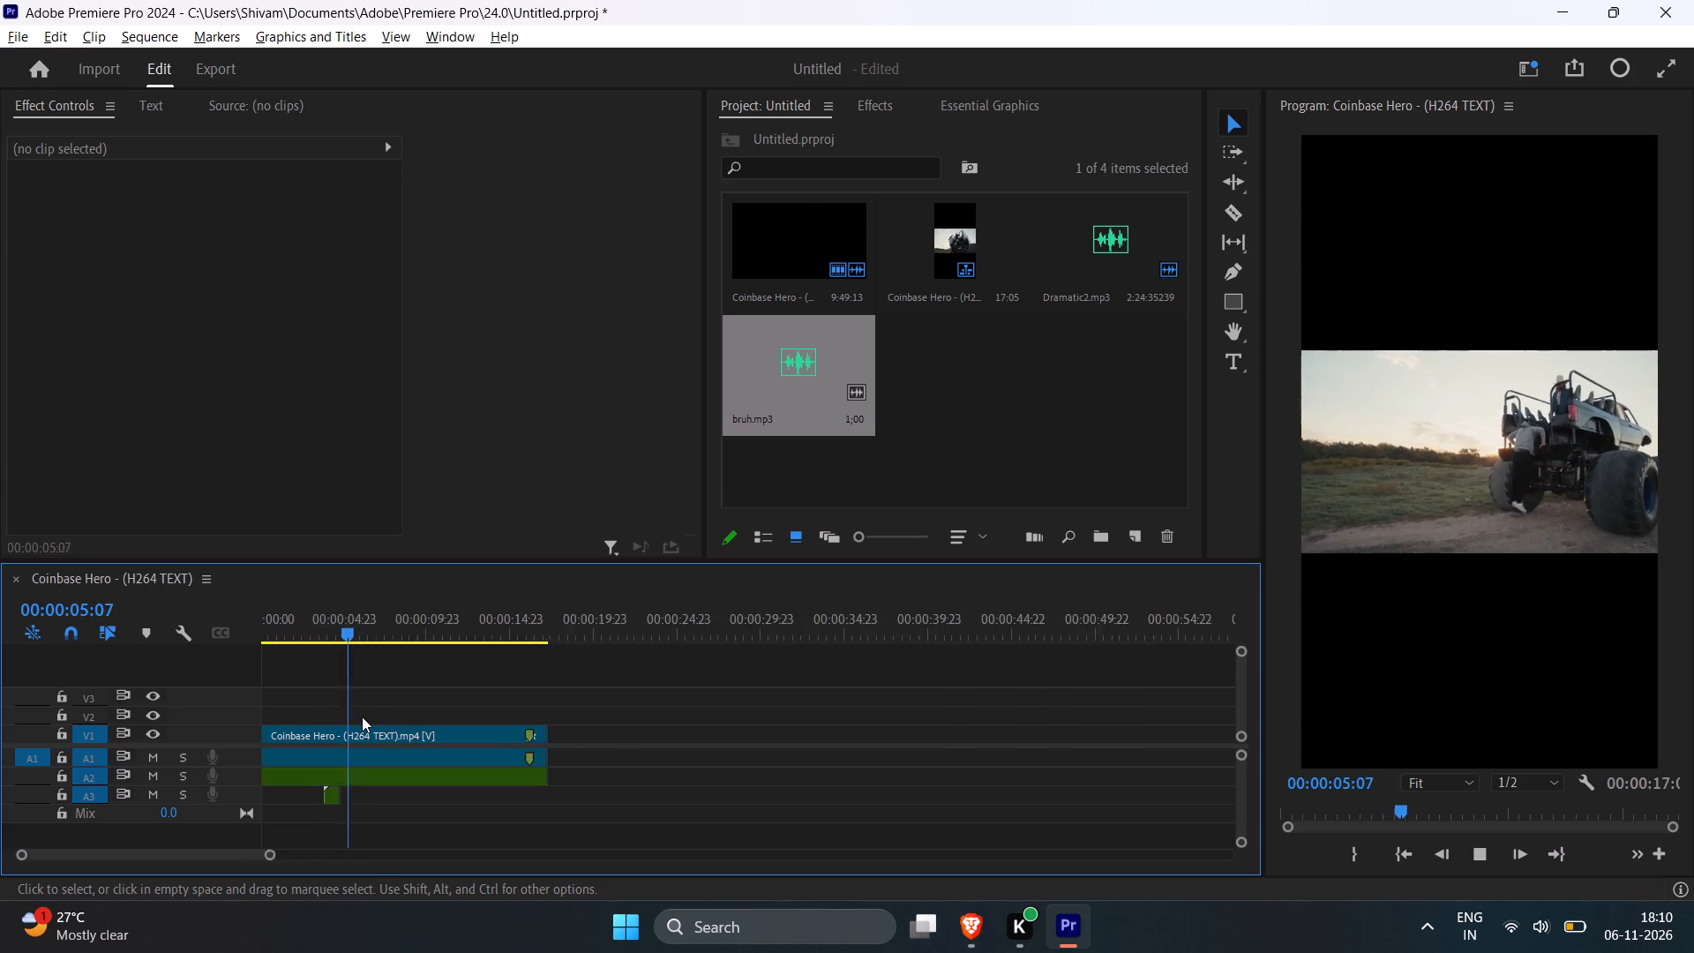
{"action": "scroll", "coordinate": [362, 717], "scroll_direction": "up", "scroll_amount": 8, "text": "alt"}
{"action": "key", "text": "space"}
{"action": "left_click_drag", "start_coordinate": [400, 790], "coordinate": [405, 790]}
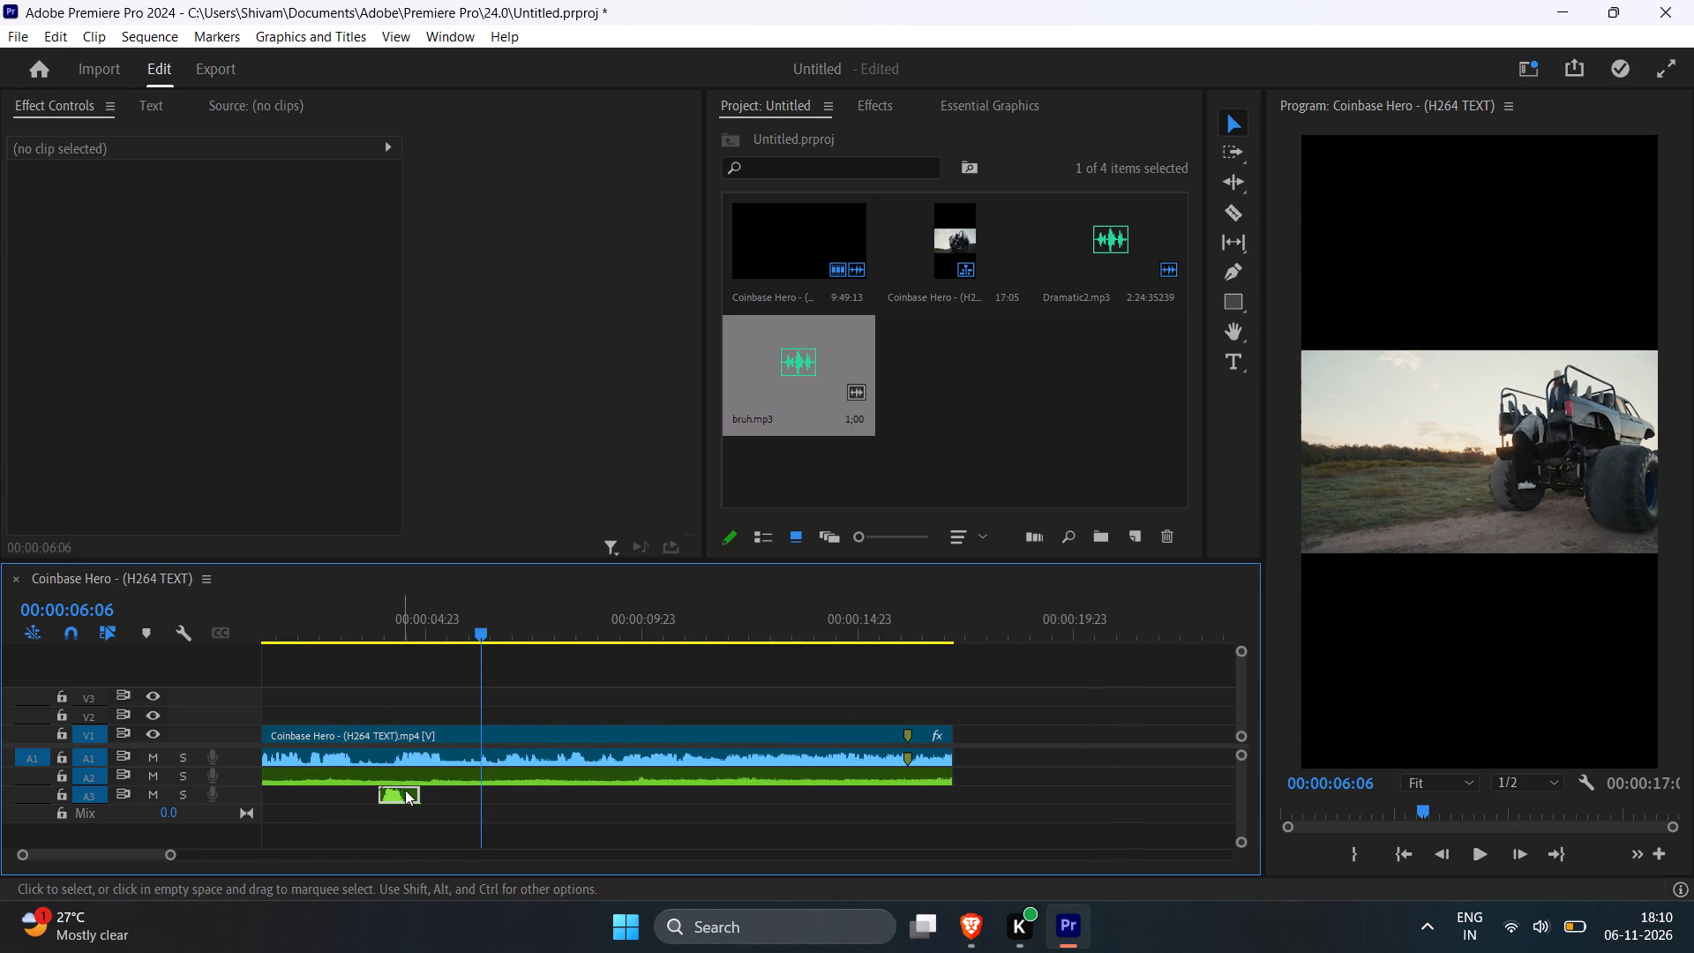
{"action": "left_click_drag", "start_coordinate": [405, 790], "coordinate": [485, 790]}
{"action": "left_click_drag", "start_coordinate": [476, 614], "coordinate": [438, 619]}
{"action": "key", "text": "space"}
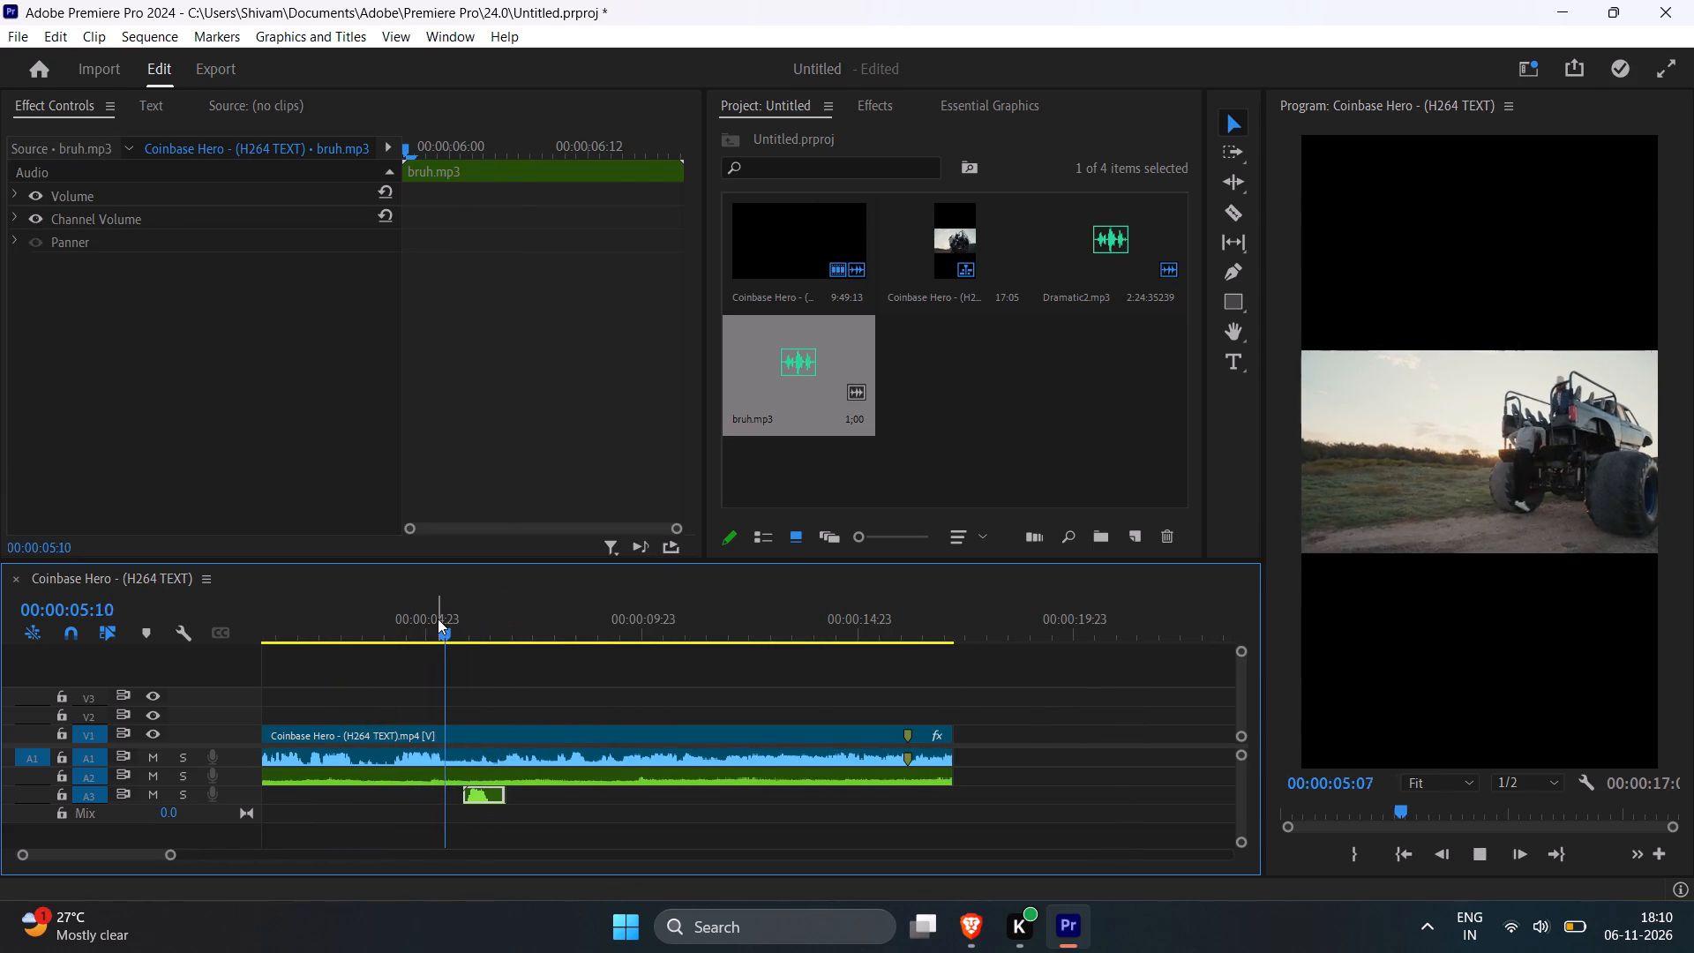
{"action": "key", "text": "space"}
{"action": "left_click_drag", "start_coordinate": [481, 794], "coordinate": [455, 795]}
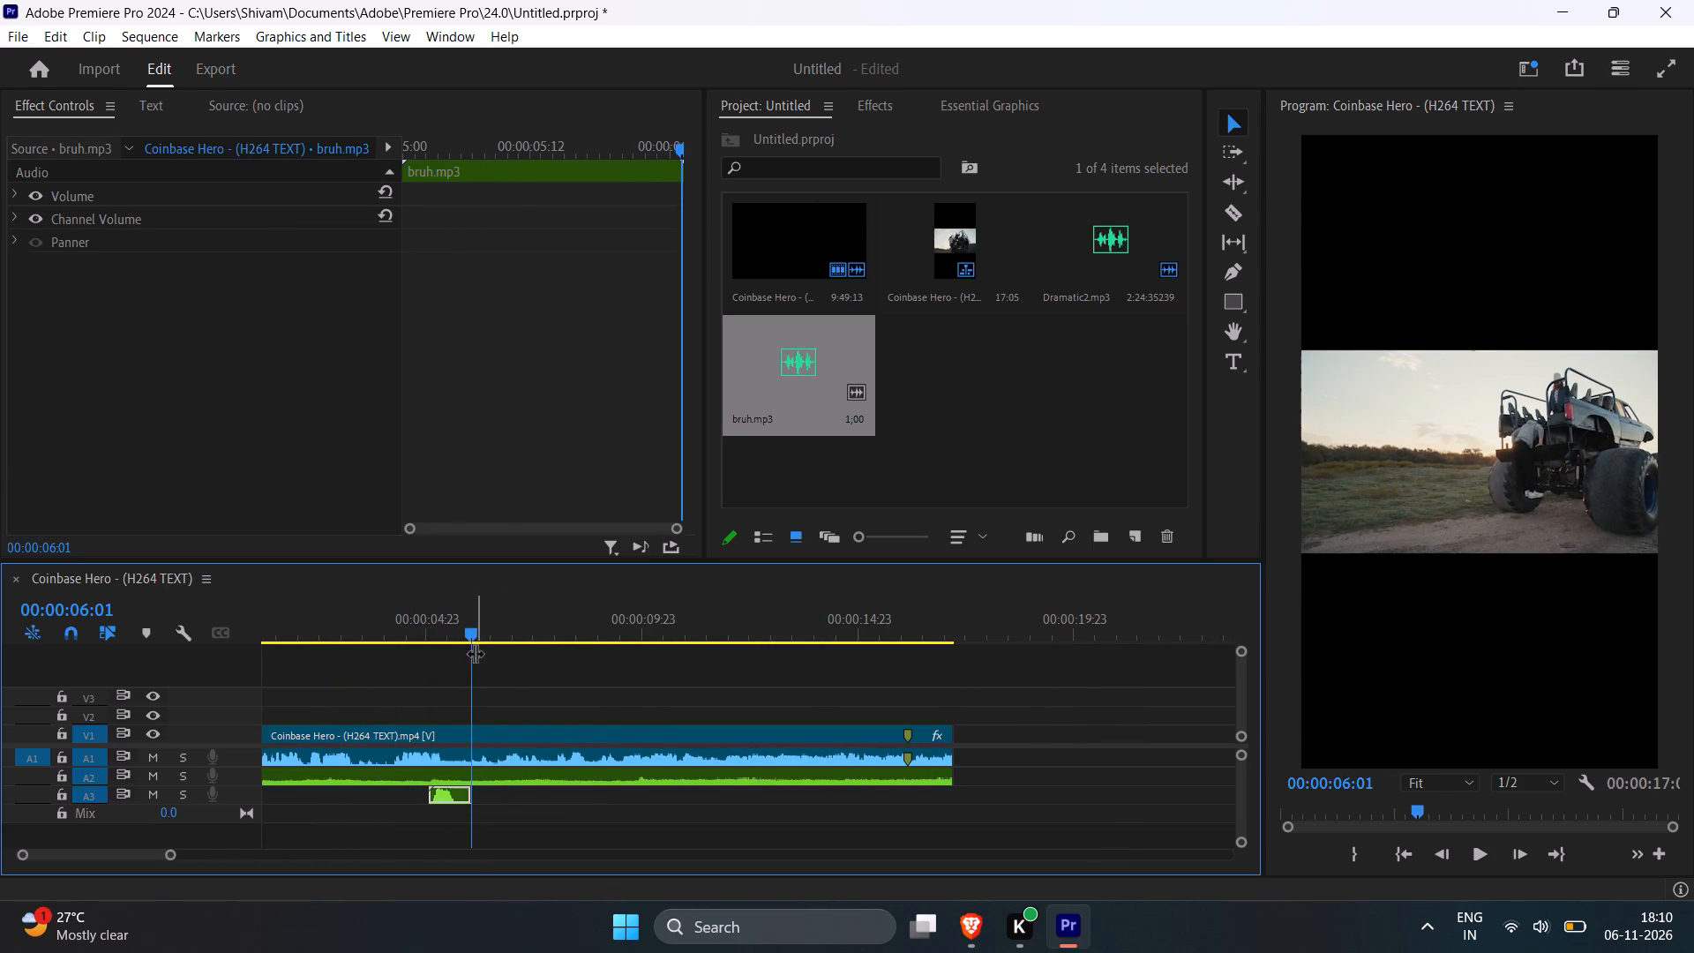
{"action": "left_click_drag", "start_coordinate": [461, 625], "coordinate": [401, 628]}
{"action": "key", "text": "space"}
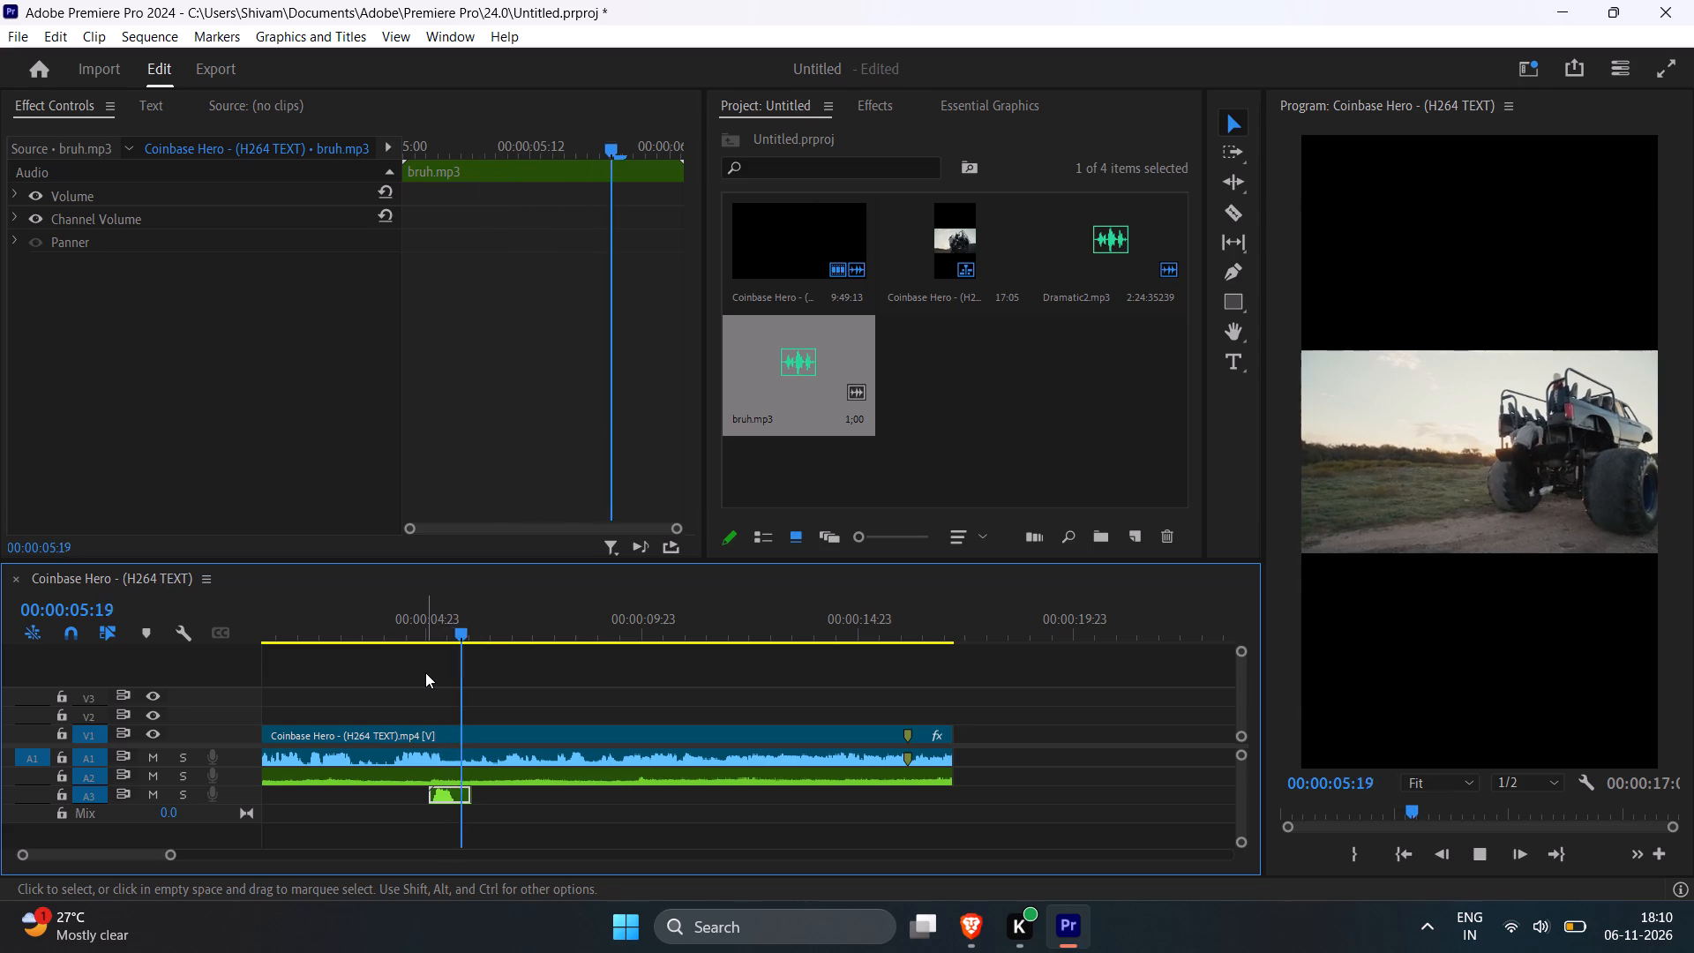
{"action": "scroll", "coordinate": [577, 687], "scroll_direction": "down", "scroll_amount": 6, "text": "alt"}
{"action": "key", "text": "space"}
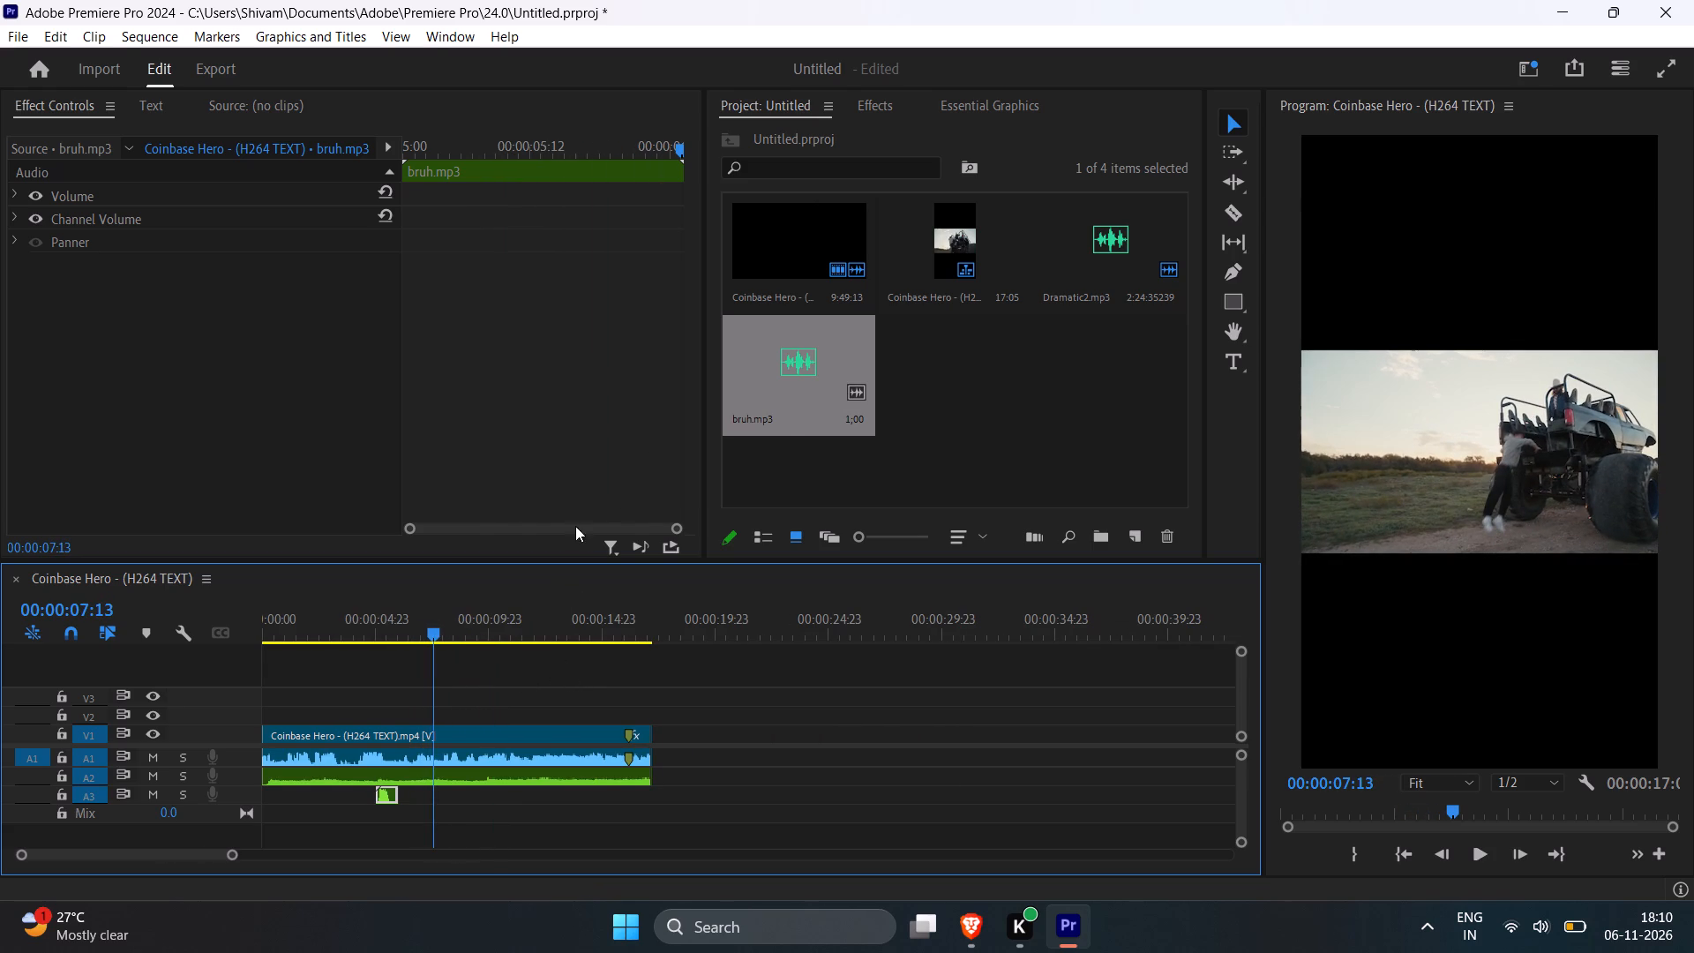
Import fahhhhhhhhhhhhhh.mp3 from the sfx folder and place it on track A3 at 00:00:07:13.
{"action": "double_click", "coordinate": [1023, 409]}
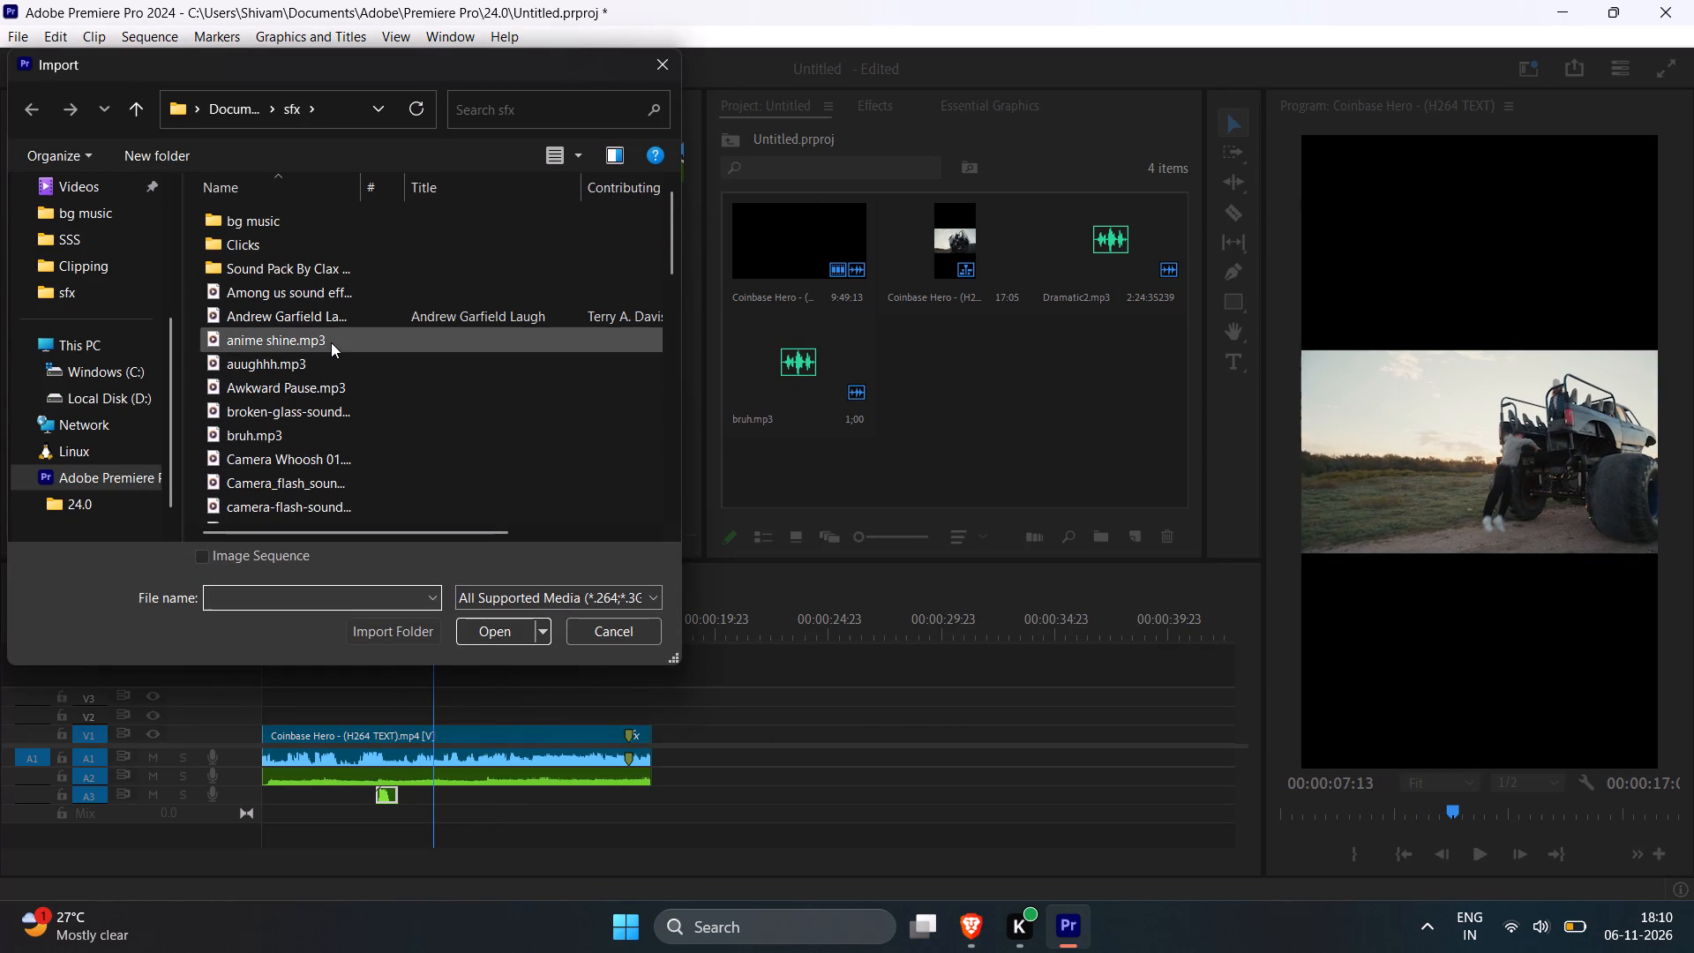
{"action": "scroll", "coordinate": [331, 342], "scroll_direction": "down", "scroll_amount": 2}
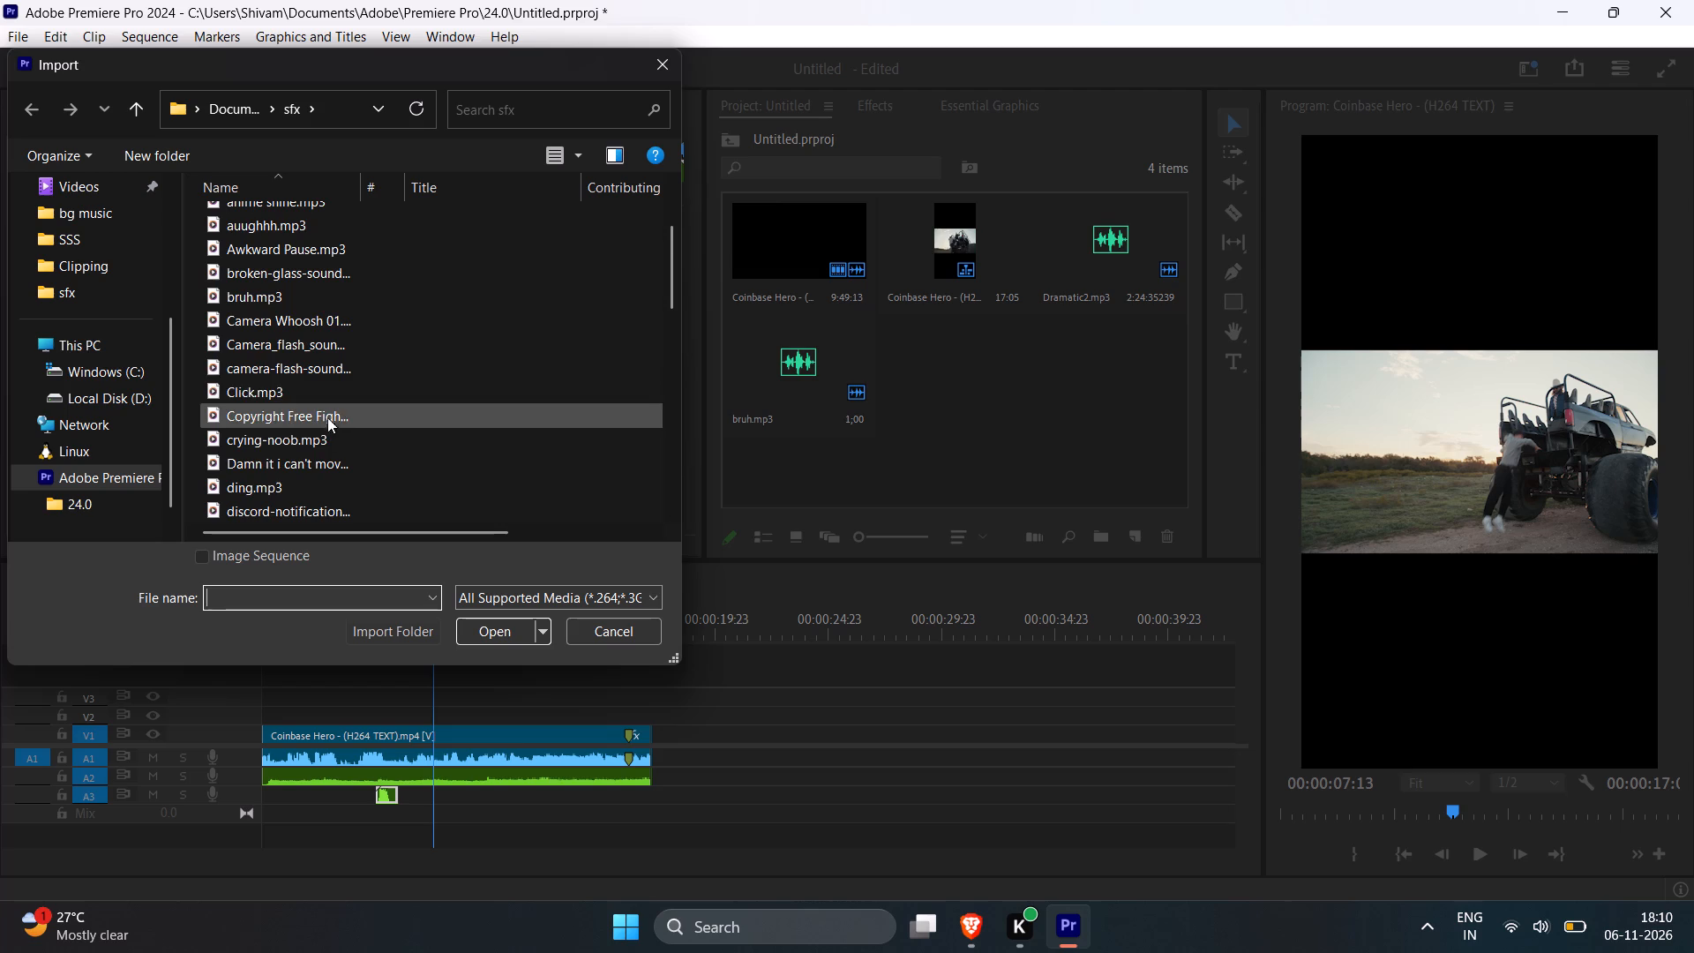
{"action": "scroll", "coordinate": [323, 386], "scroll_direction": "down", "scroll_amount": 2}
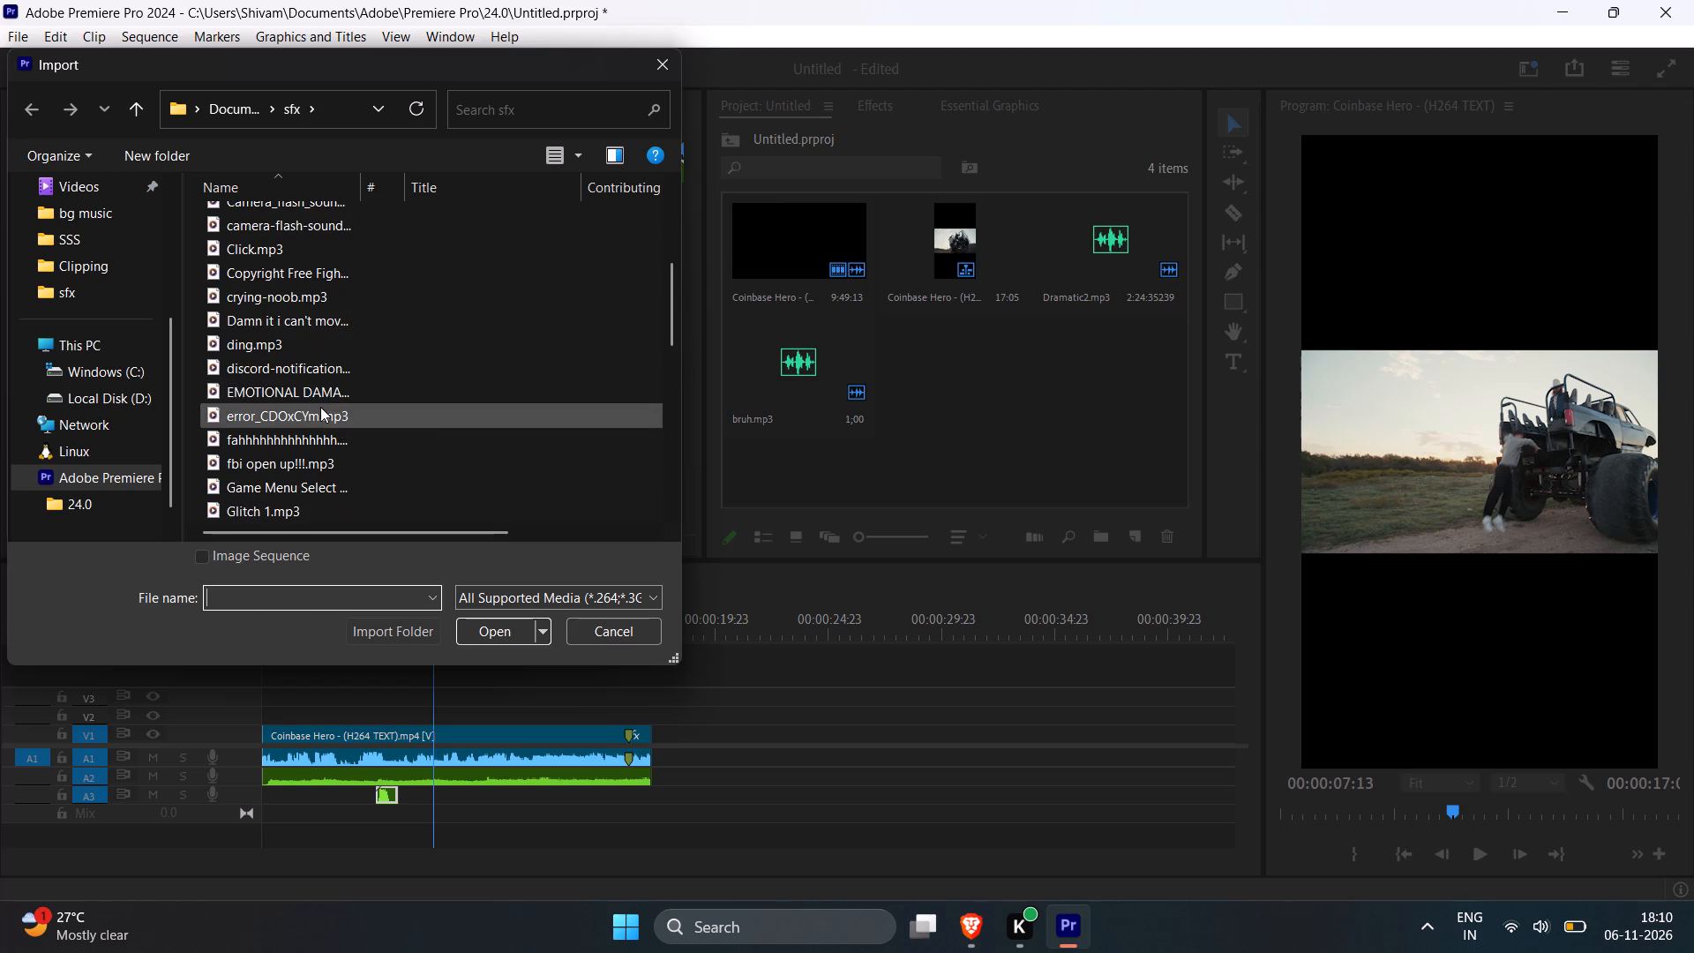
{"action": "left_click", "coordinate": [334, 437]}
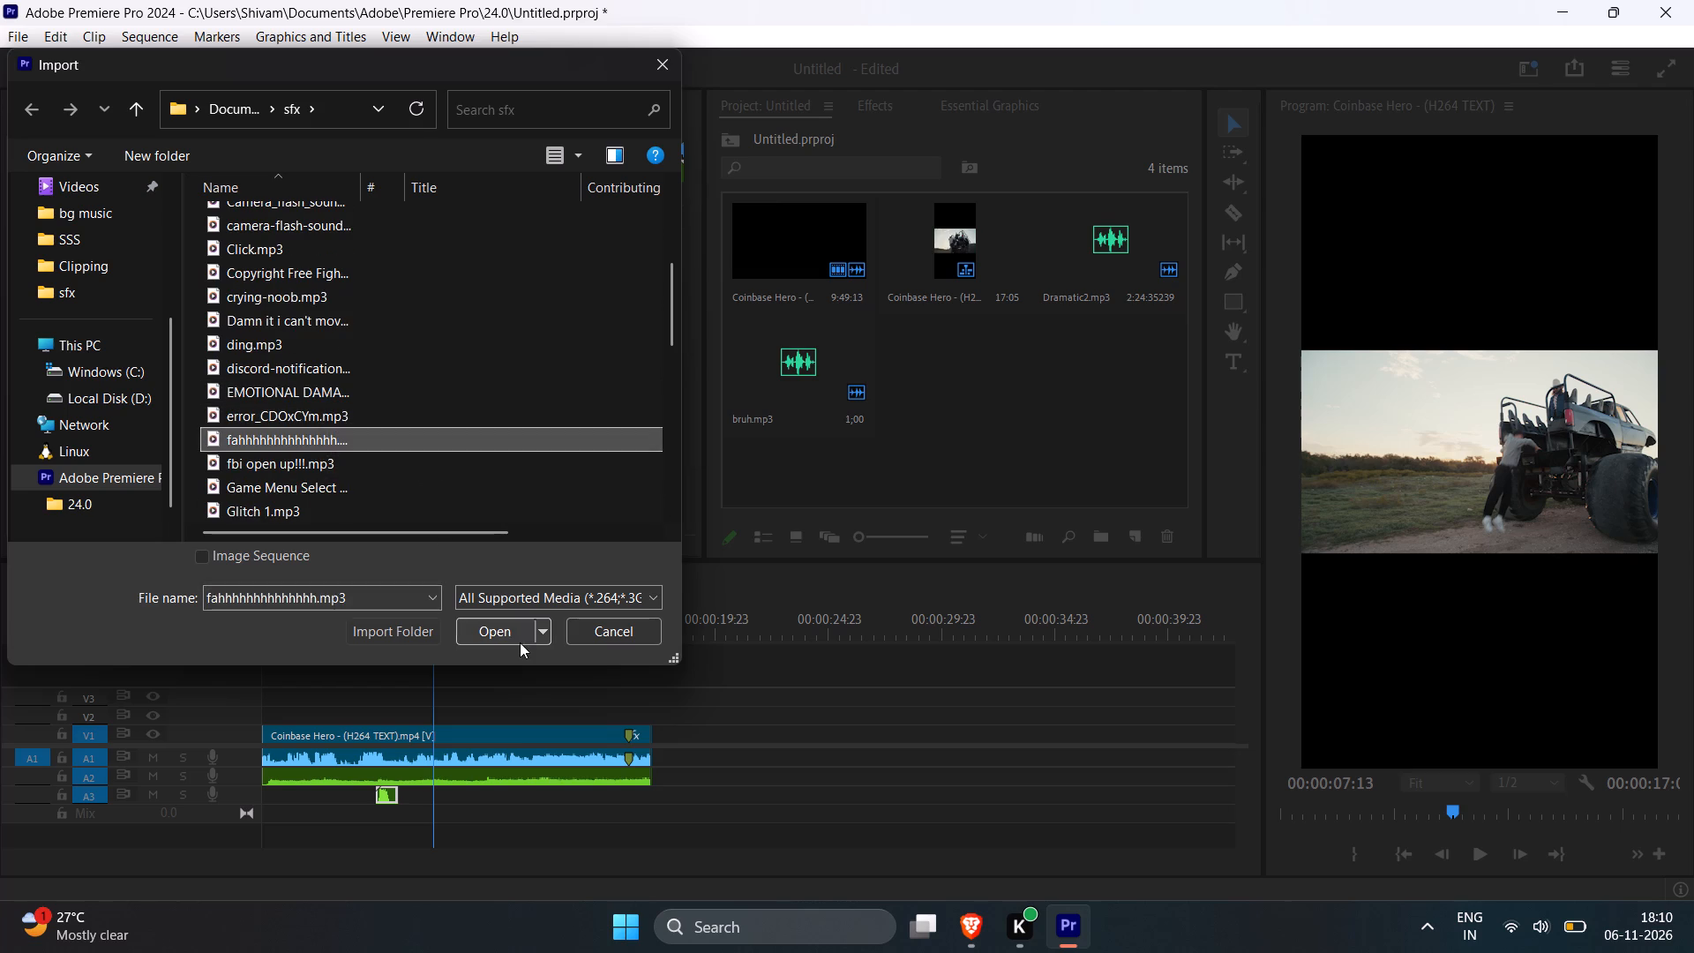
{"action": "left_click", "coordinate": [518, 642]}
{"action": "left_click_drag", "start_coordinate": [966, 364], "coordinate": [434, 799]}
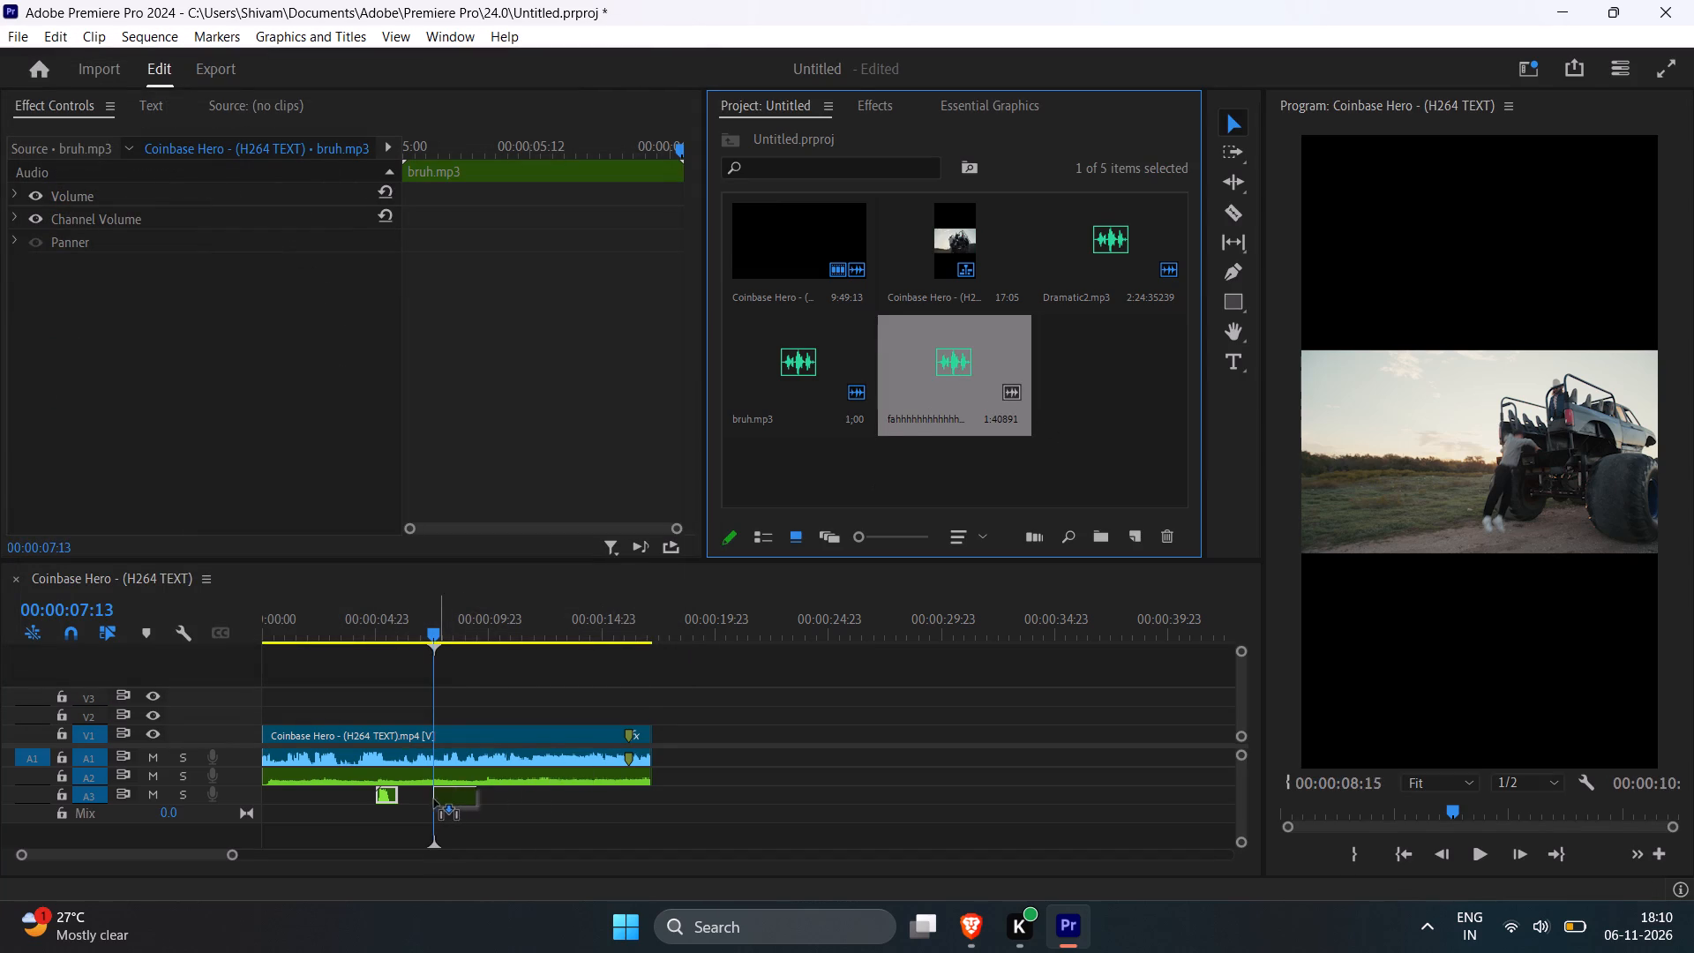
{"action": "left_click_drag", "start_coordinate": [434, 799], "coordinate": [430, 797]}
Audition the fahhhhhhhhhhhhhh.mp3 effect on track A3, lower its audio gain, and replay the section.
{"action": "left_click_drag", "start_coordinate": [428, 597], "coordinate": [418, 597]}
{"action": "key", "text": "space"}
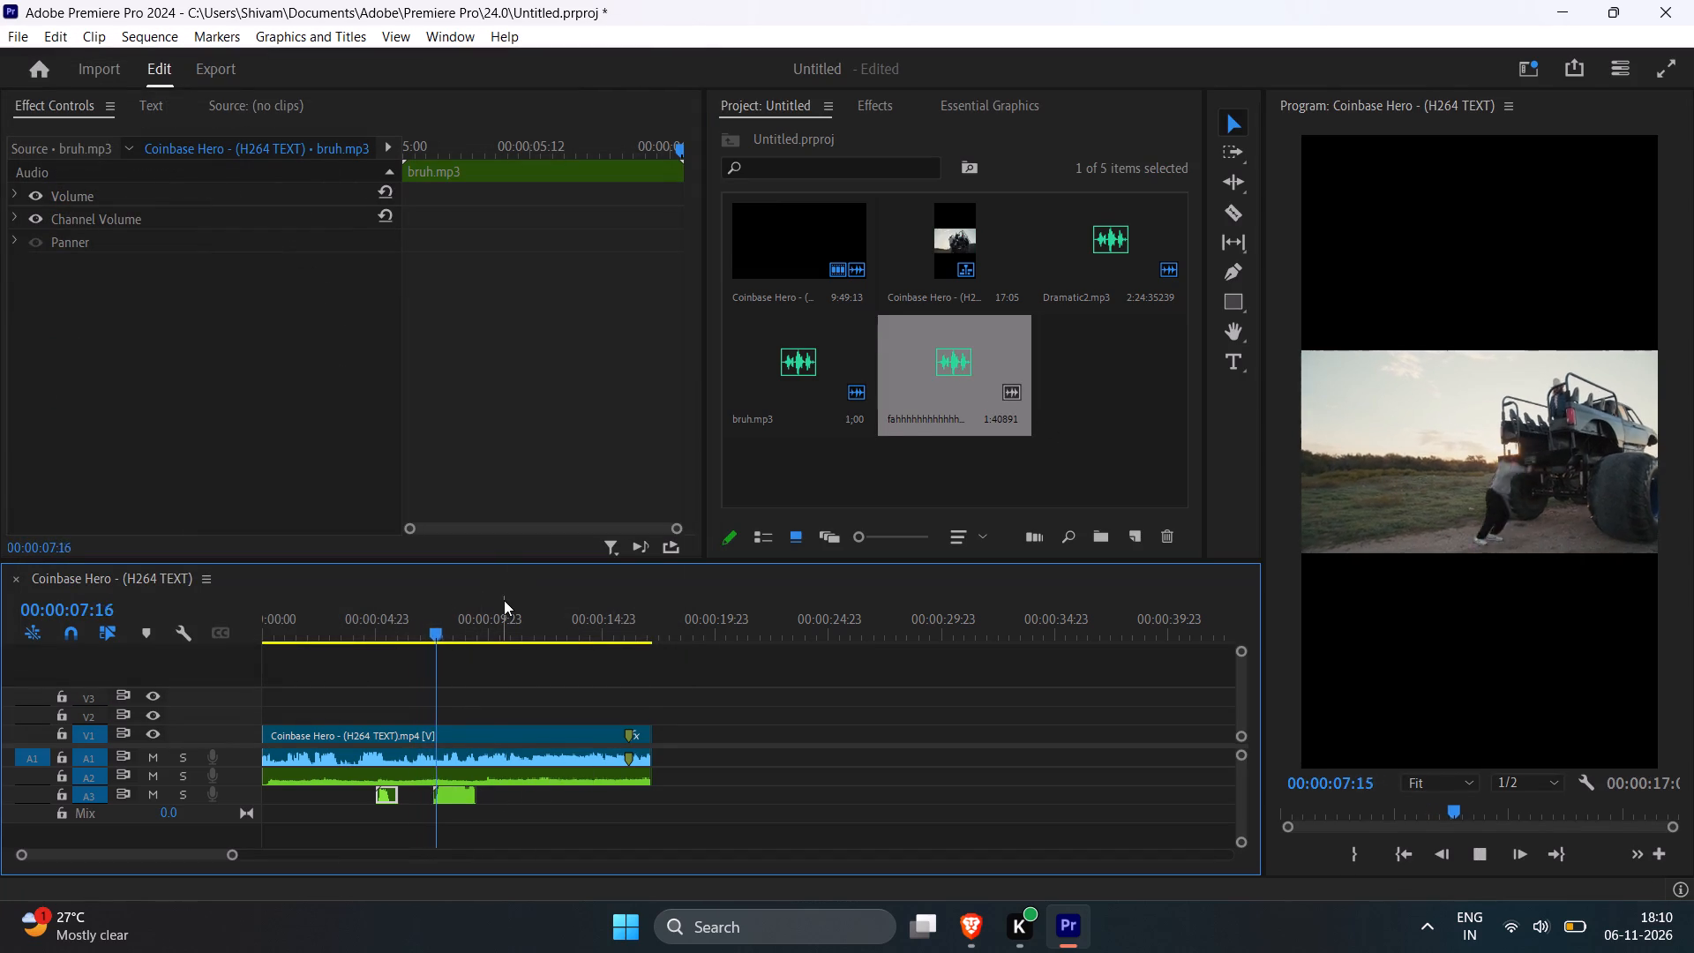
{"action": "key", "text": "space"}
{"action": "left_click", "coordinate": [454, 793]}
{"action": "key", "text": "g"}
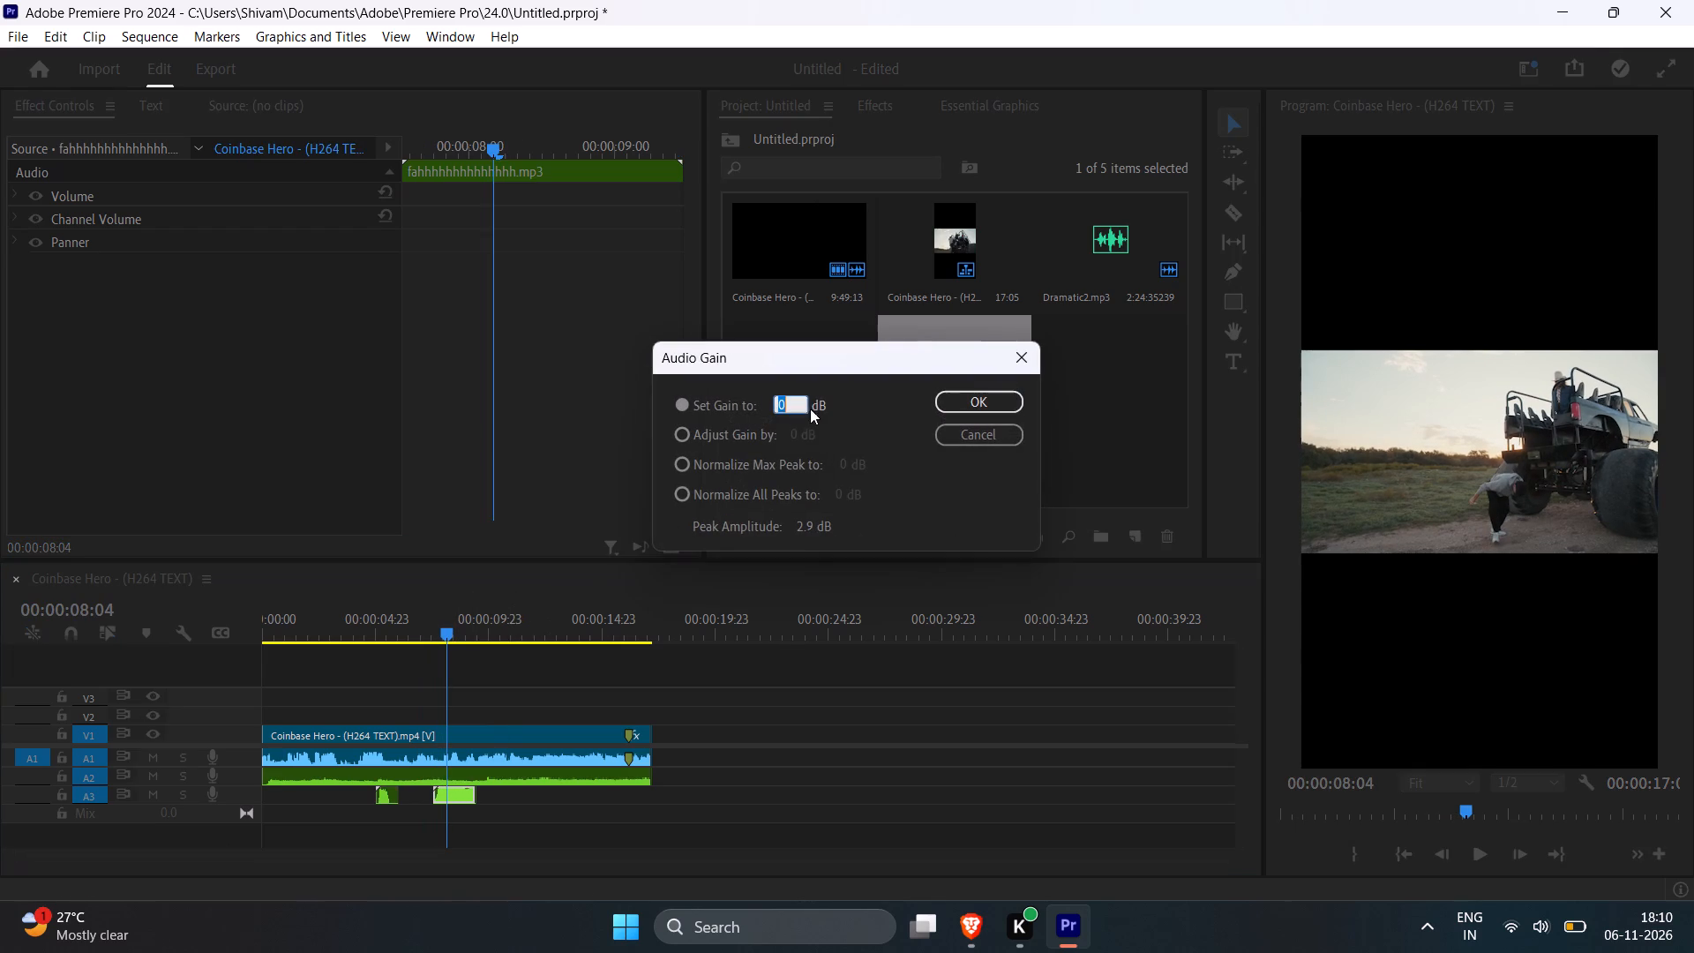
{"action": "left_click", "coordinate": [847, 446]}
{"action": "left_click_drag", "start_coordinate": [785, 404], "coordinate": [610, 405]}
{"action": "left_click", "coordinate": [985, 395]}
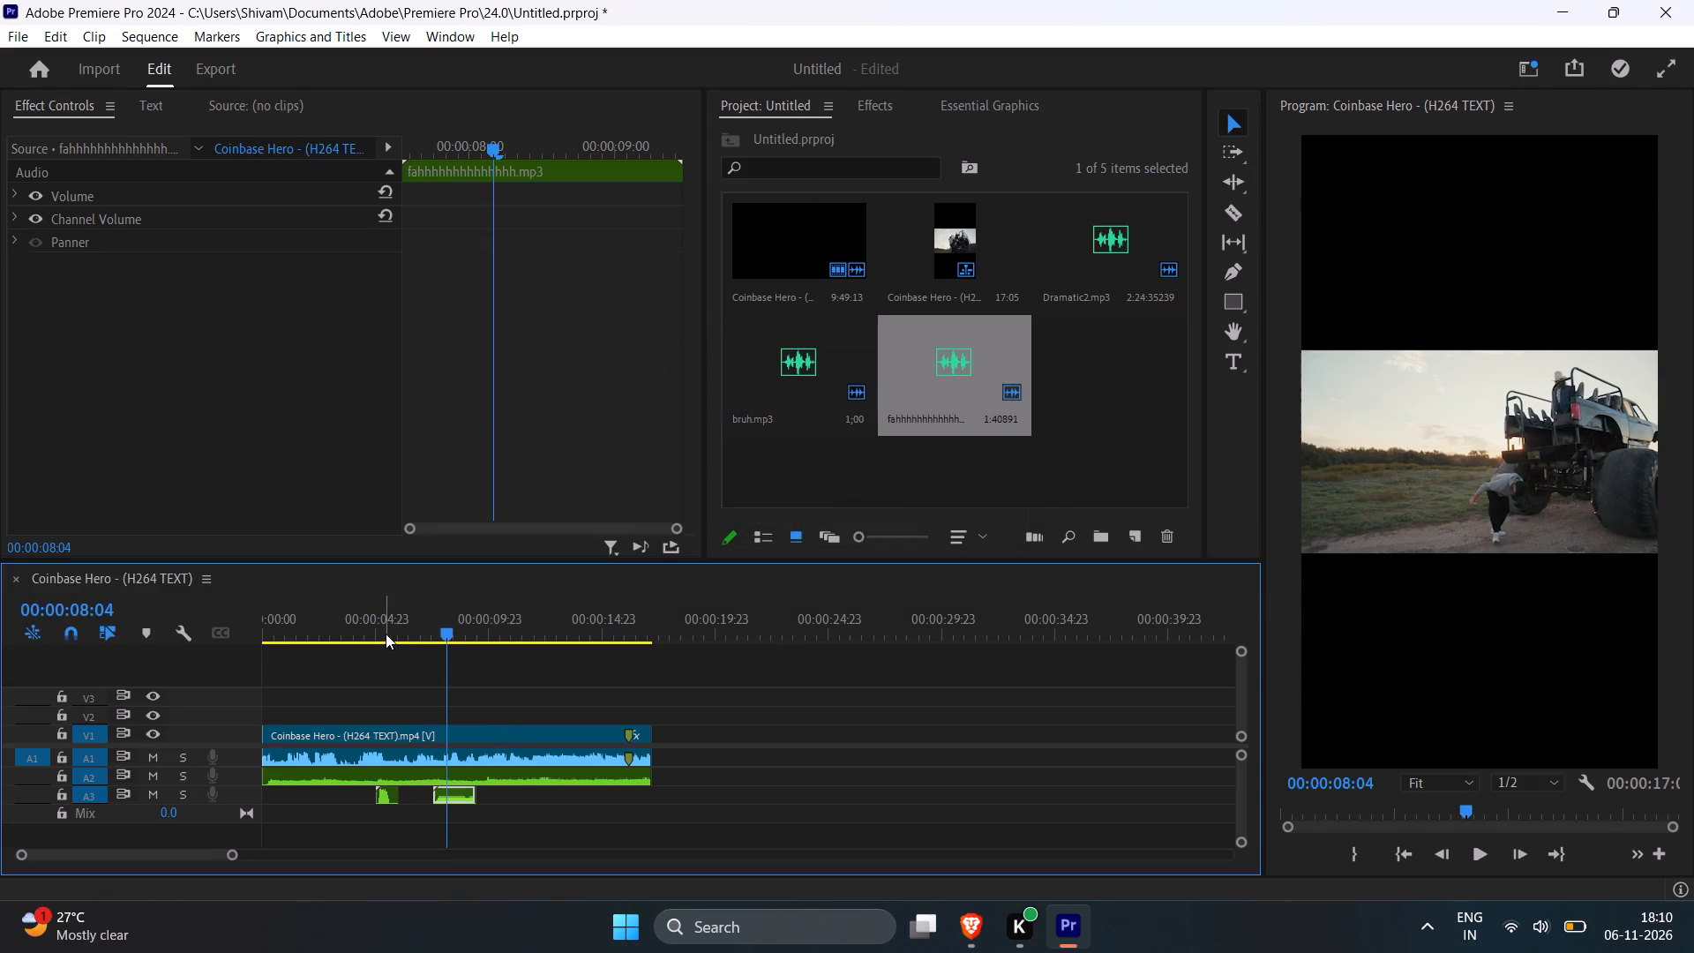
{"action": "left_click_drag", "start_coordinate": [428, 631], "coordinate": [417, 630]}
{"action": "key", "text": "space"}
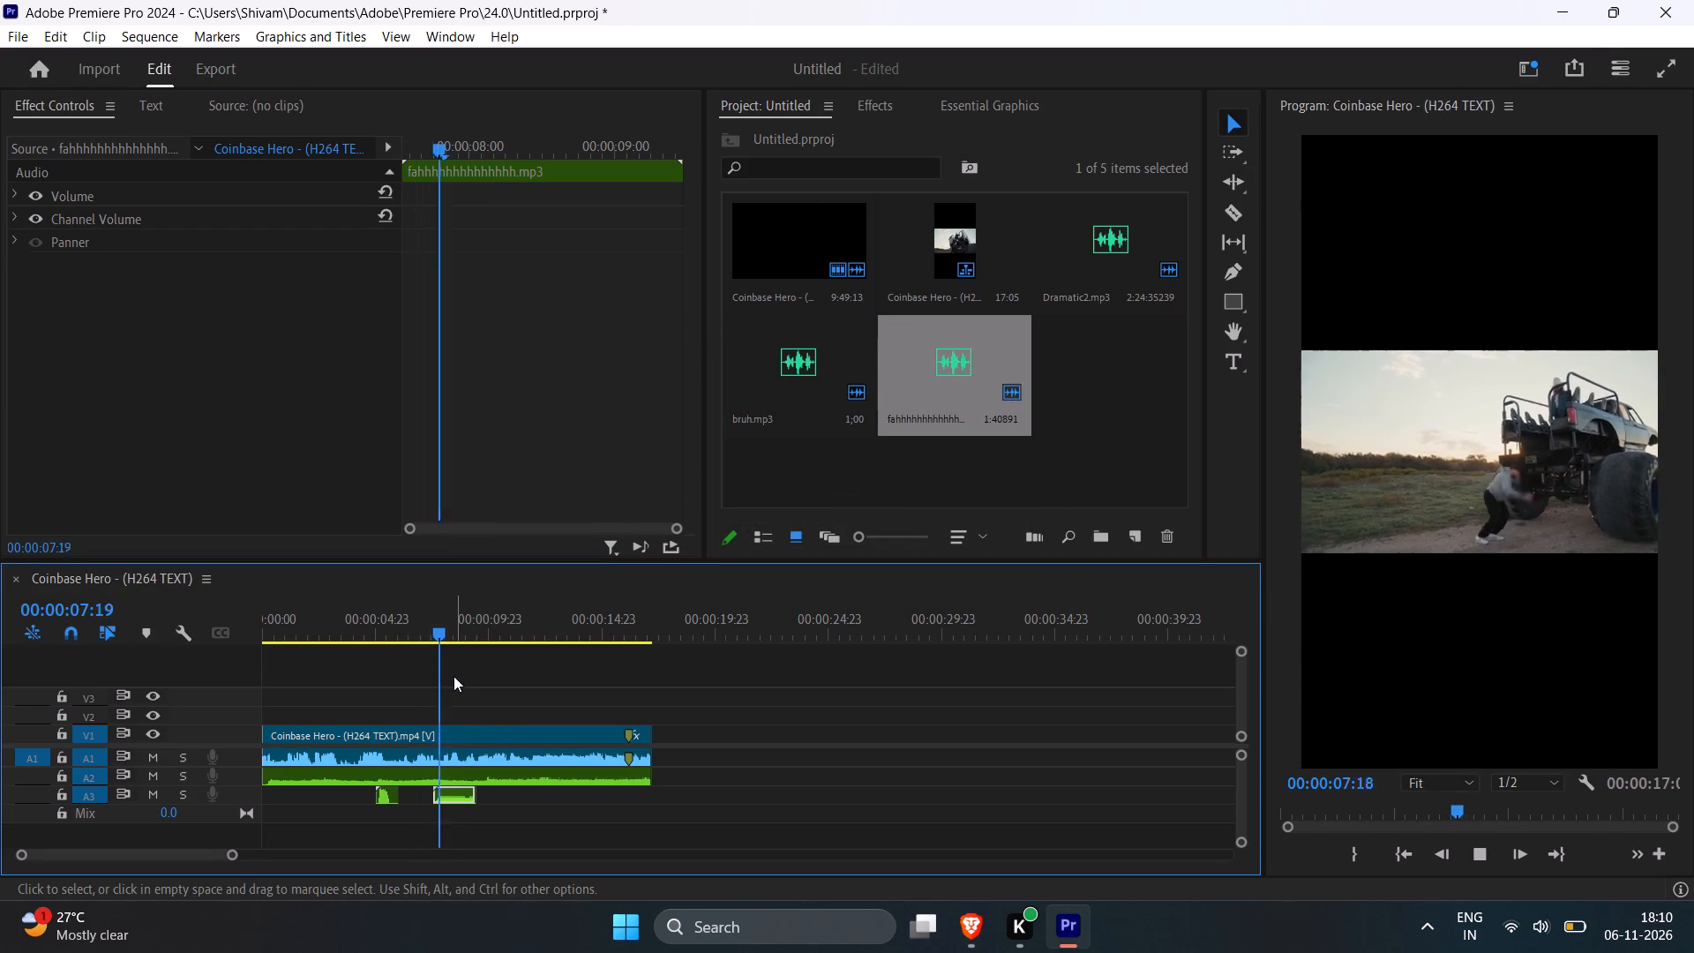
Import goku-teleport-sound.mp3 from the sfx folder and place it on track A3 at about 11 seconds.
{"action": "left_click", "coordinate": [621, 680]}
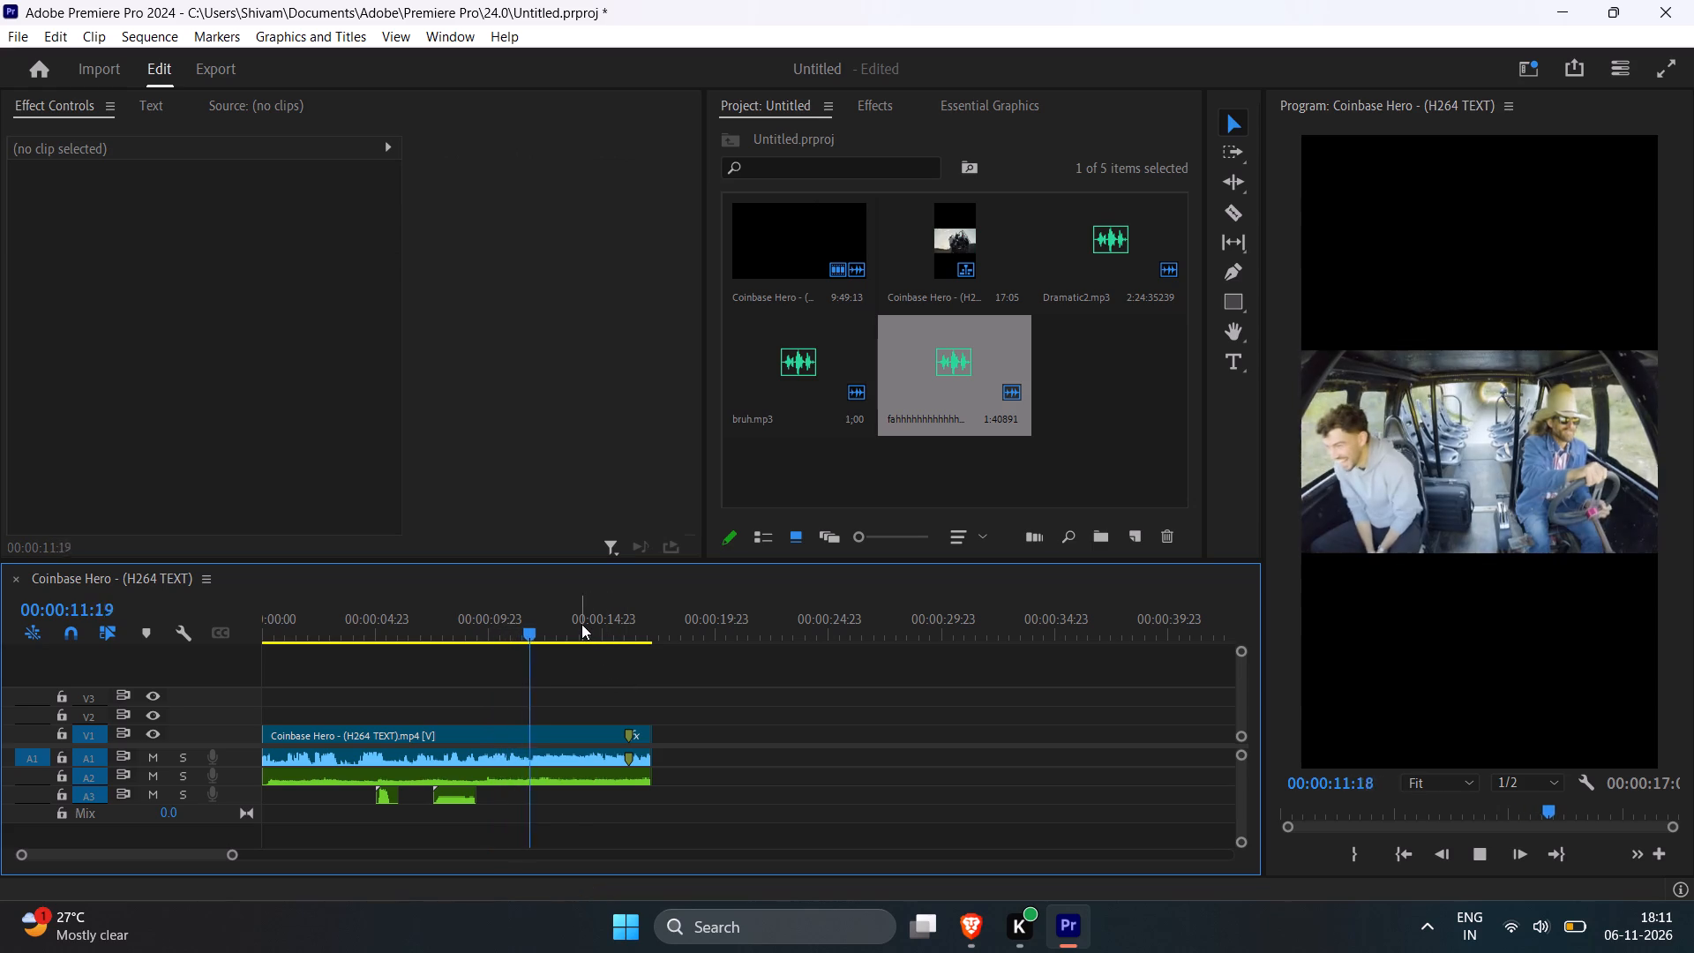
{"action": "key", "text": "space"}
{"action": "double_click", "coordinate": [1097, 419]}
{"action": "scroll", "coordinate": [467, 469], "scroll_direction": "down", "scroll_amount": 2}
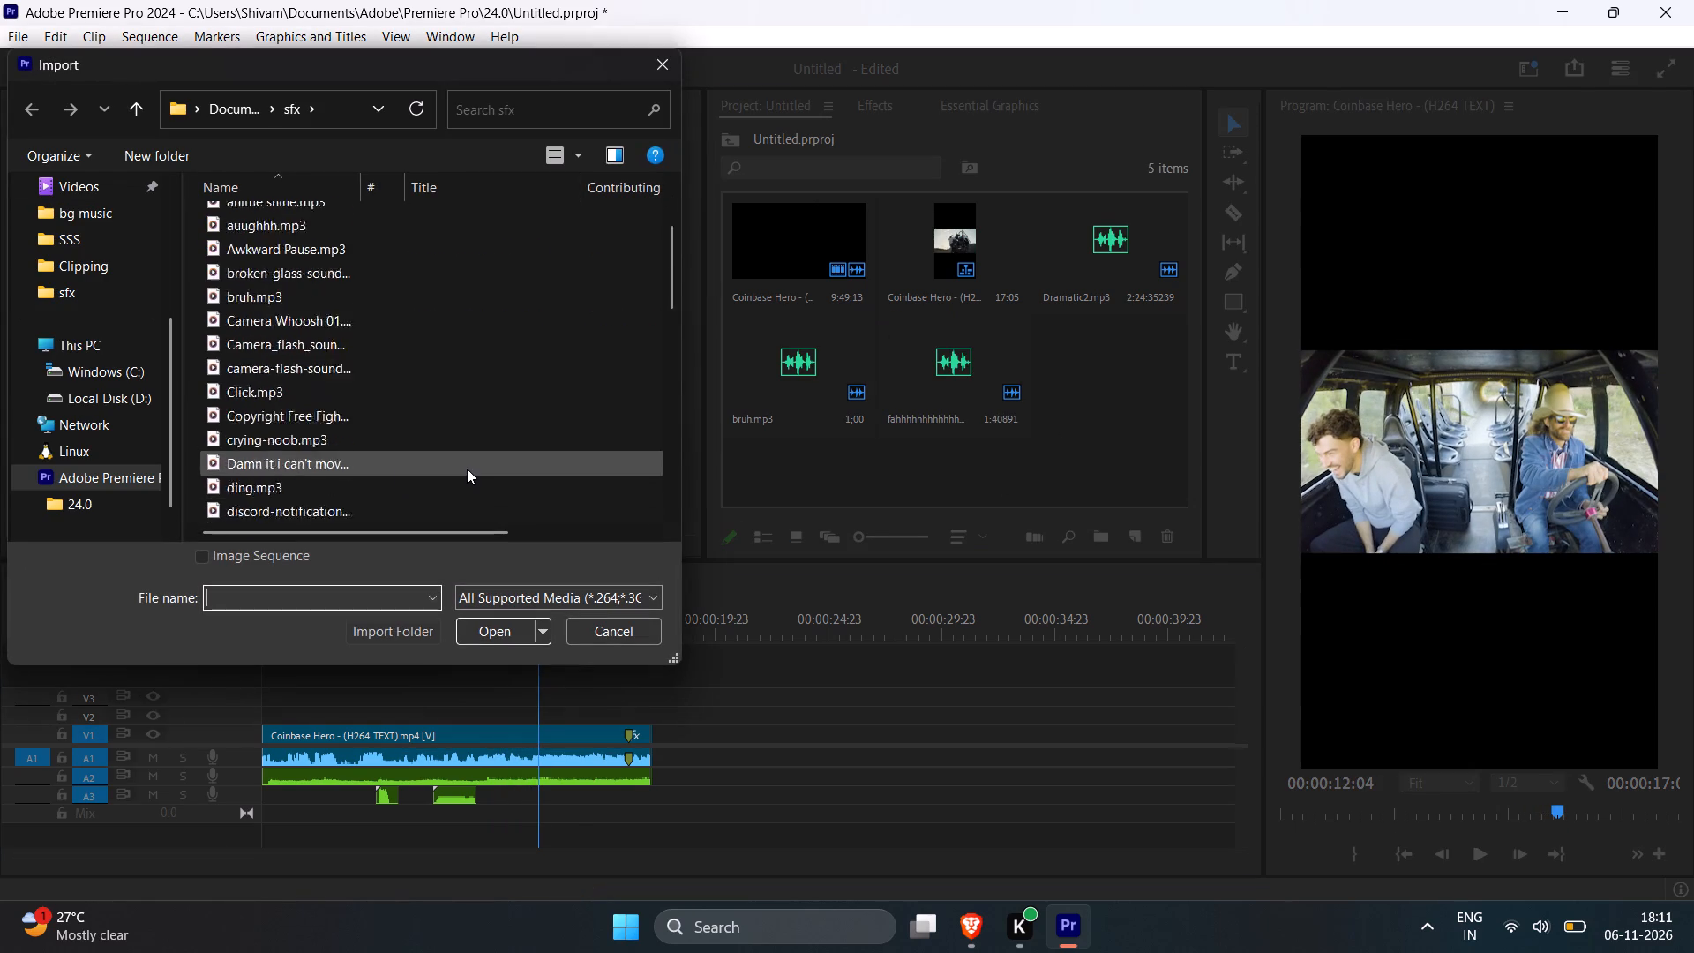
{"action": "scroll", "coordinate": [467, 469], "scroll_direction": "down", "scroll_amount": 2}
{"action": "scroll", "coordinate": [397, 454], "scroll_direction": "down", "scroll_amount": 1}
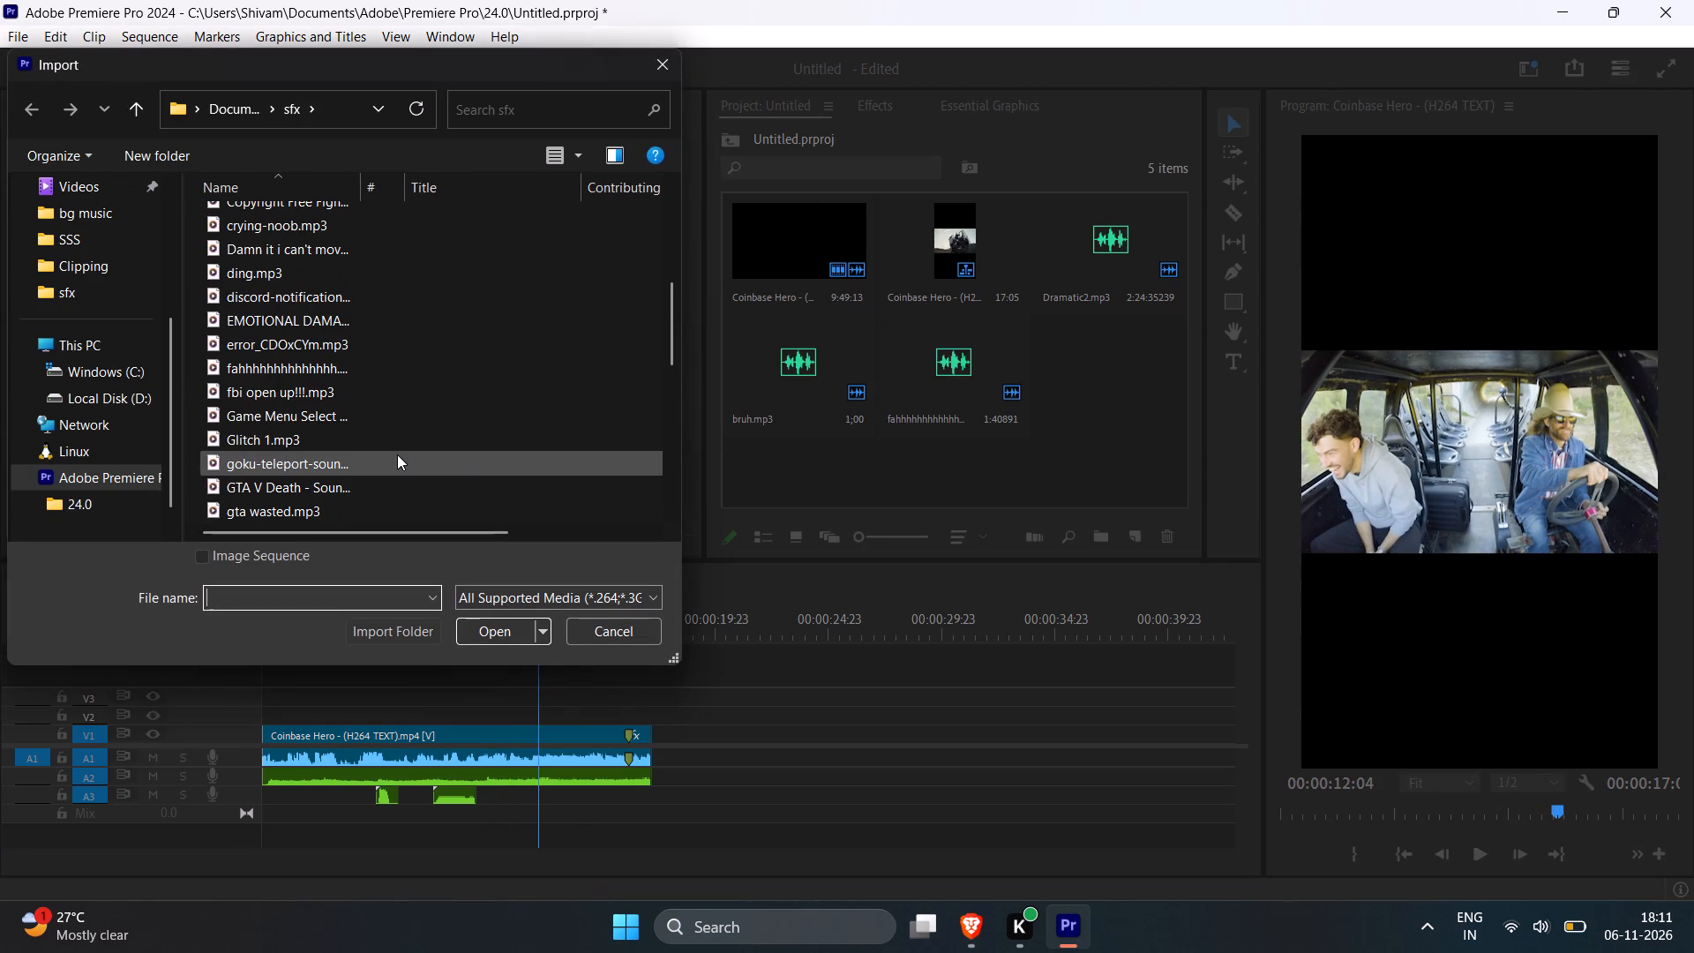
{"action": "left_click", "coordinate": [397, 454]}
{"action": "left_click", "coordinate": [500, 642]}
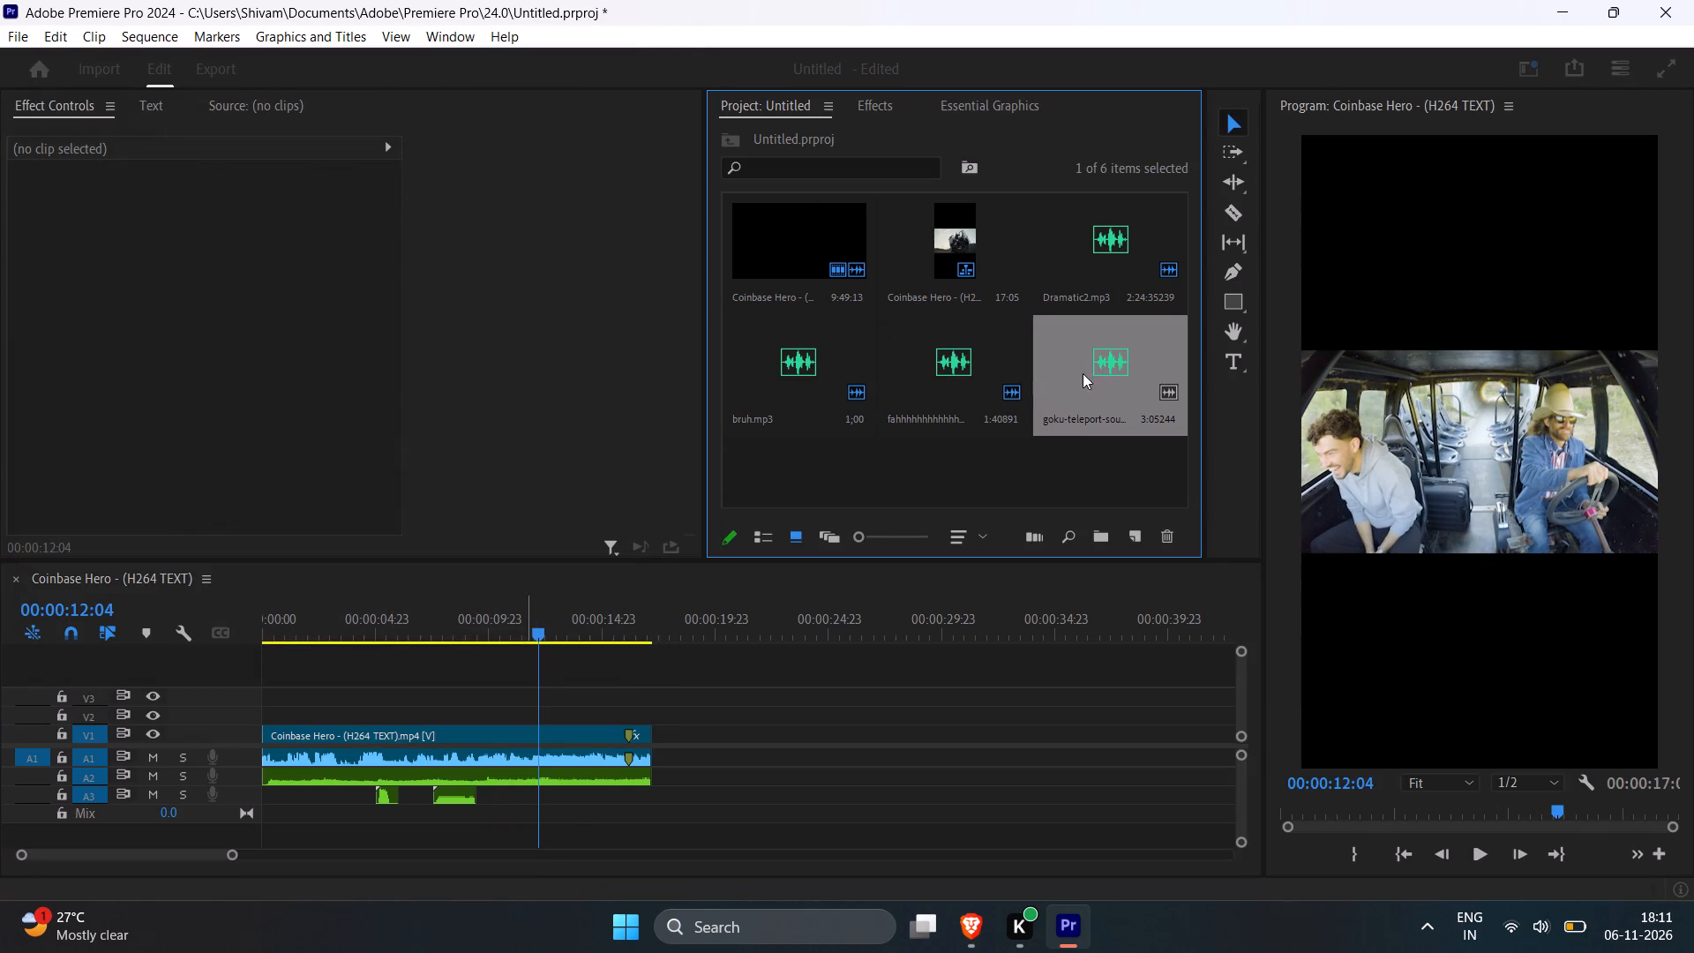
{"action": "left_click_drag", "start_coordinate": [1083, 362], "coordinate": [521, 793]}
Audition goku-teleport-sound.mp3 against the truck footage and shift it on track A3 to start at about 00:00:10:15.
{"action": "left_click_drag", "start_coordinate": [550, 635], "coordinate": [513, 634]}
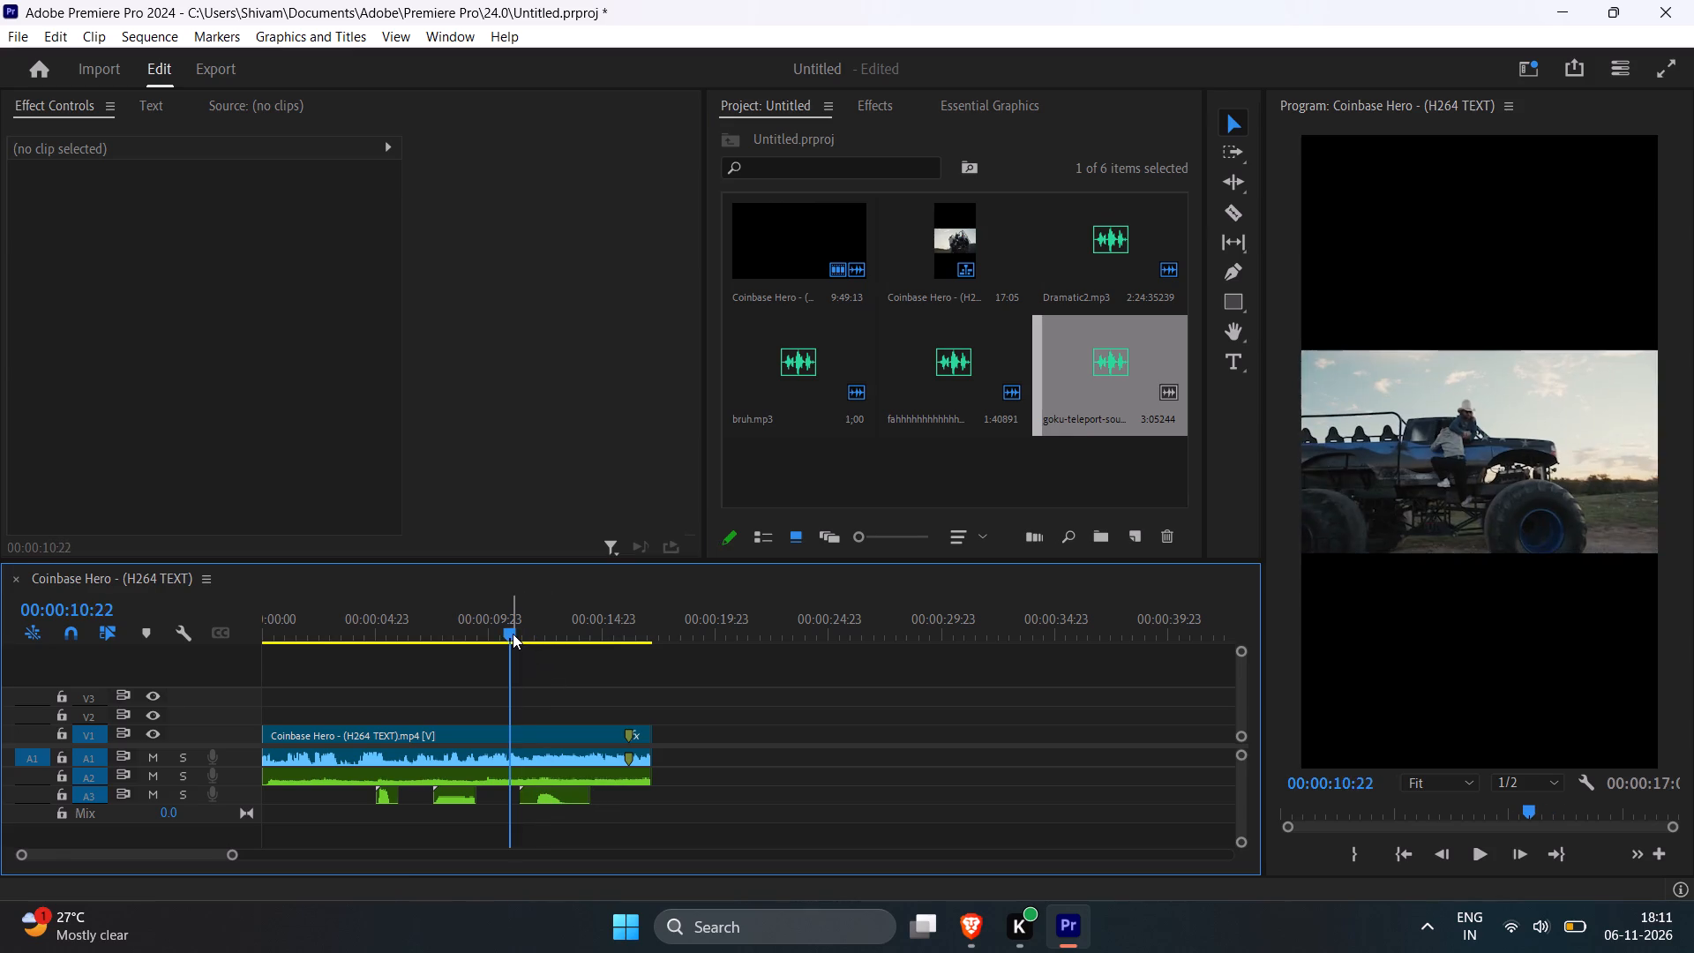
{"action": "key", "text": "space"}
{"action": "key", "text": "space"}
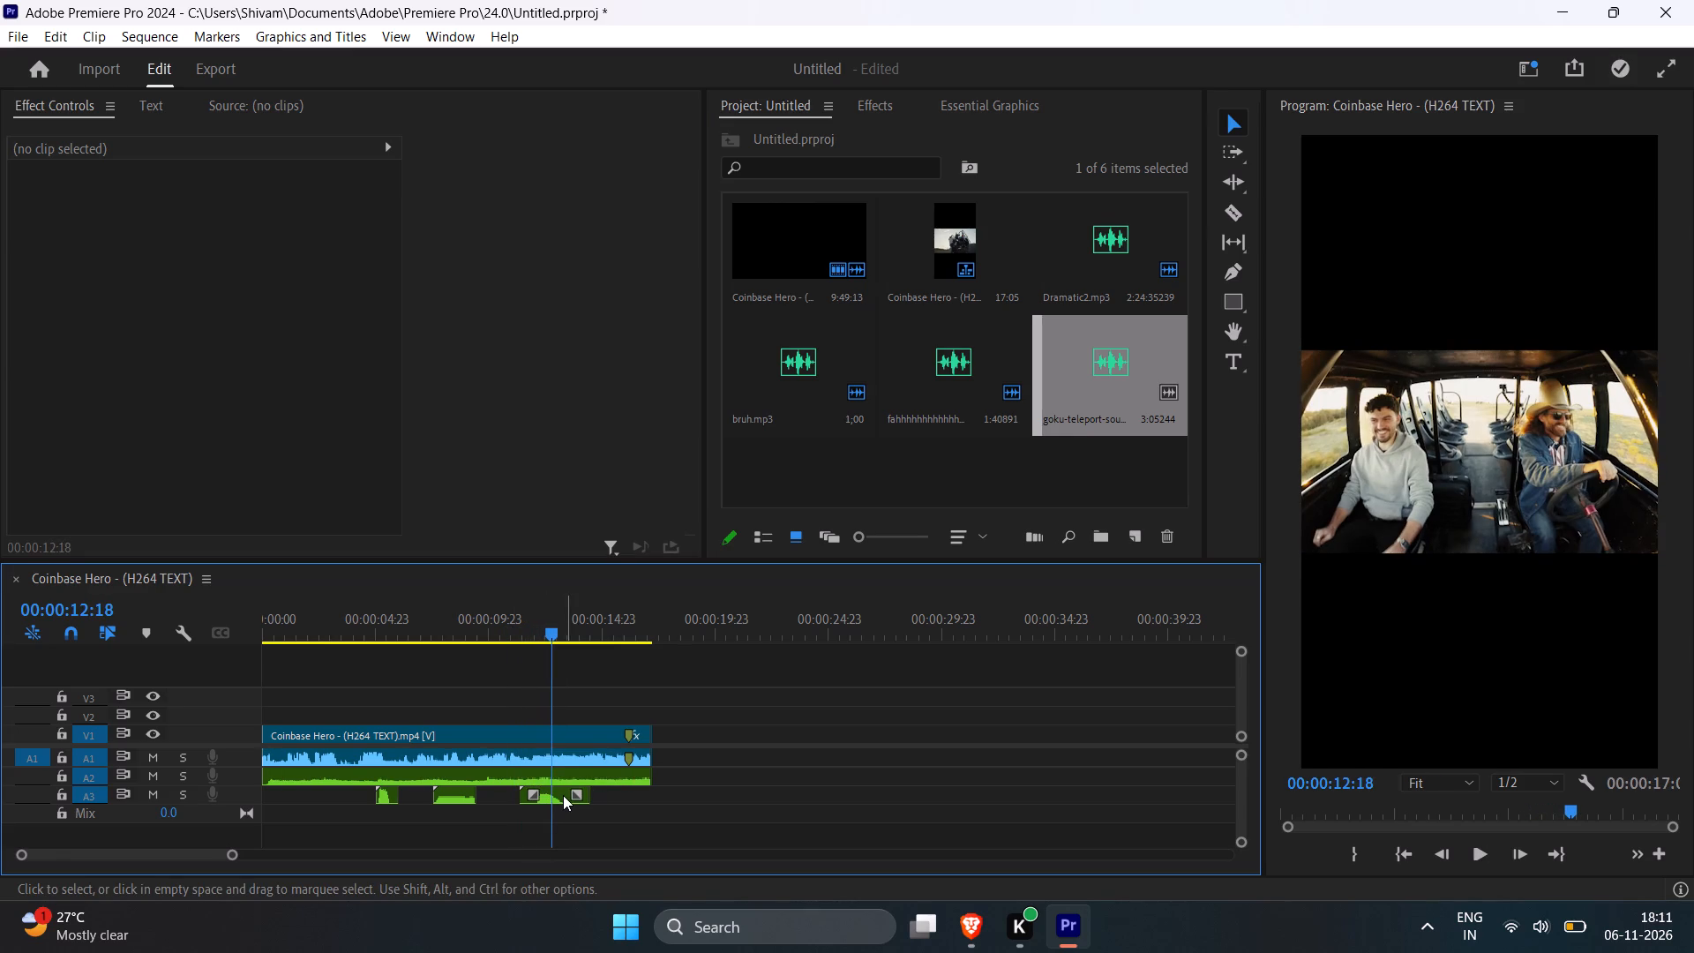
{"action": "left_click_drag", "start_coordinate": [556, 795], "coordinate": [539, 793]}
{"action": "left_click_drag", "start_coordinate": [546, 618], "coordinate": [506, 623]}
{"action": "key", "text": "space"}
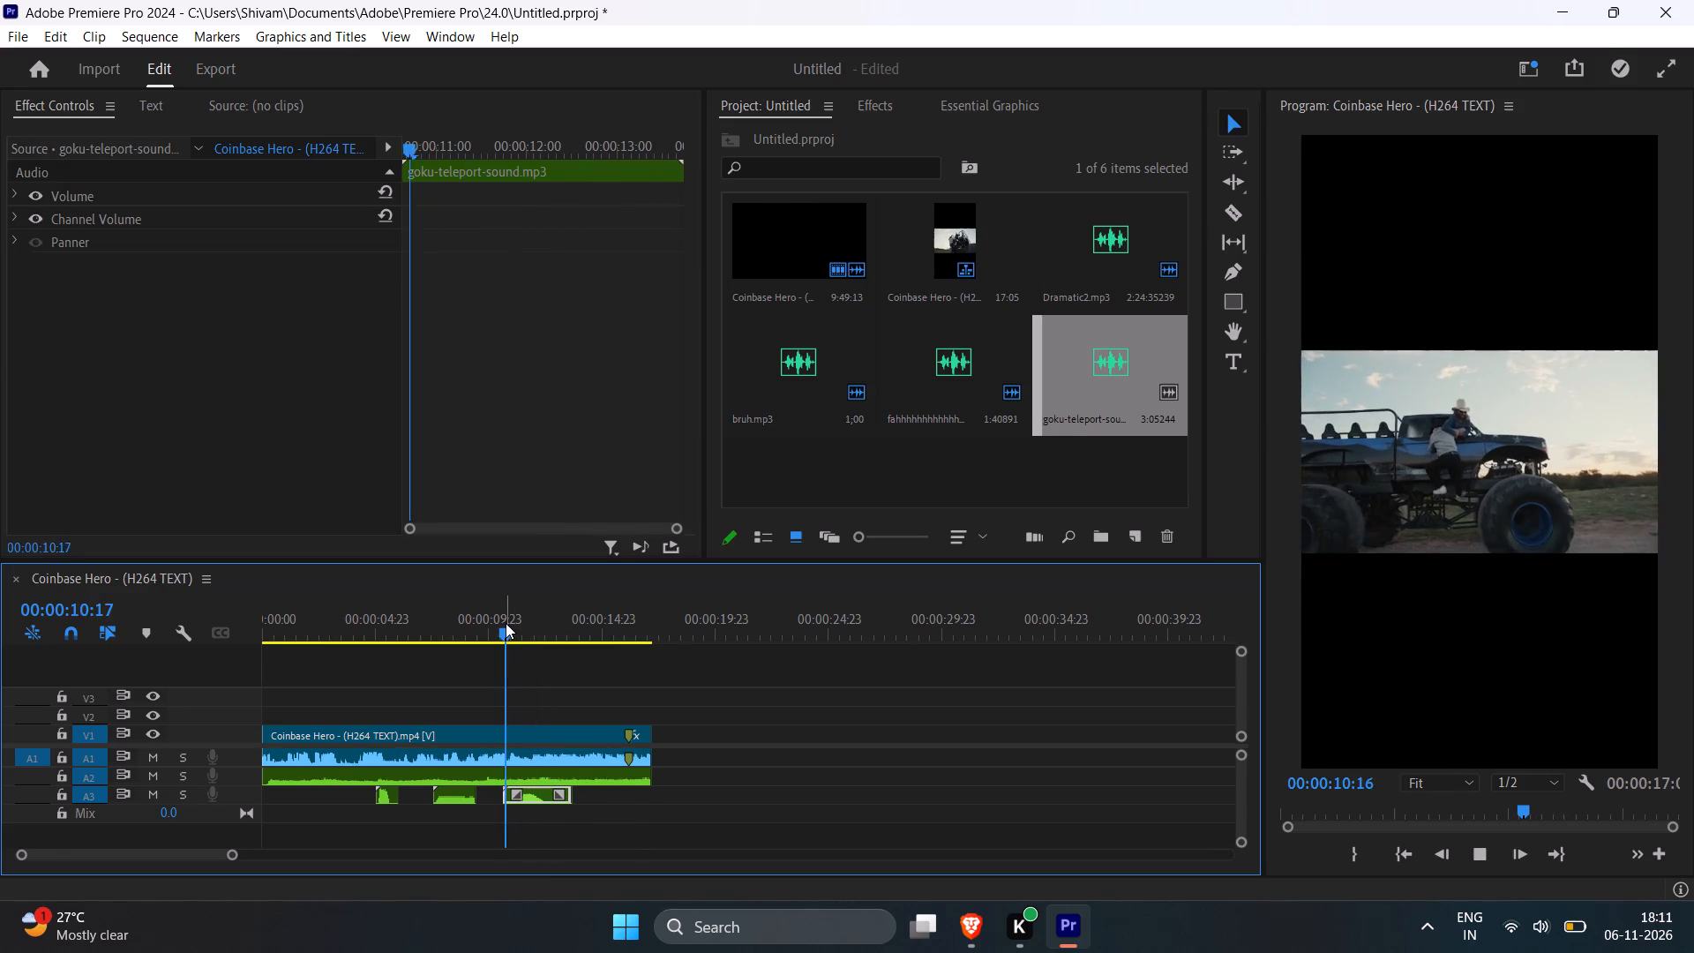
{"action": "key", "text": "space"}
{"action": "left_click_drag", "start_coordinate": [527, 794], "coordinate": [515, 794]}
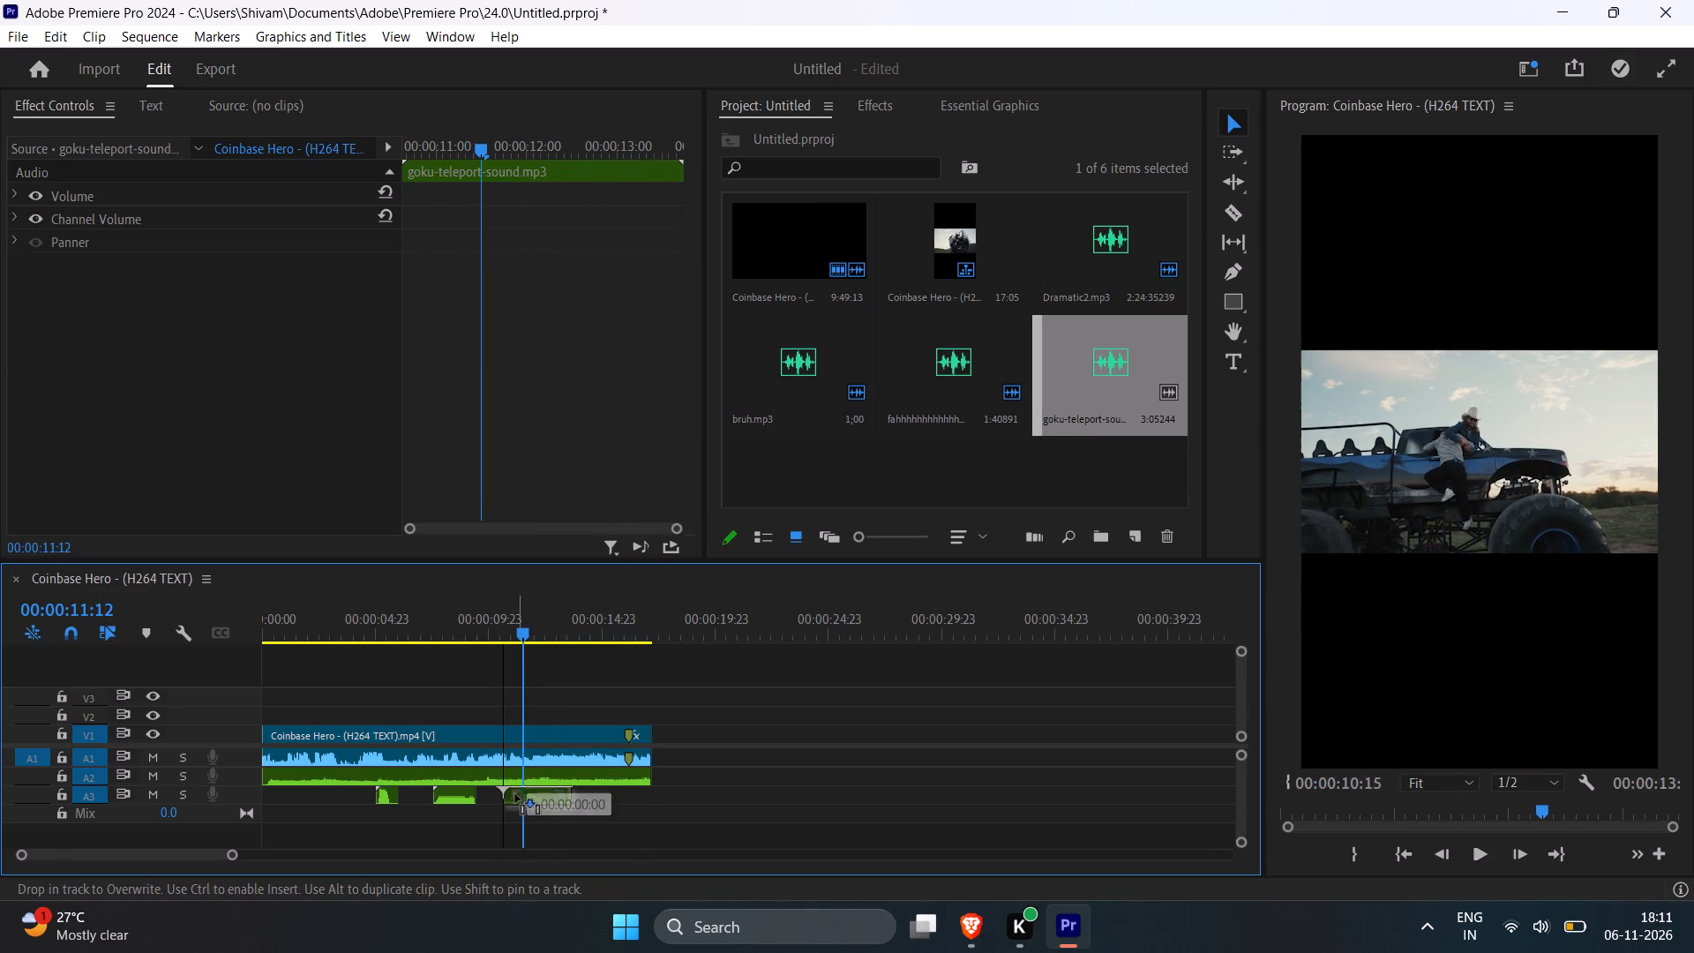
{"action": "left_click_drag", "start_coordinate": [515, 794], "coordinate": [514, 793]}
{"action": "left_click_drag", "start_coordinate": [513, 629], "coordinate": [489, 628]}
{"action": "key", "text": "space"}
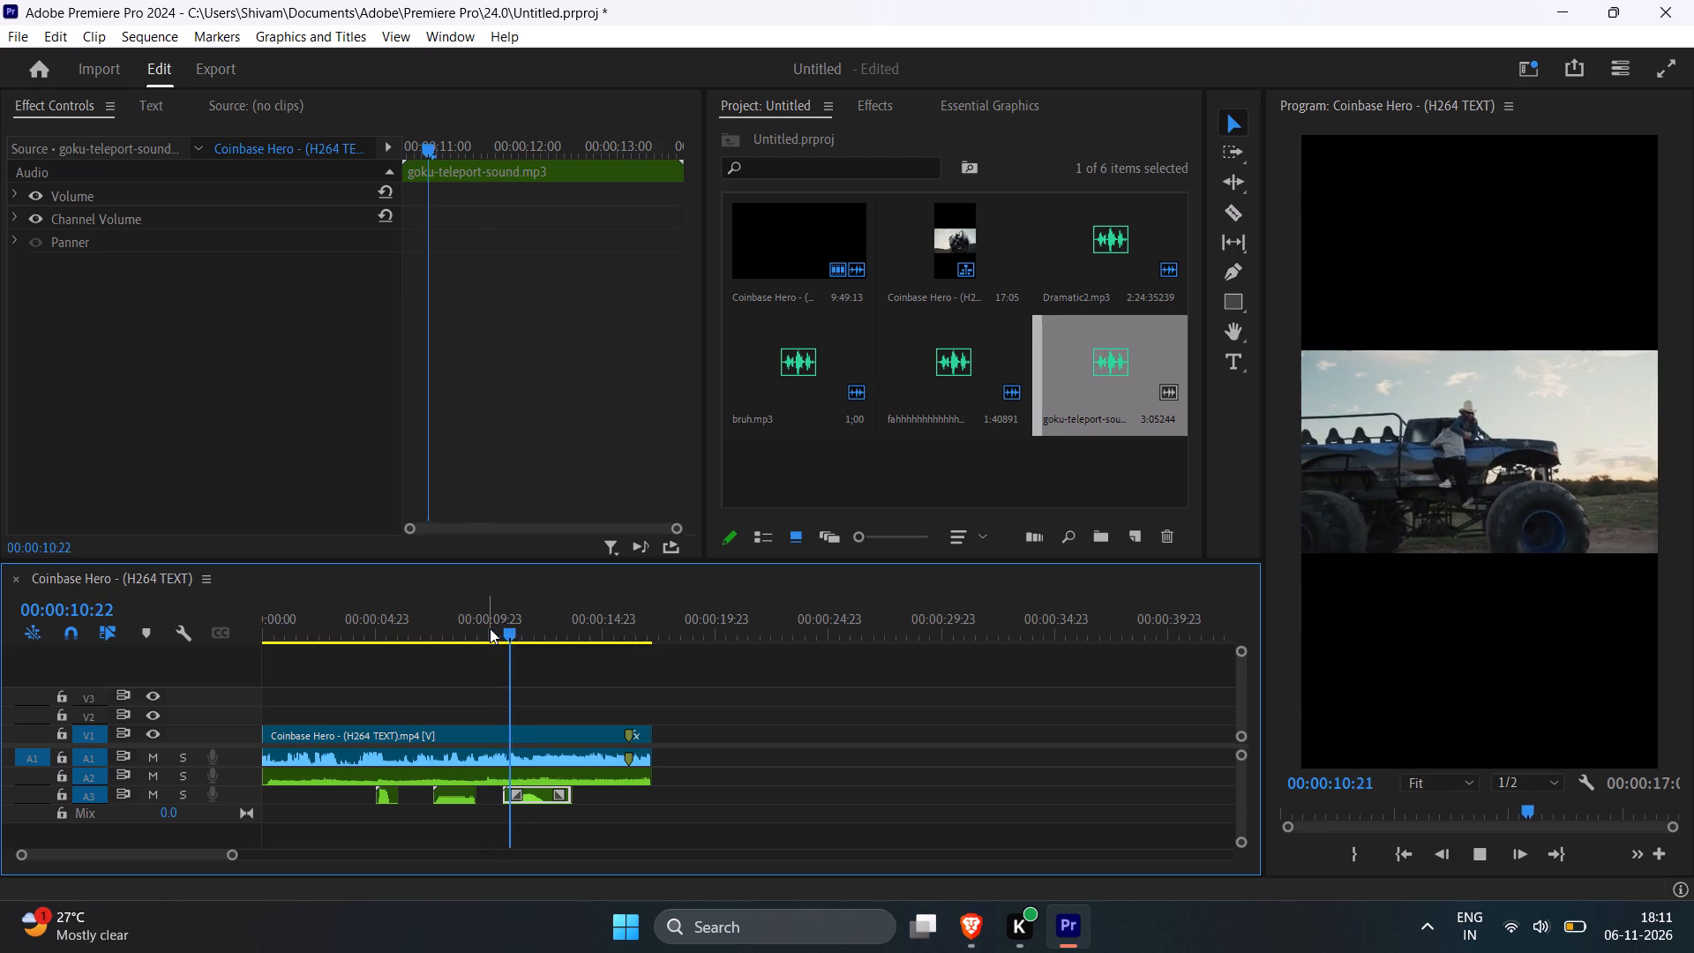
{"action": "left_click", "coordinate": [632, 700]}
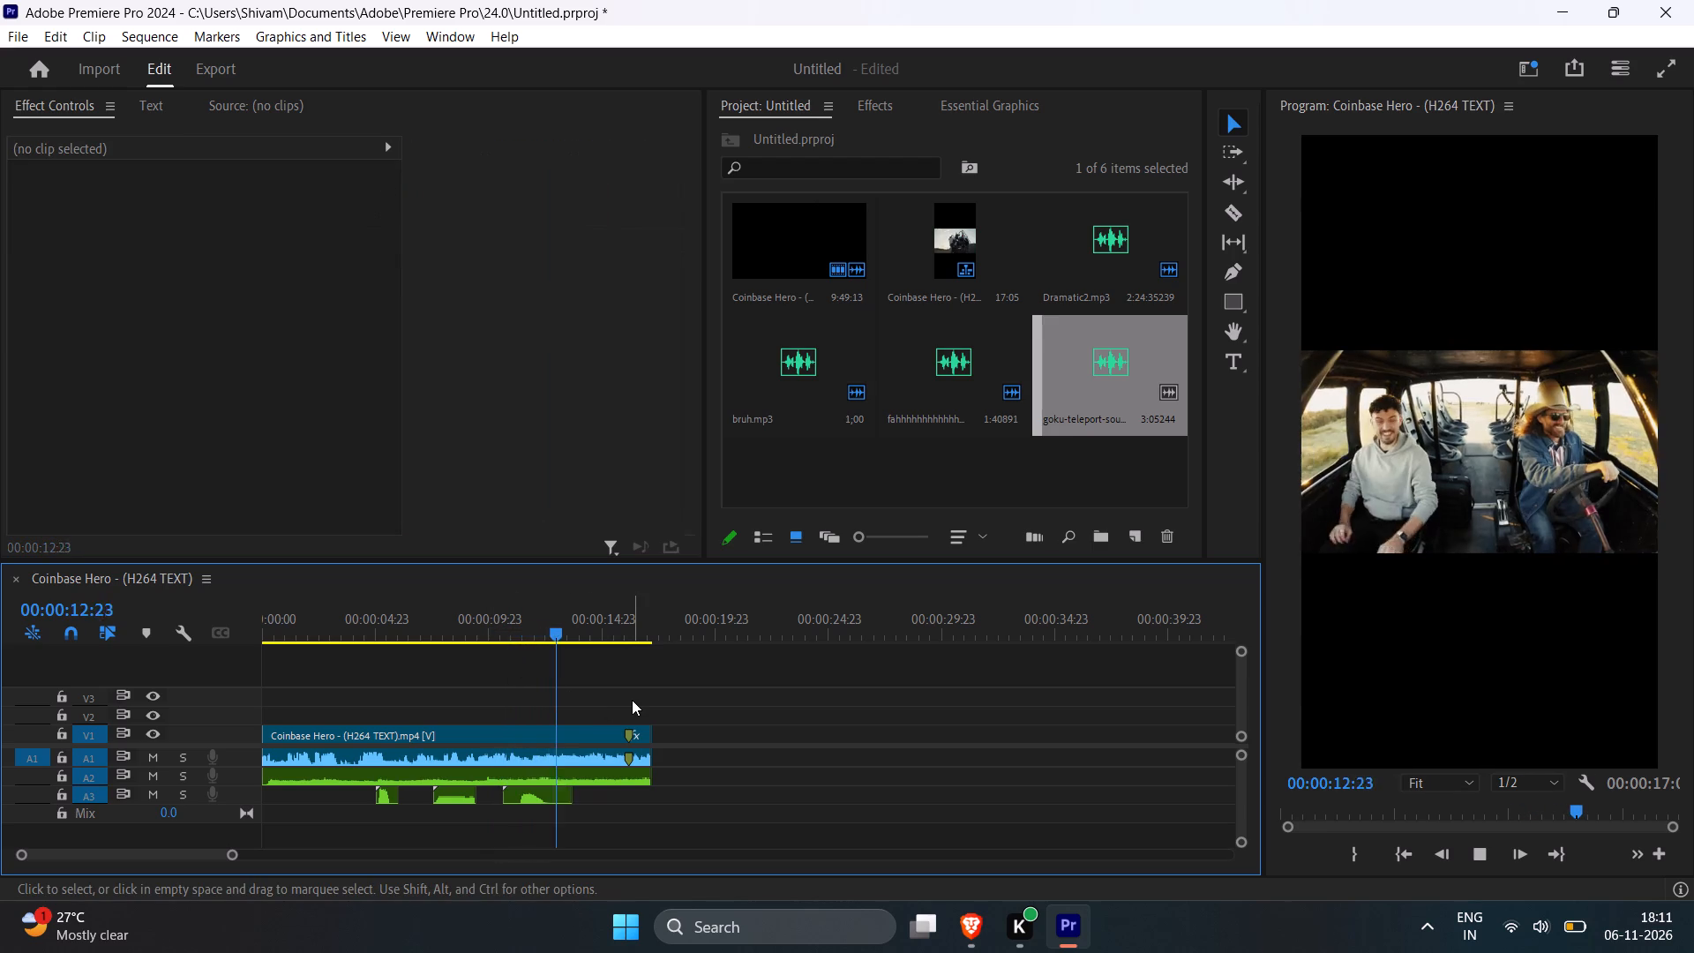
Play back the opening seconds of the sequence from the start to review the first shot.
{"action": "left_click_drag", "start_coordinate": [590, 612], "coordinate": [543, 612]}
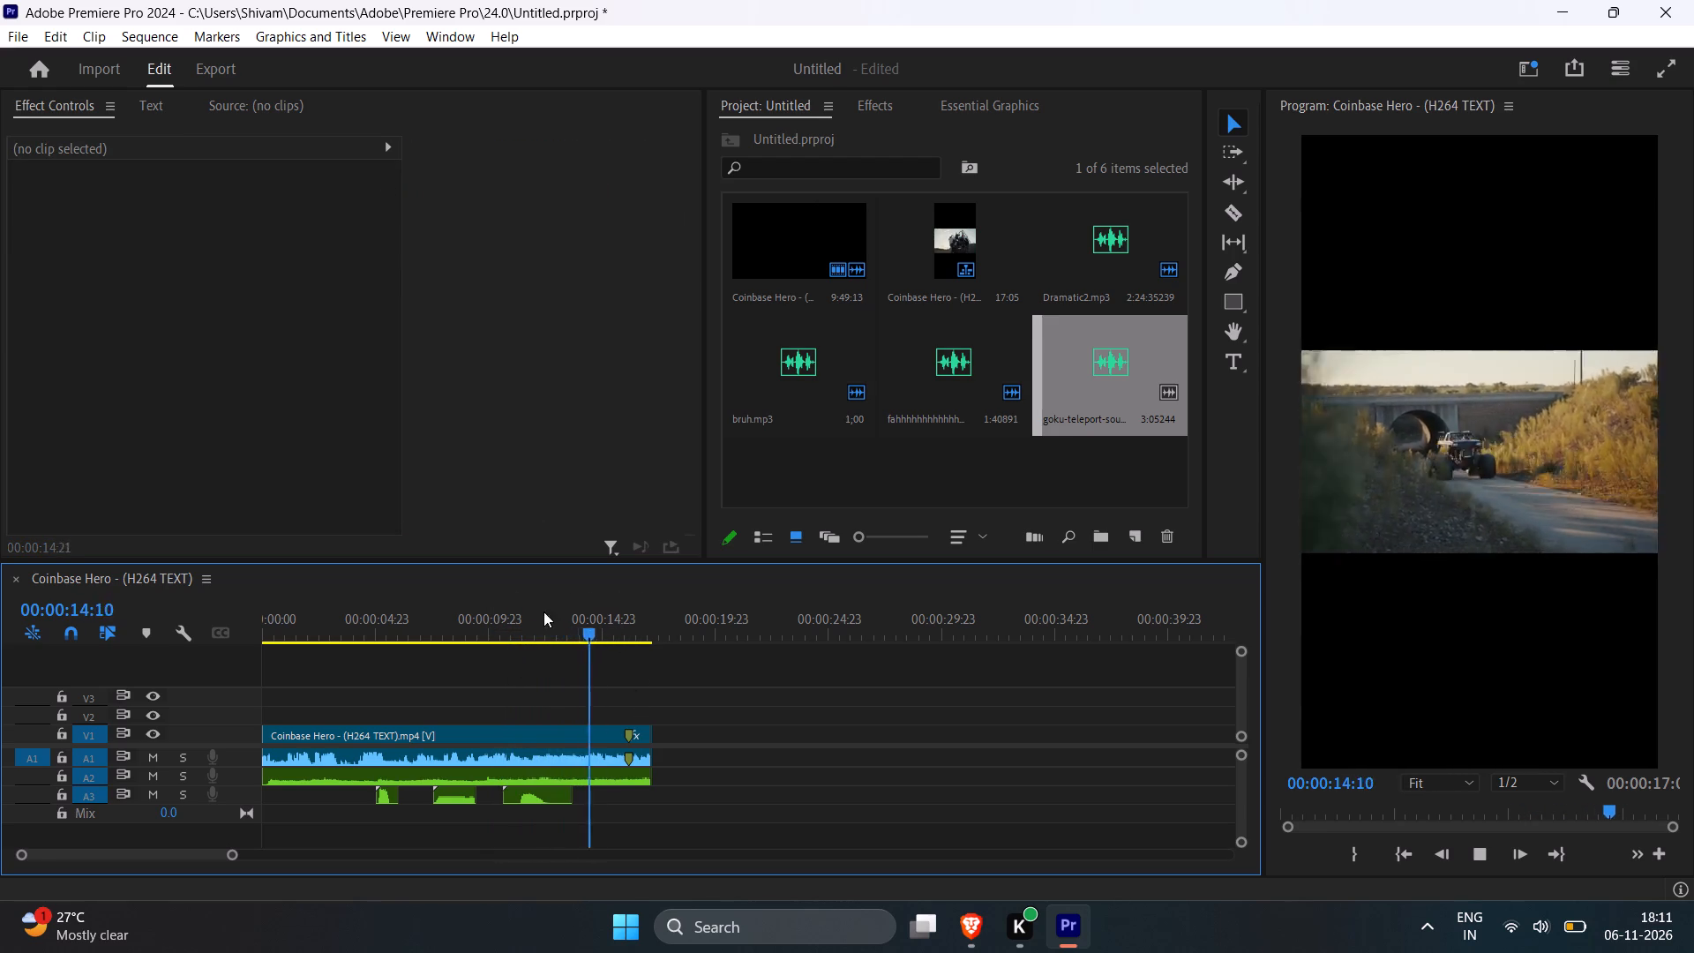
{"action": "left_click_drag", "start_coordinate": [543, 612], "coordinate": [163, 612]}
{"action": "key", "text": "space"}
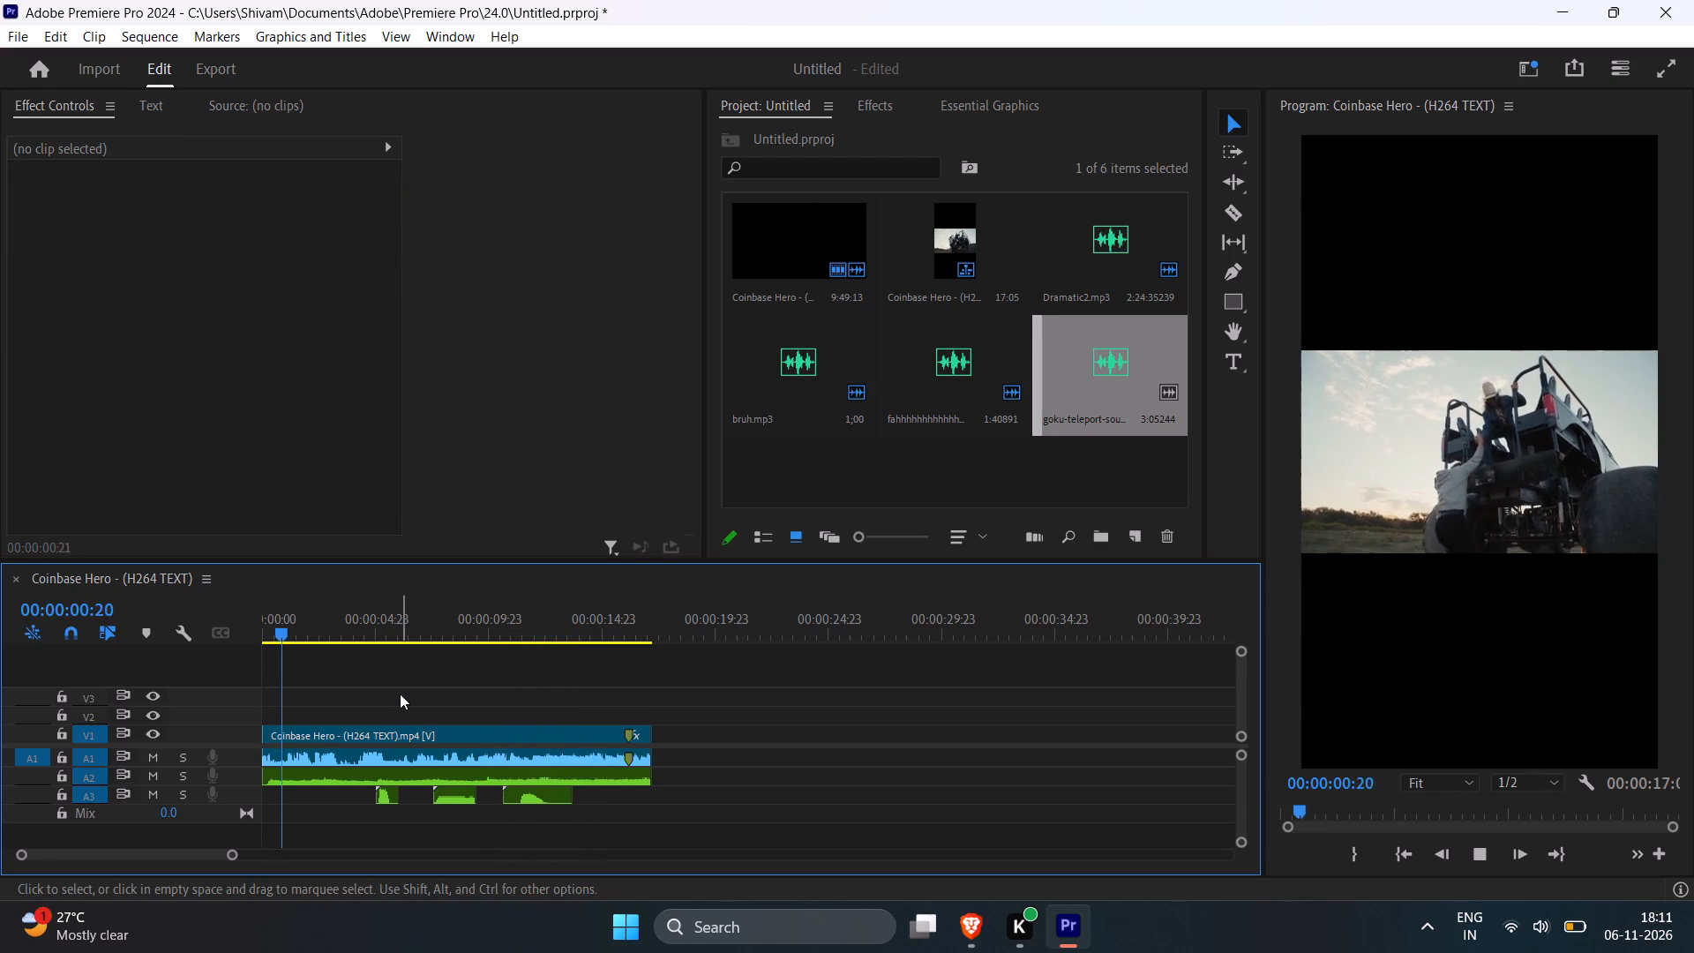
{"action": "key", "text": "space"}
{"action": "scroll", "coordinate": [394, 694], "scroll_direction": "up", "scroll_amount": 5, "text": "alt"}
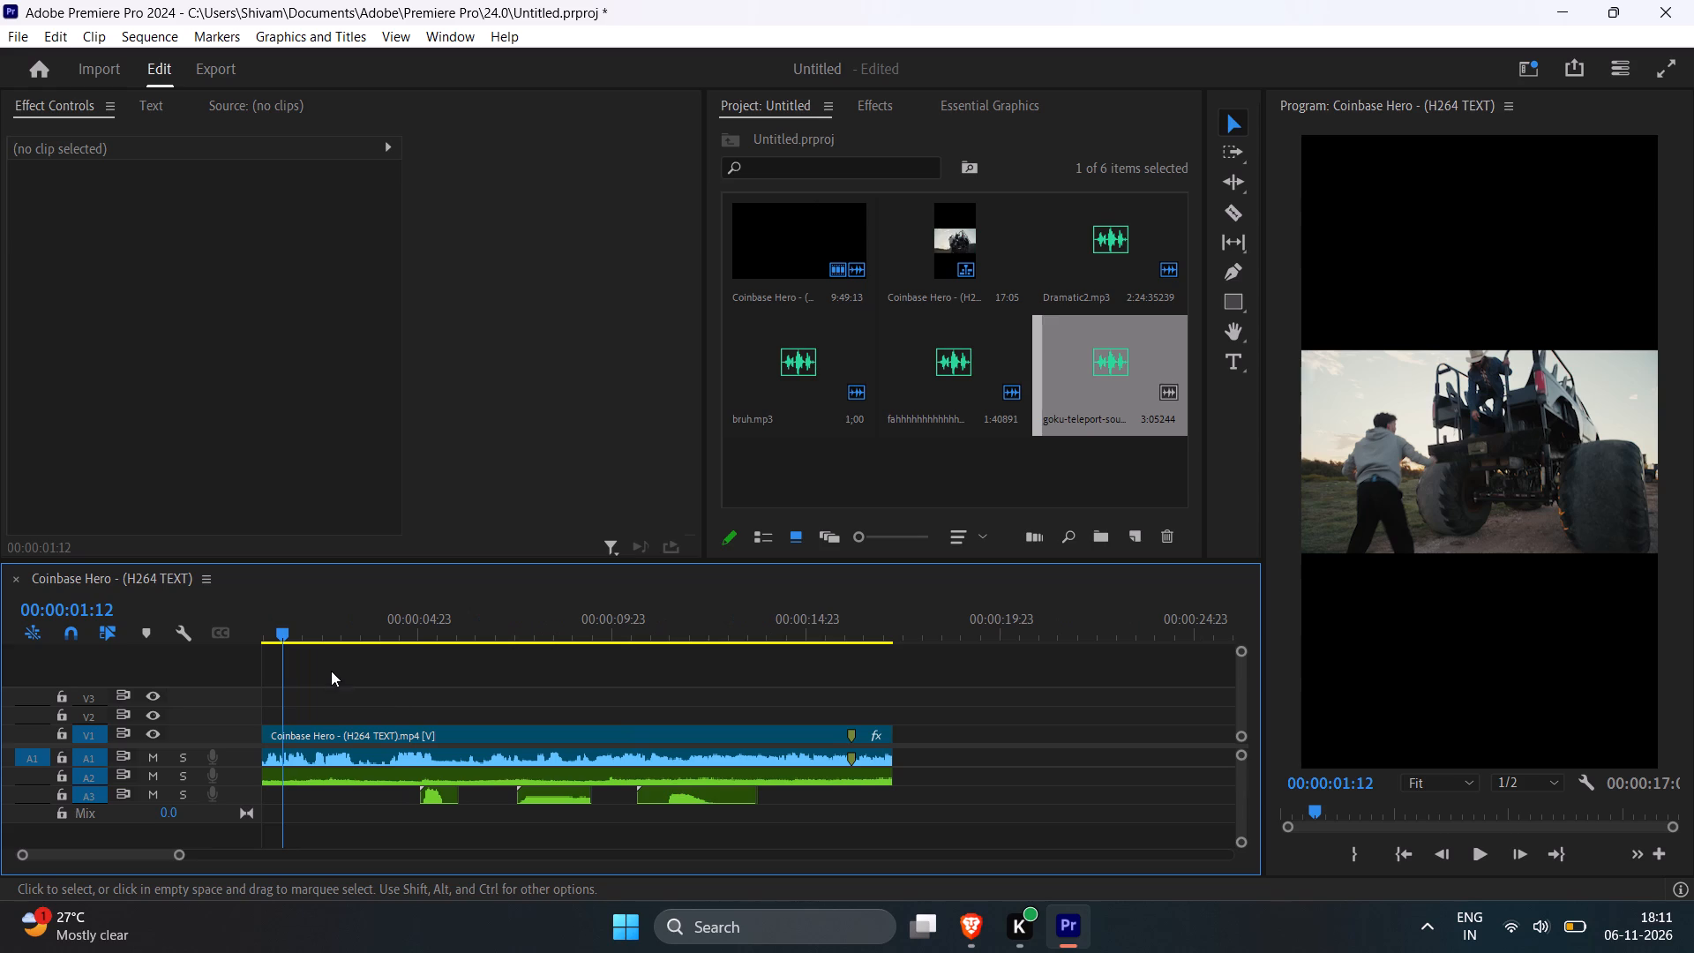
{"action": "scroll", "coordinate": [331, 665], "scroll_direction": "up", "scroll_amount": 8, "text": "shift"}
{"action": "left_click_drag", "start_coordinate": [322, 624], "coordinate": [236, 624]}
{"action": "key", "text": "space"}
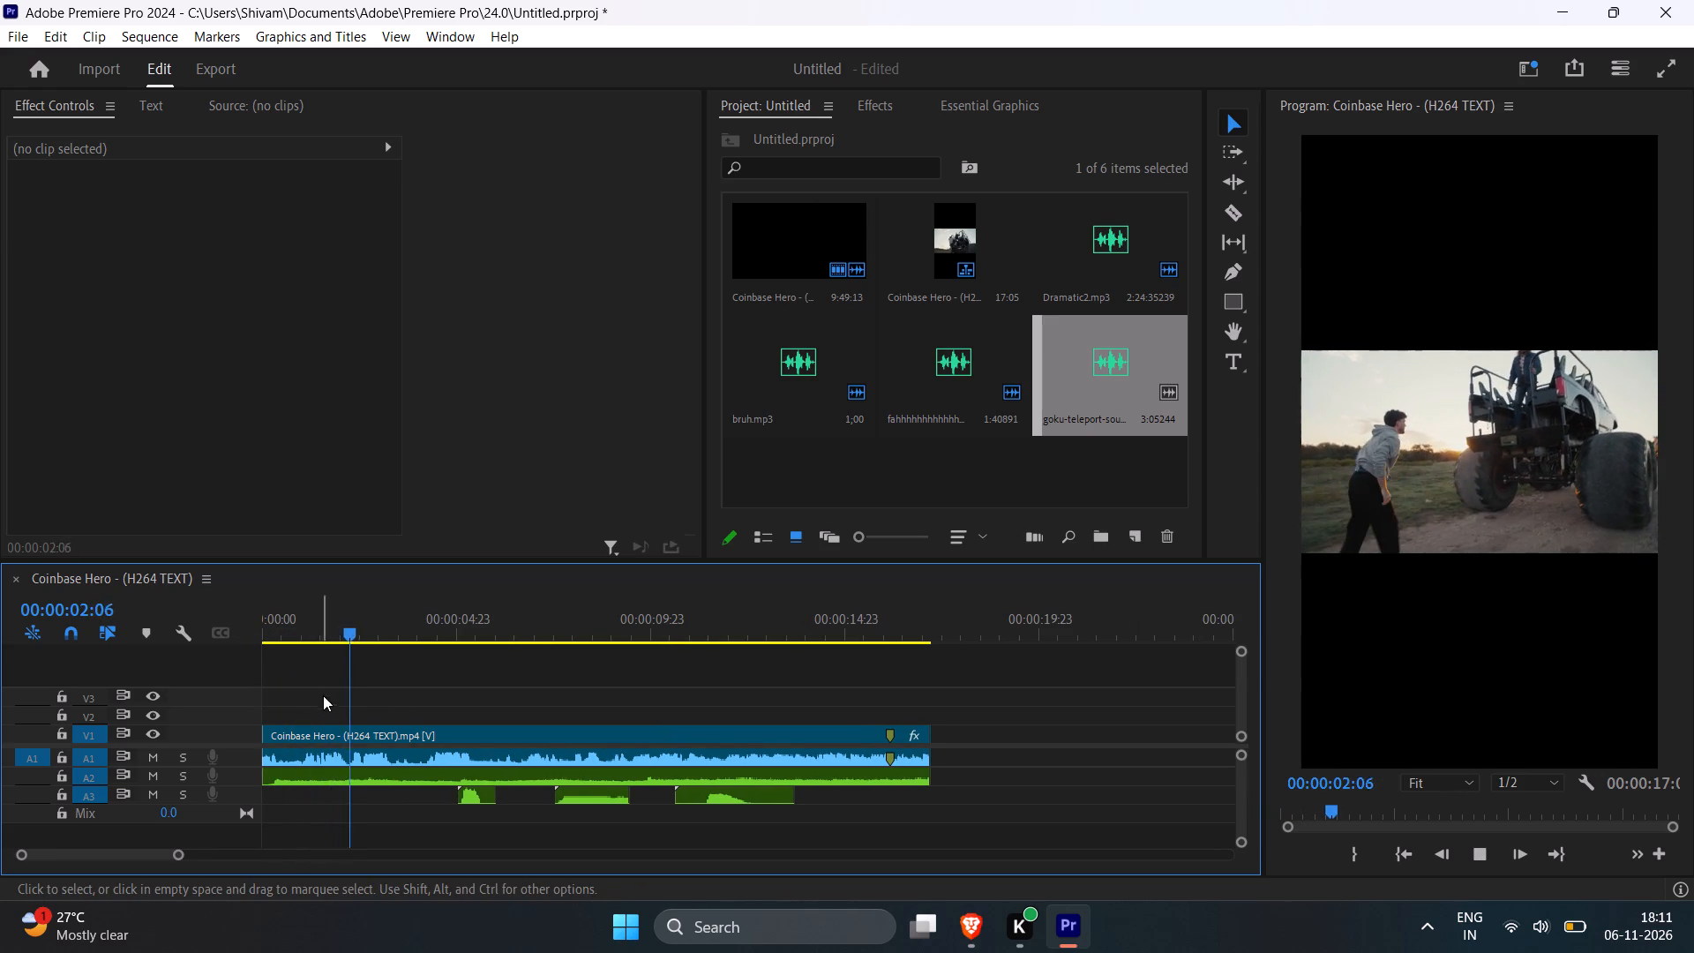
{"action": "key", "text": "space"}
{"action": "left_click_drag", "start_coordinate": [320, 623], "coordinate": [224, 634]}
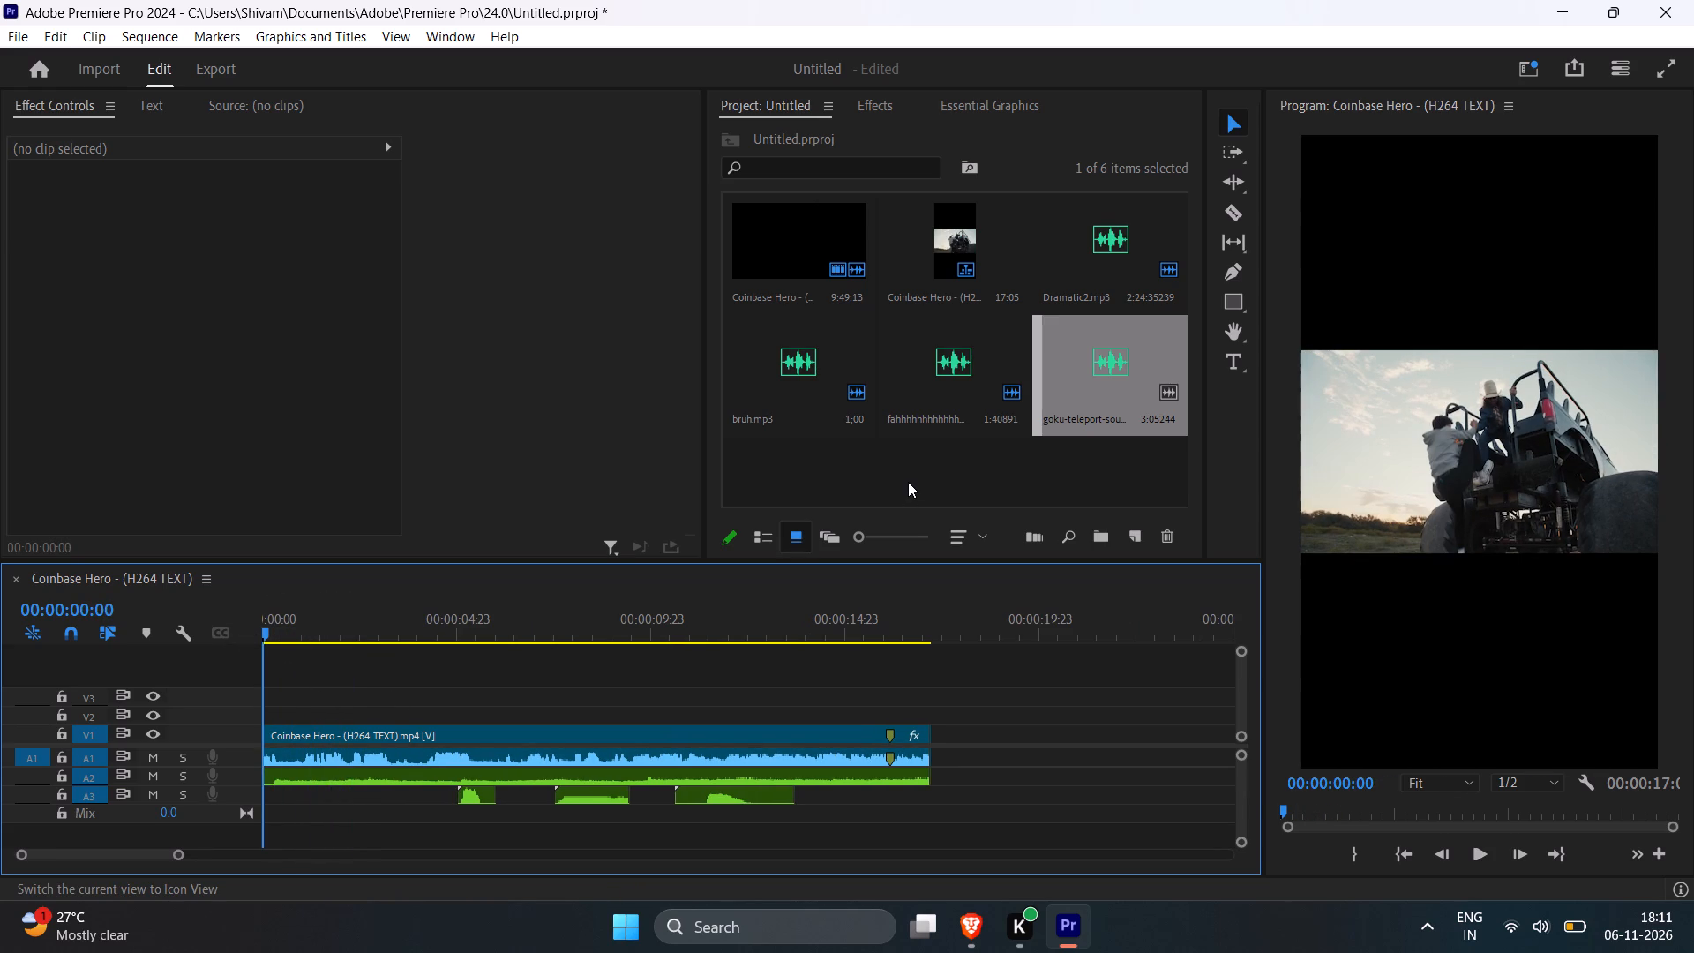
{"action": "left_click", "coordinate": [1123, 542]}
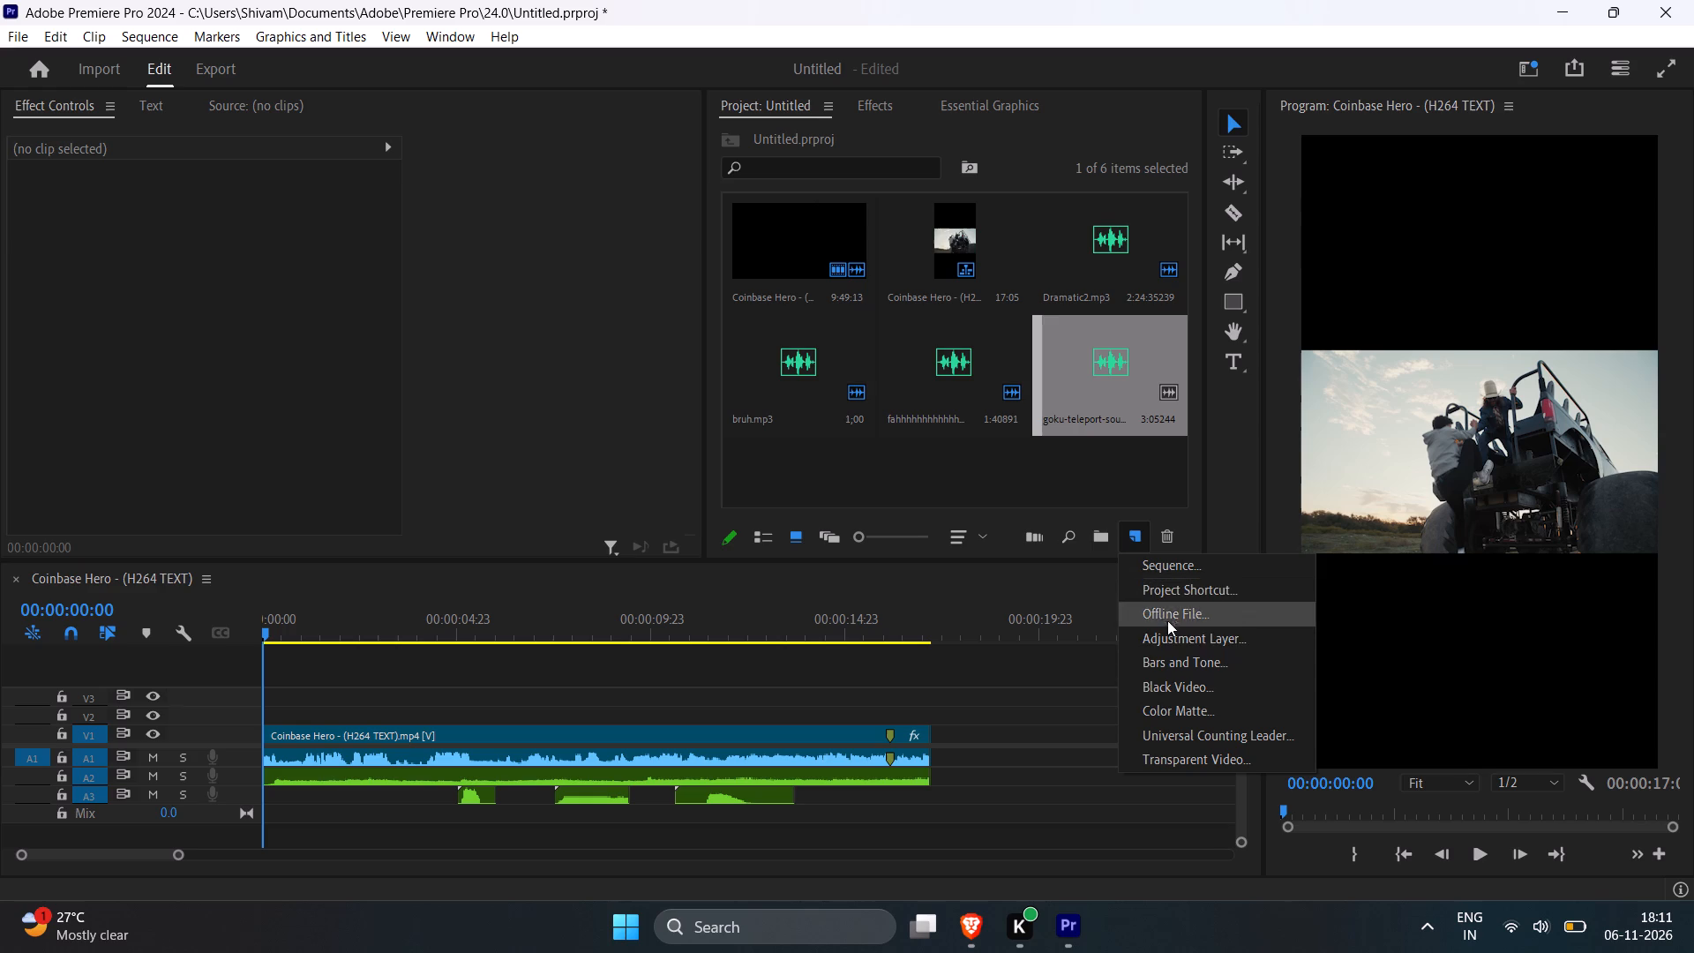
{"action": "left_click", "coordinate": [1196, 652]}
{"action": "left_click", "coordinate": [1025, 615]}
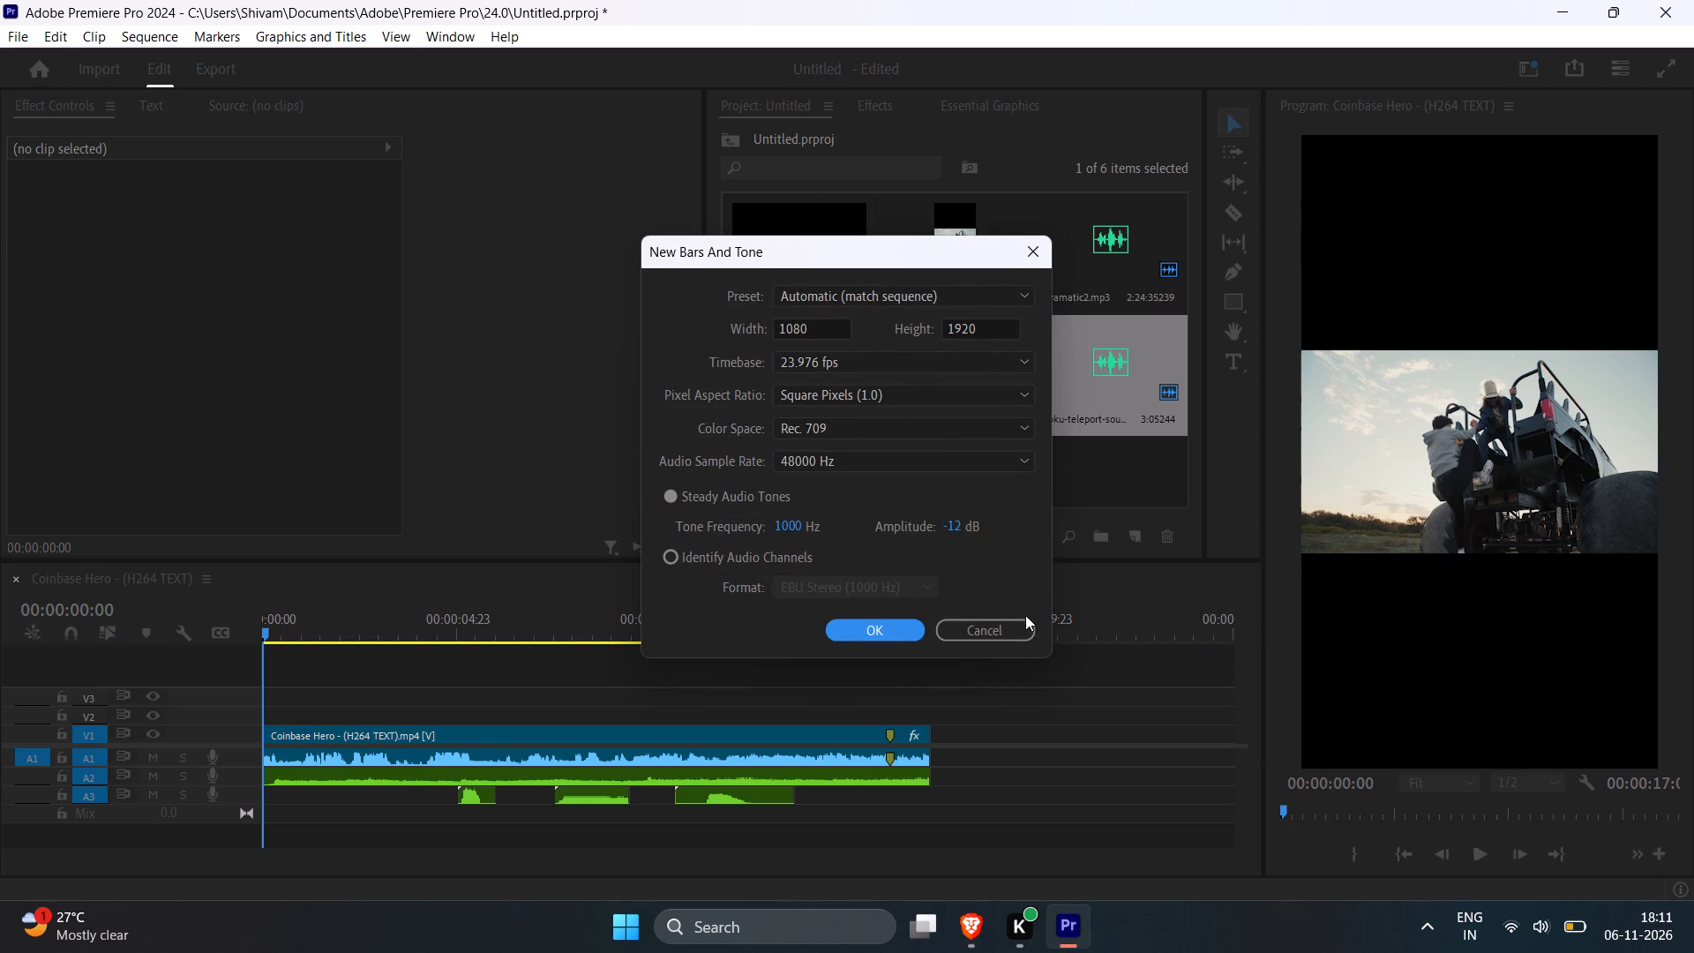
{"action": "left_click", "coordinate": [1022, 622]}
Create a 1080 x 1920, 23.976 fps adjustment layer and place it on track V2 at the start of the sequence.
{"action": "left_click", "coordinate": [1144, 544]}
{"action": "left_click", "coordinate": [1172, 634]}
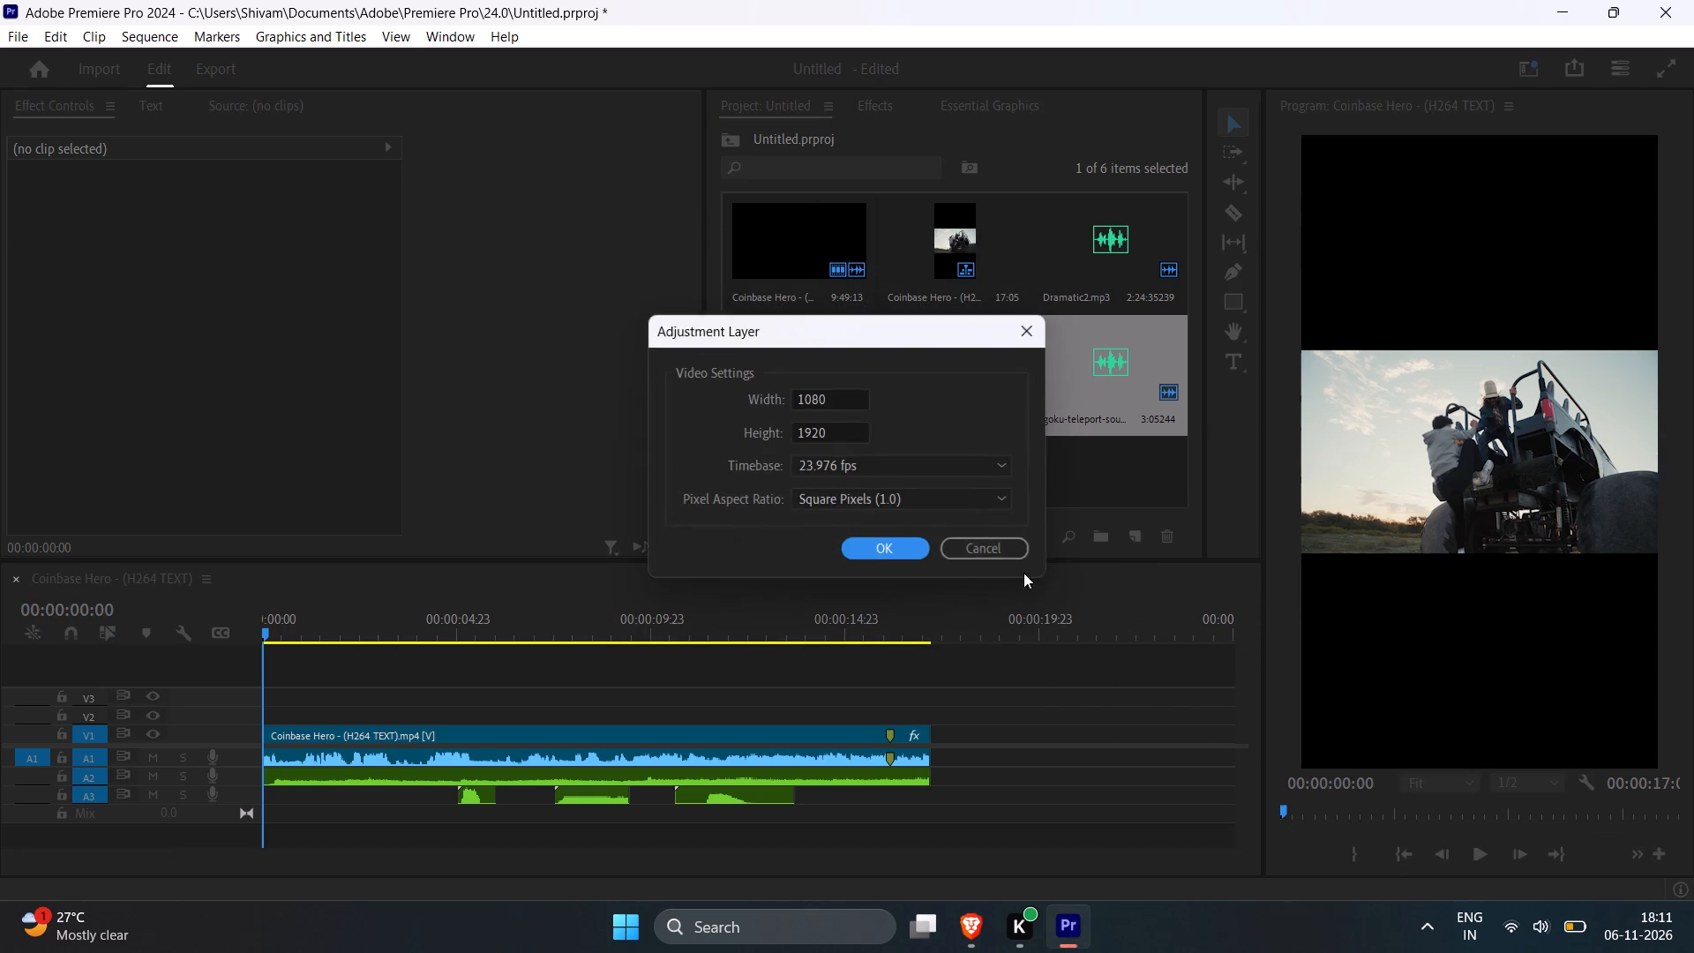
{"action": "left_click", "coordinate": [927, 556]}
{"action": "left_click_drag", "start_coordinate": [768, 452], "coordinate": [258, 720]}
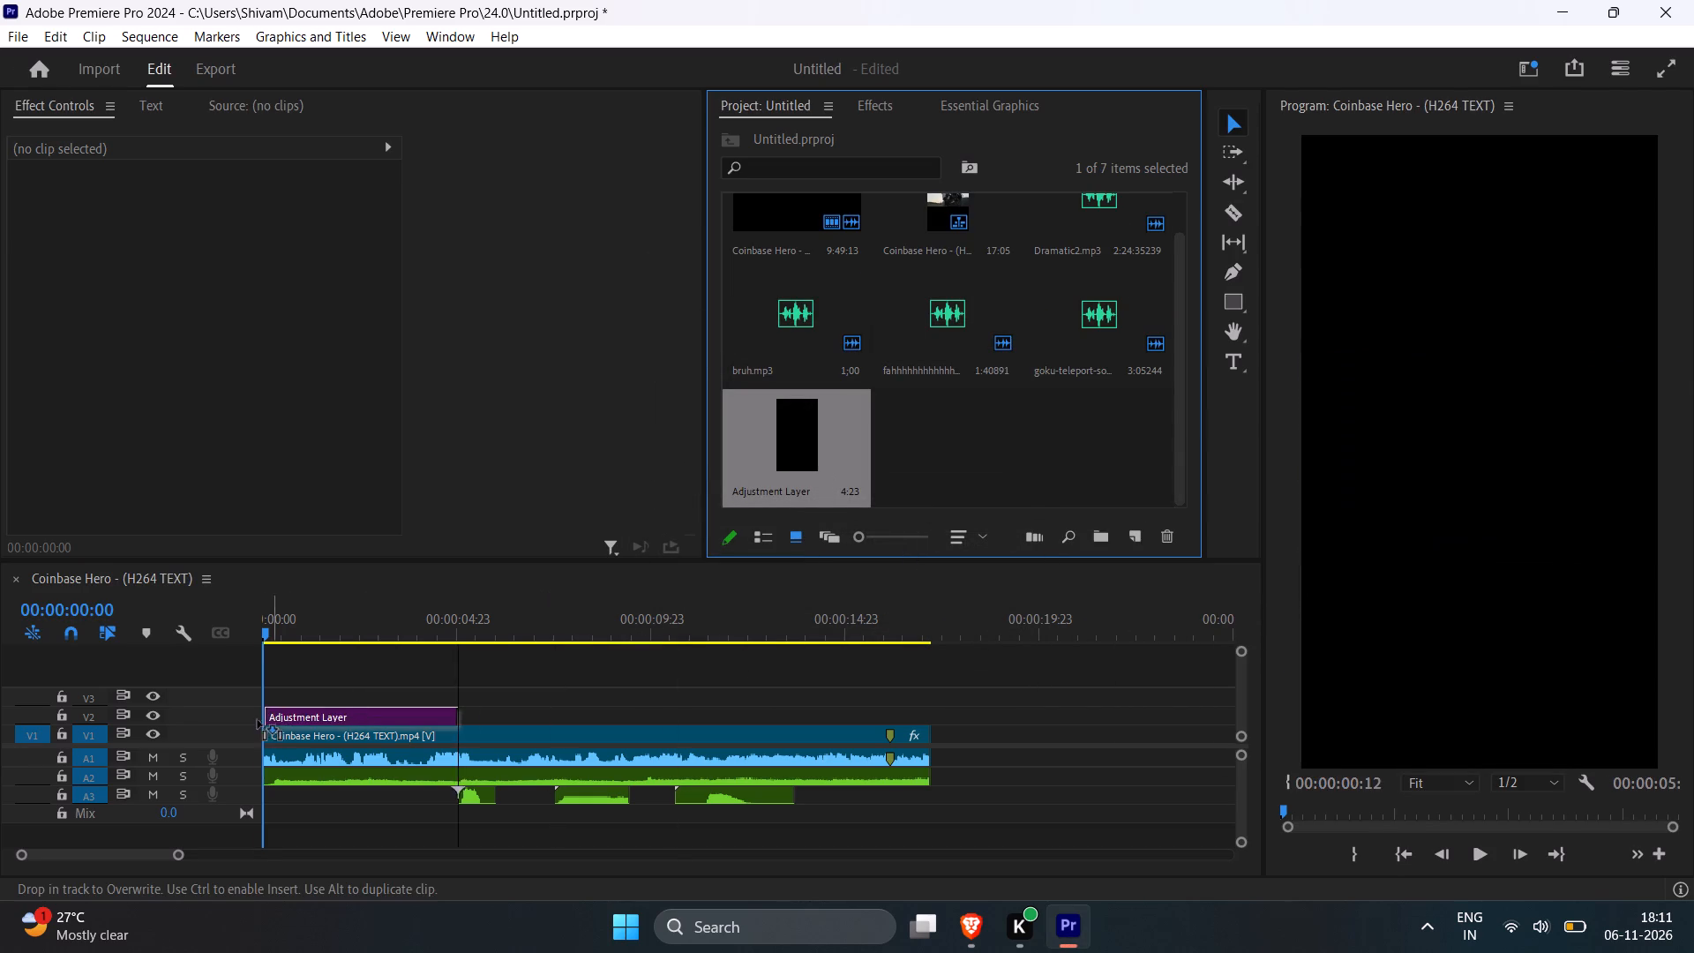
{"action": "left_click_drag", "start_coordinate": [258, 720], "coordinate": [253, 720]}
Search the effects library for exposure and light effects to use on the adjustment layer.
{"action": "left_click", "coordinate": [292, 719]}
{"action": "left_click", "coordinate": [864, 101]}
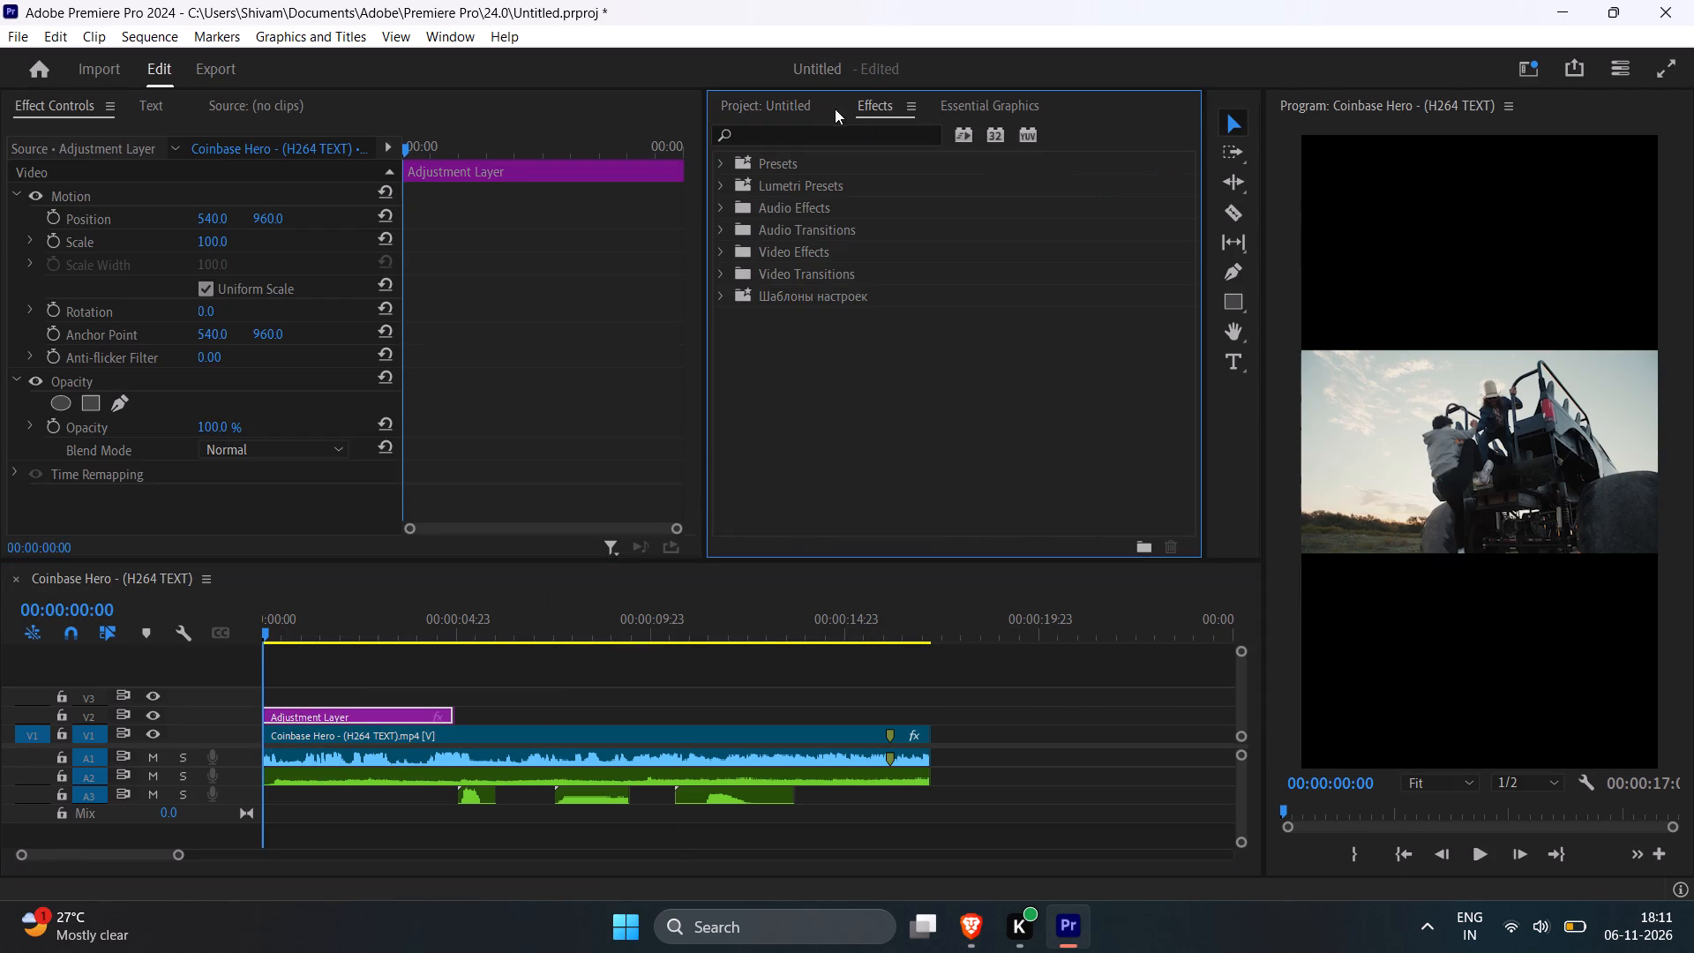
{"action": "left_click", "coordinate": [813, 138]}
{"action": "key", "text": "e"}
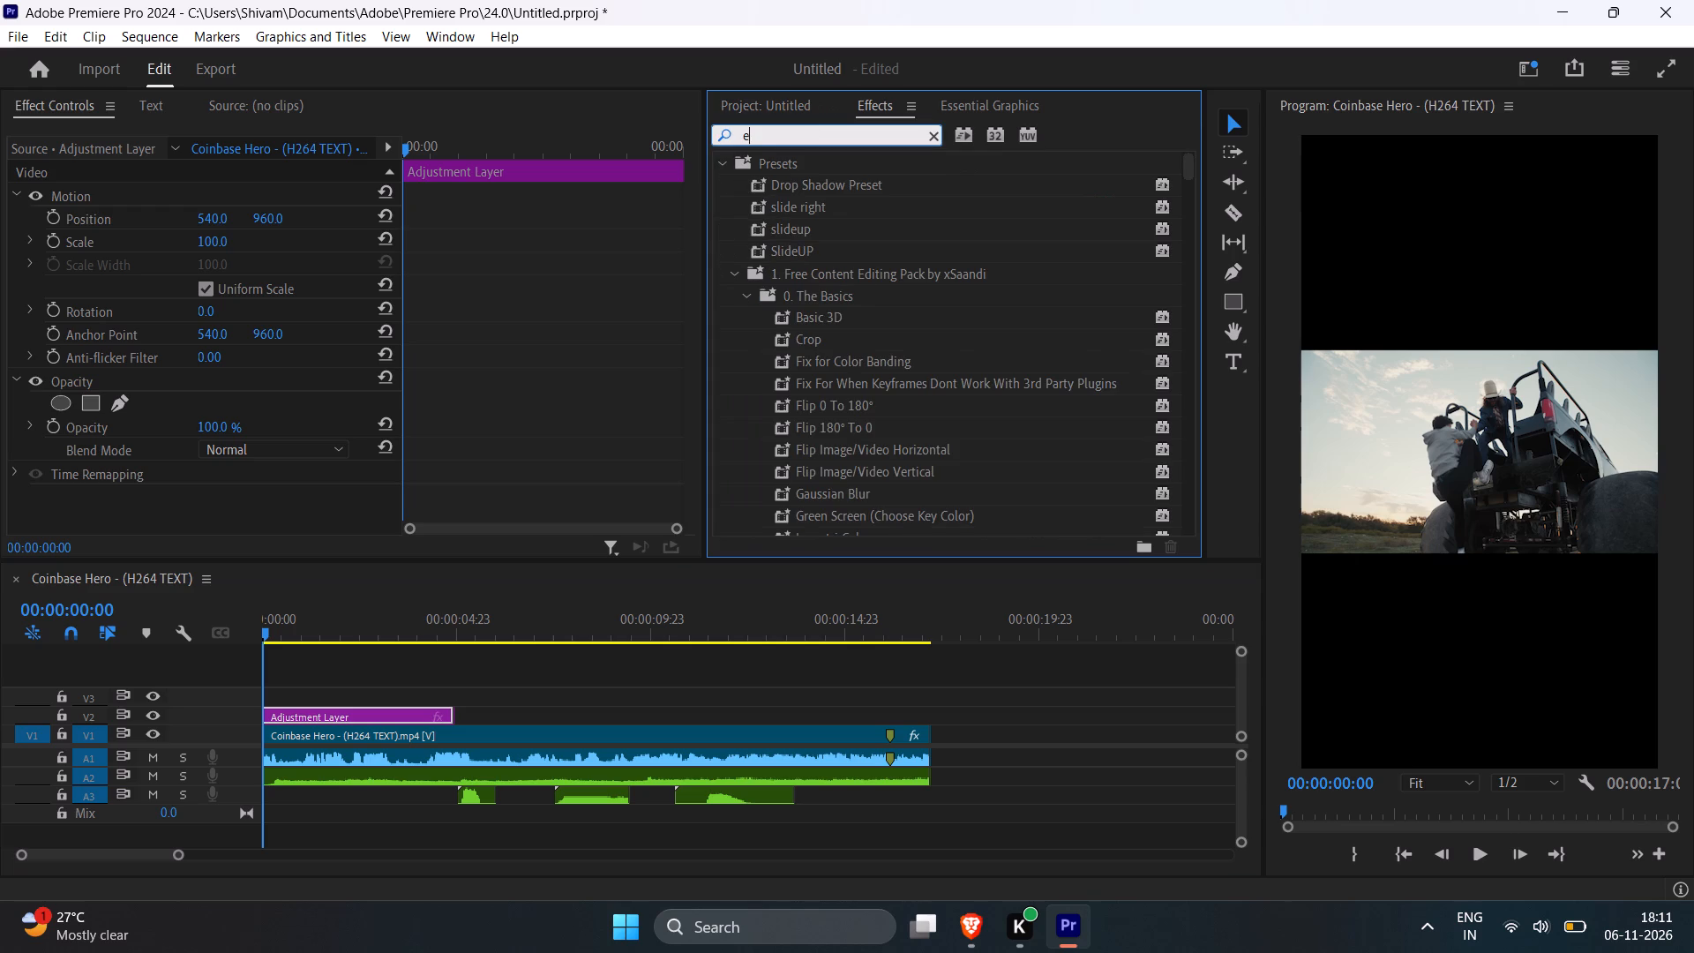
{"action": "type", "text": "xposure"}
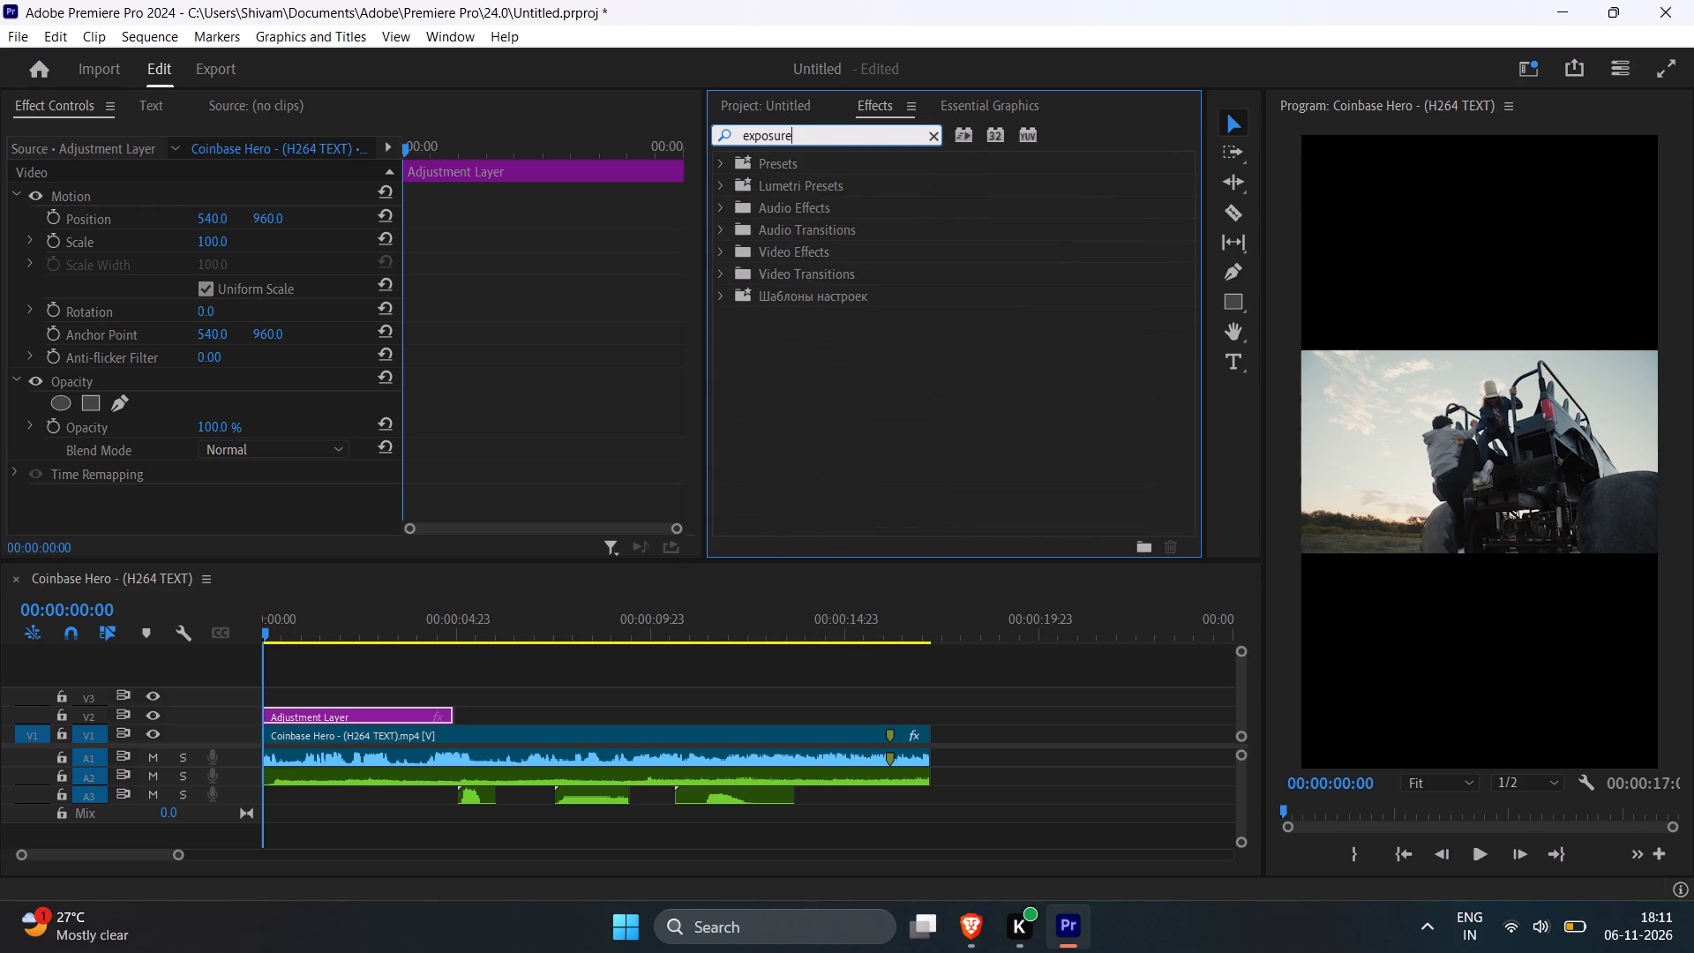
{"action": "left_click_drag", "start_coordinate": [803, 138], "coordinate": [731, 139]}
{"action": "key", "text": "BackSpace"}
{"action": "key", "text": "e"}
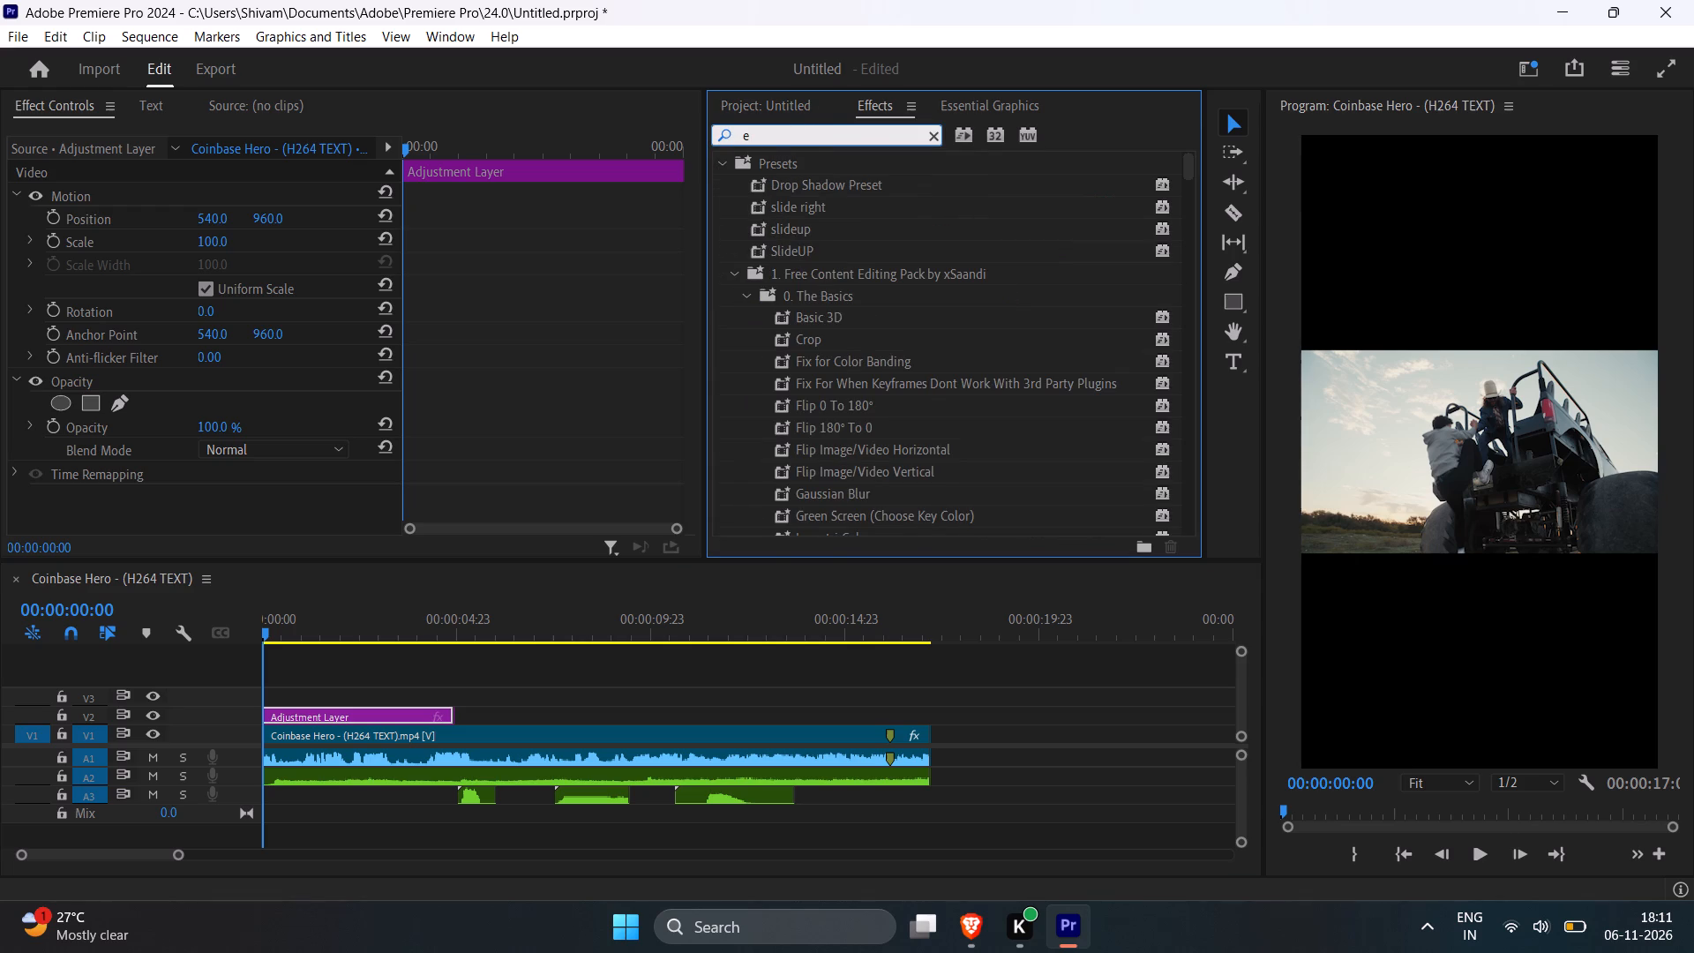
{"action": "key", "text": "x"}
{"action": "type", "text": "po"}
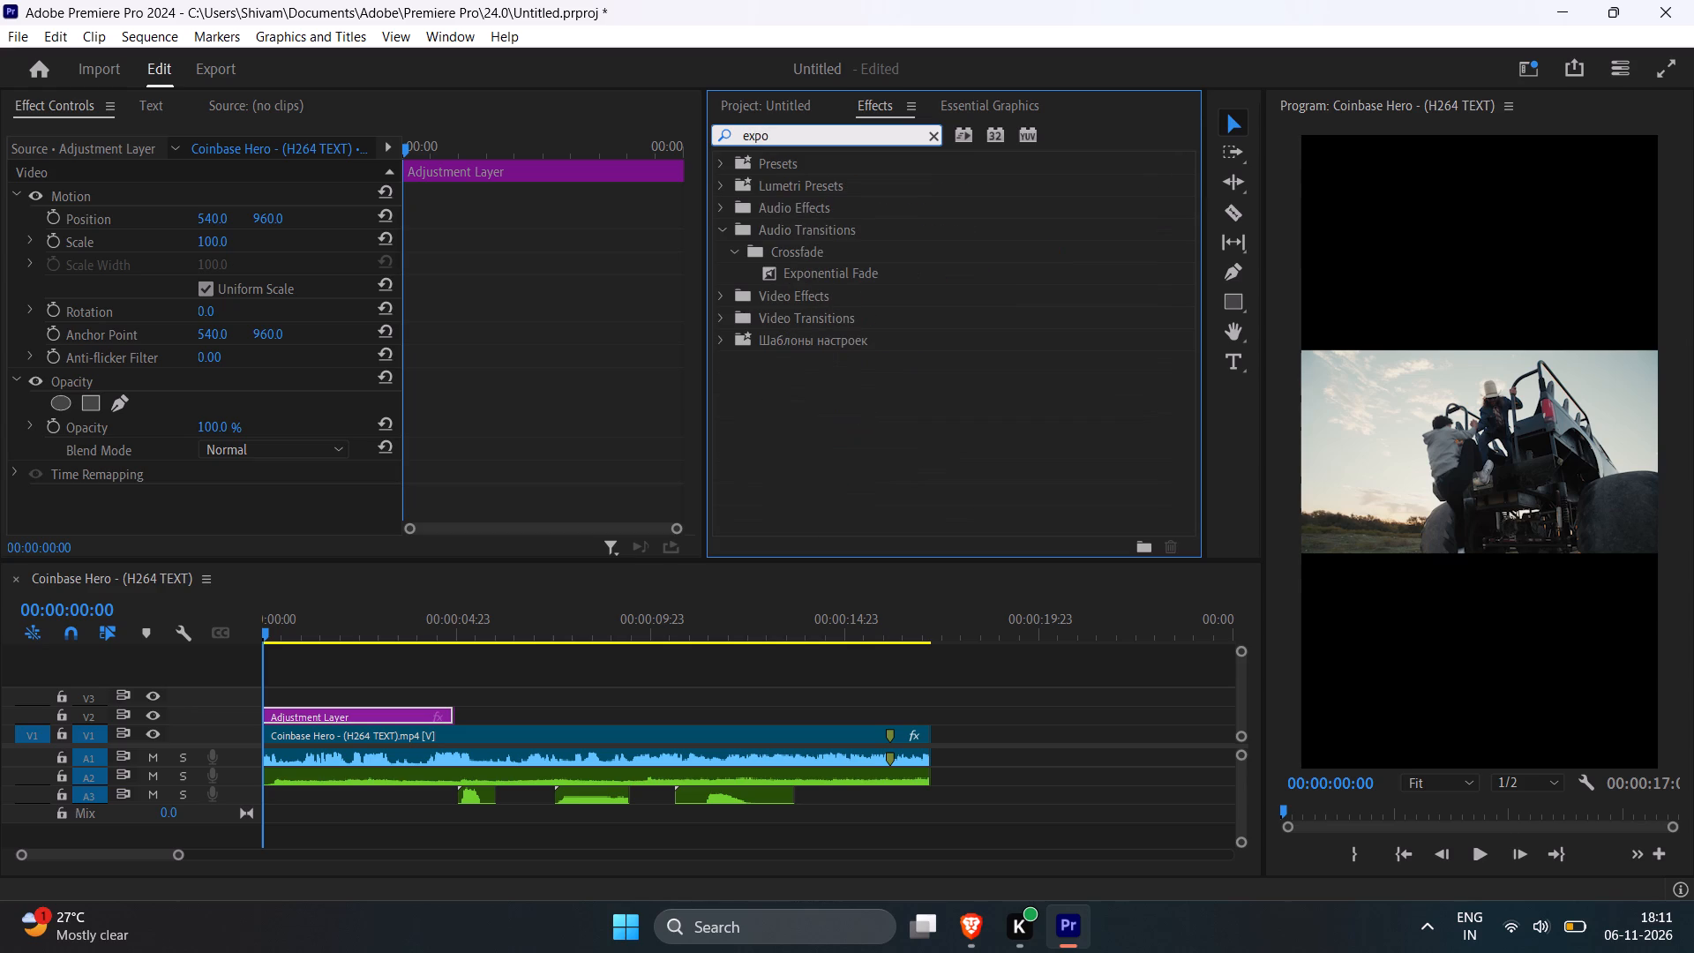
{"action": "key", "text": "BackSpace"}
{"action": "key", "text": "BackSpace"}
{"action": "key", "text": "BackSpace"}
{"action": "key", "text": "BackSpace"}
{"action": "type", "text": "light"}
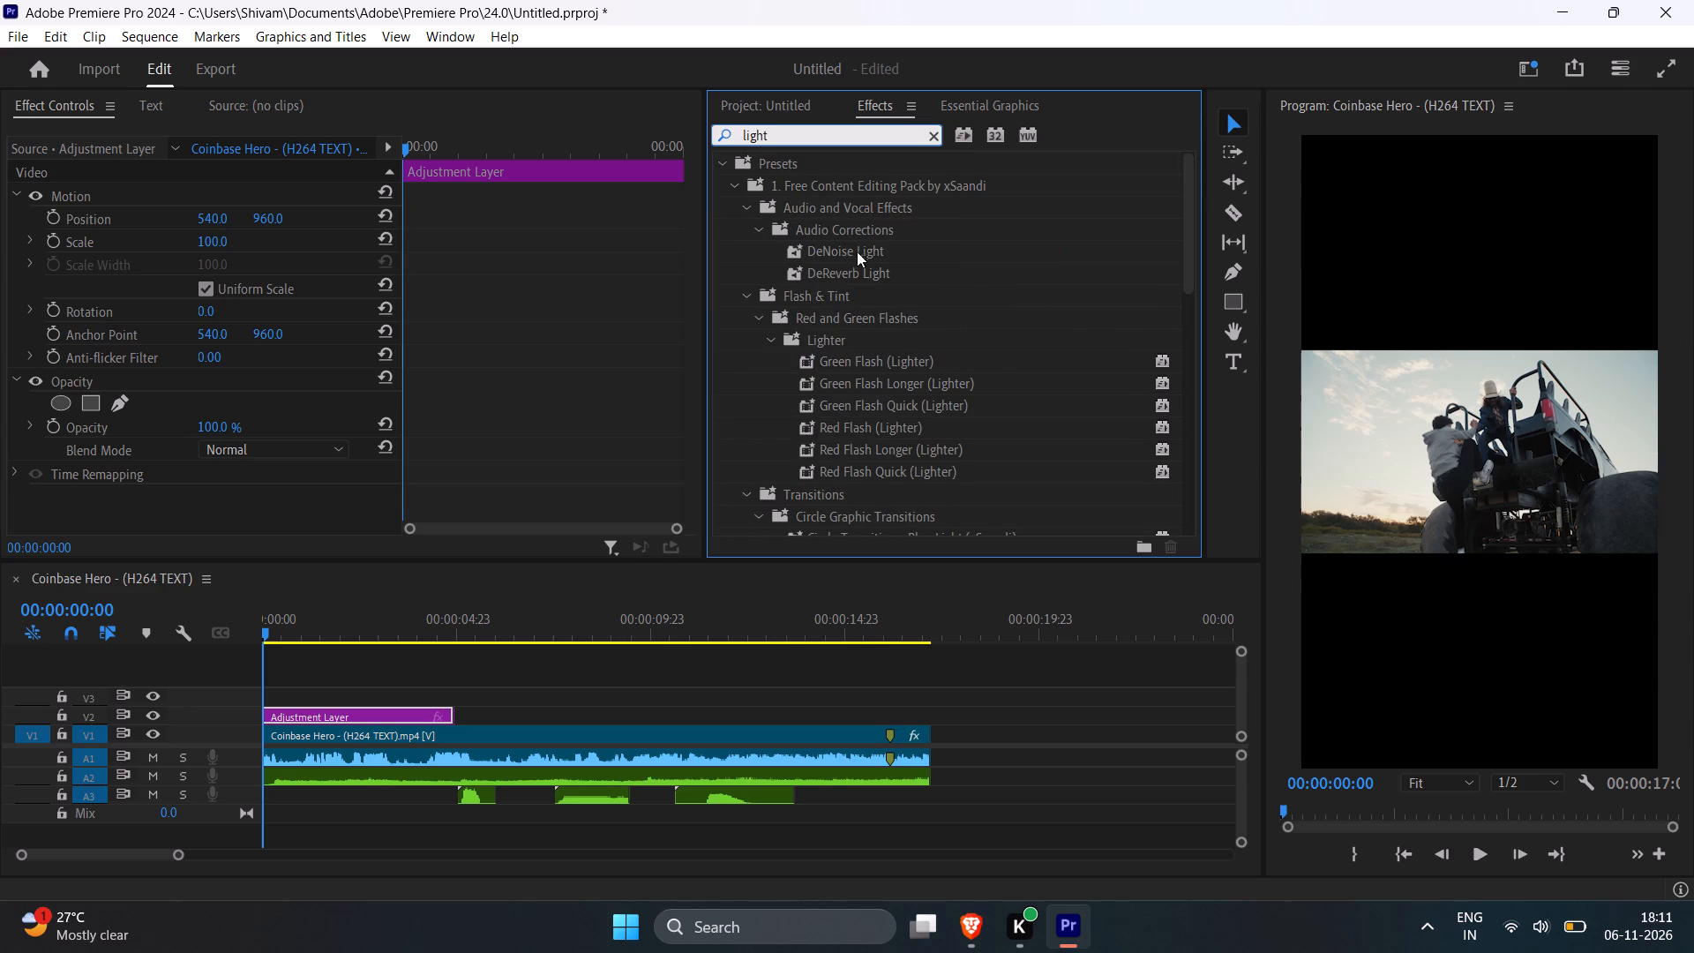
{"action": "key", "text": "BackSpace"}
{"action": "key", "text": "BackSpace"}
{"action": "key", "text": "BackSpace"}
{"action": "key", "text": "BackSpace"}
{"action": "key", "text": "BackSpace"}
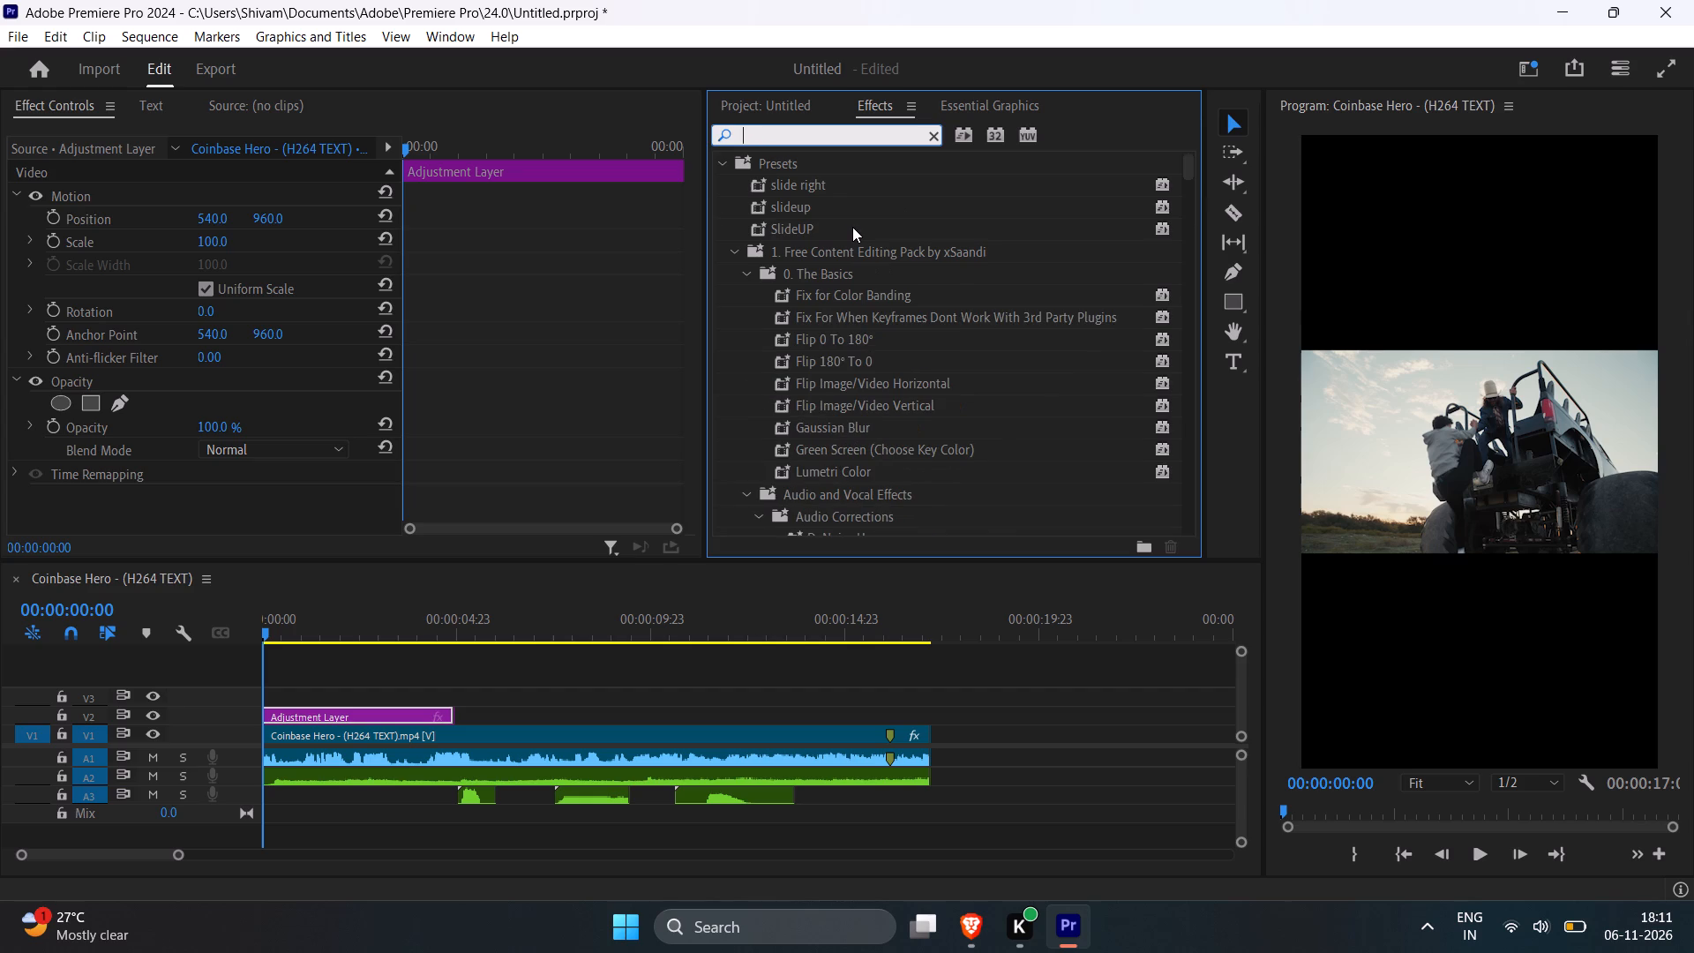
Search the effects for flash and apply the Quick White Flash Full Transition preset to the adjustment layer on V2.
{"action": "type", "text": "flash"}
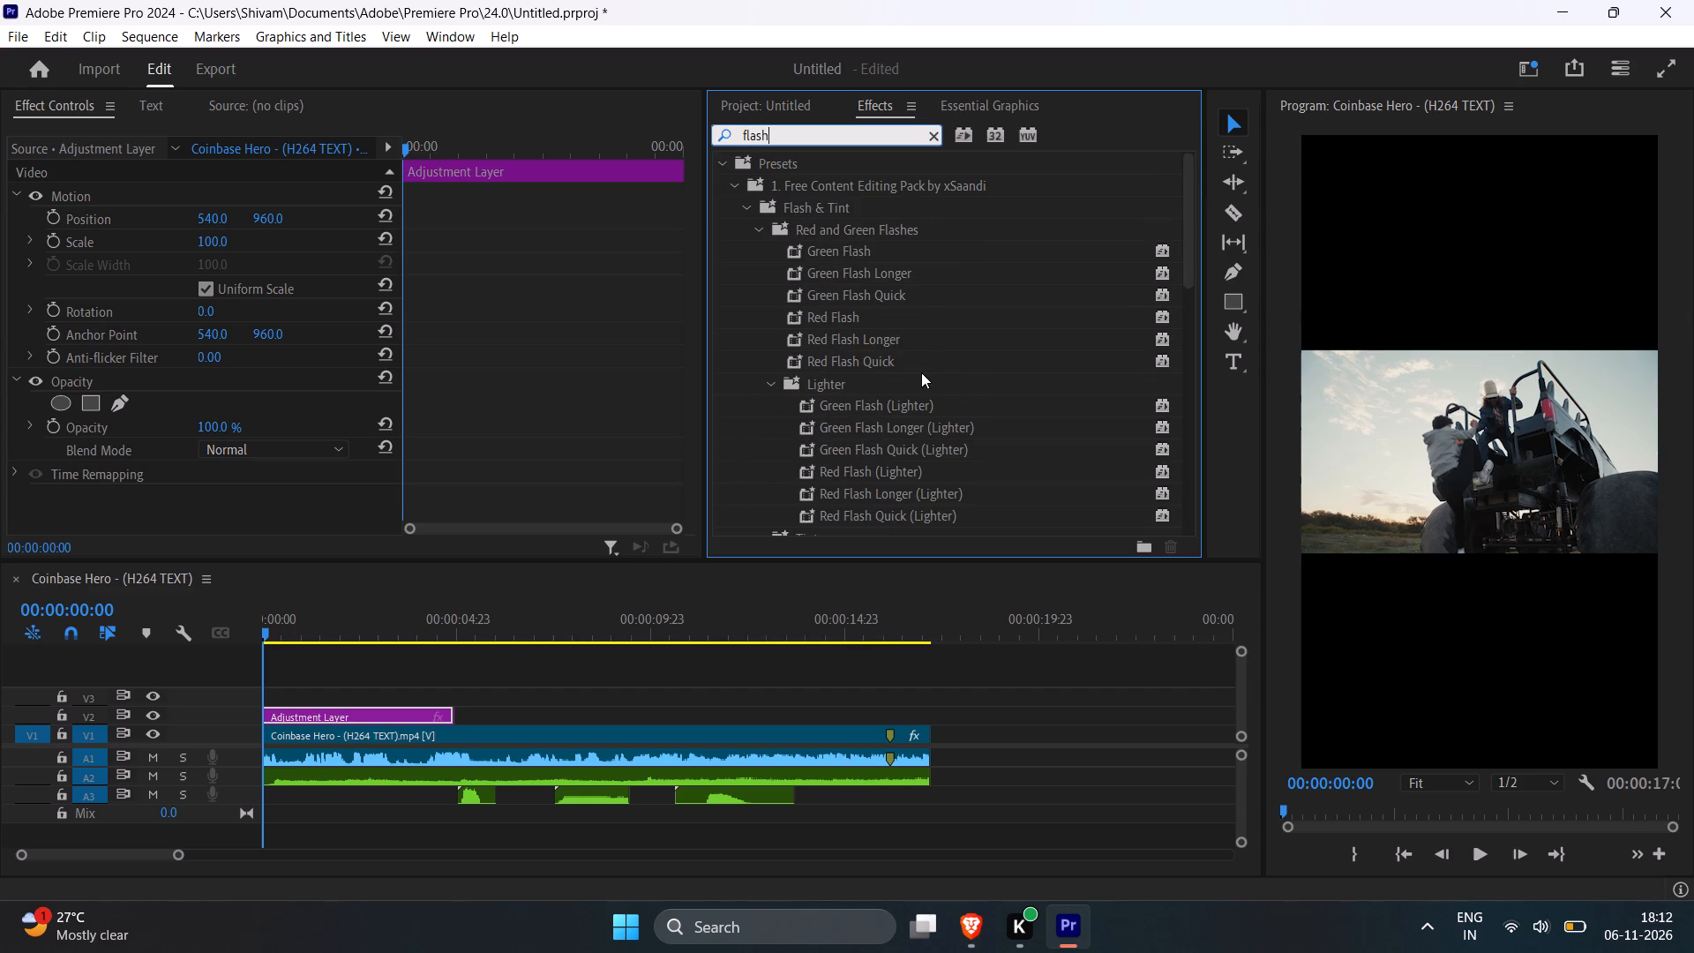
{"action": "scroll", "coordinate": [921, 372], "scroll_direction": "down", "scroll_amount": 4}
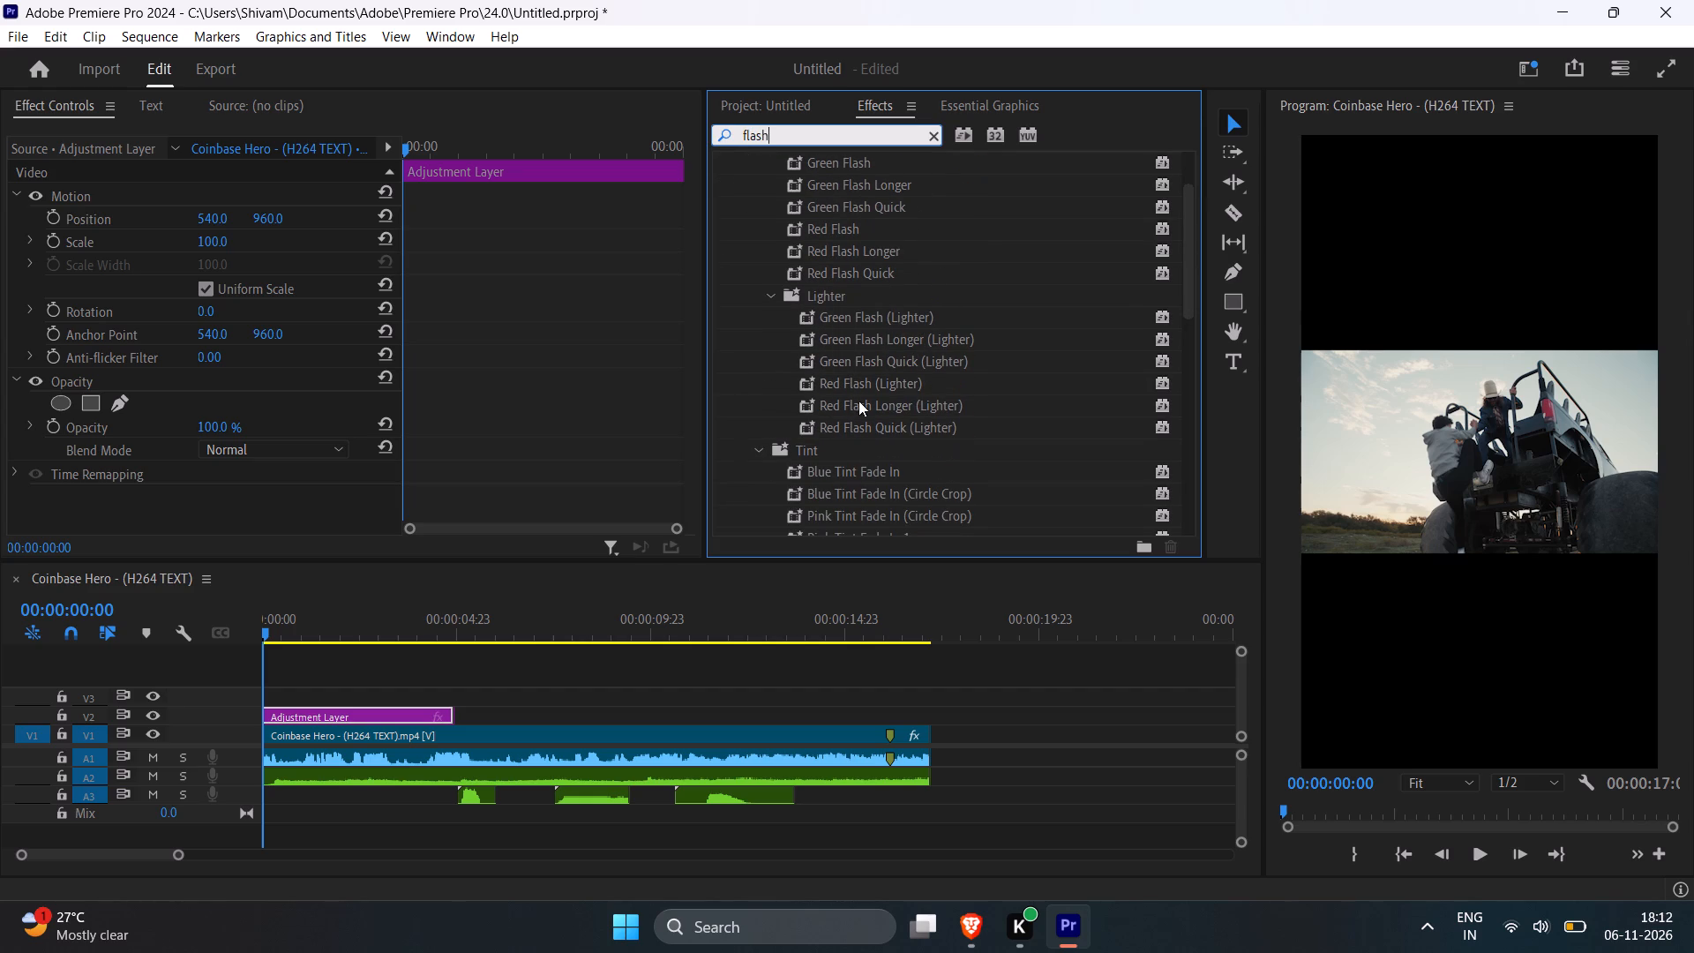
{"action": "scroll", "coordinate": [895, 431], "scroll_direction": "down", "scroll_amount": 3}
{"action": "scroll", "coordinate": [881, 416], "scroll_direction": "up", "scroll_amount": 6}
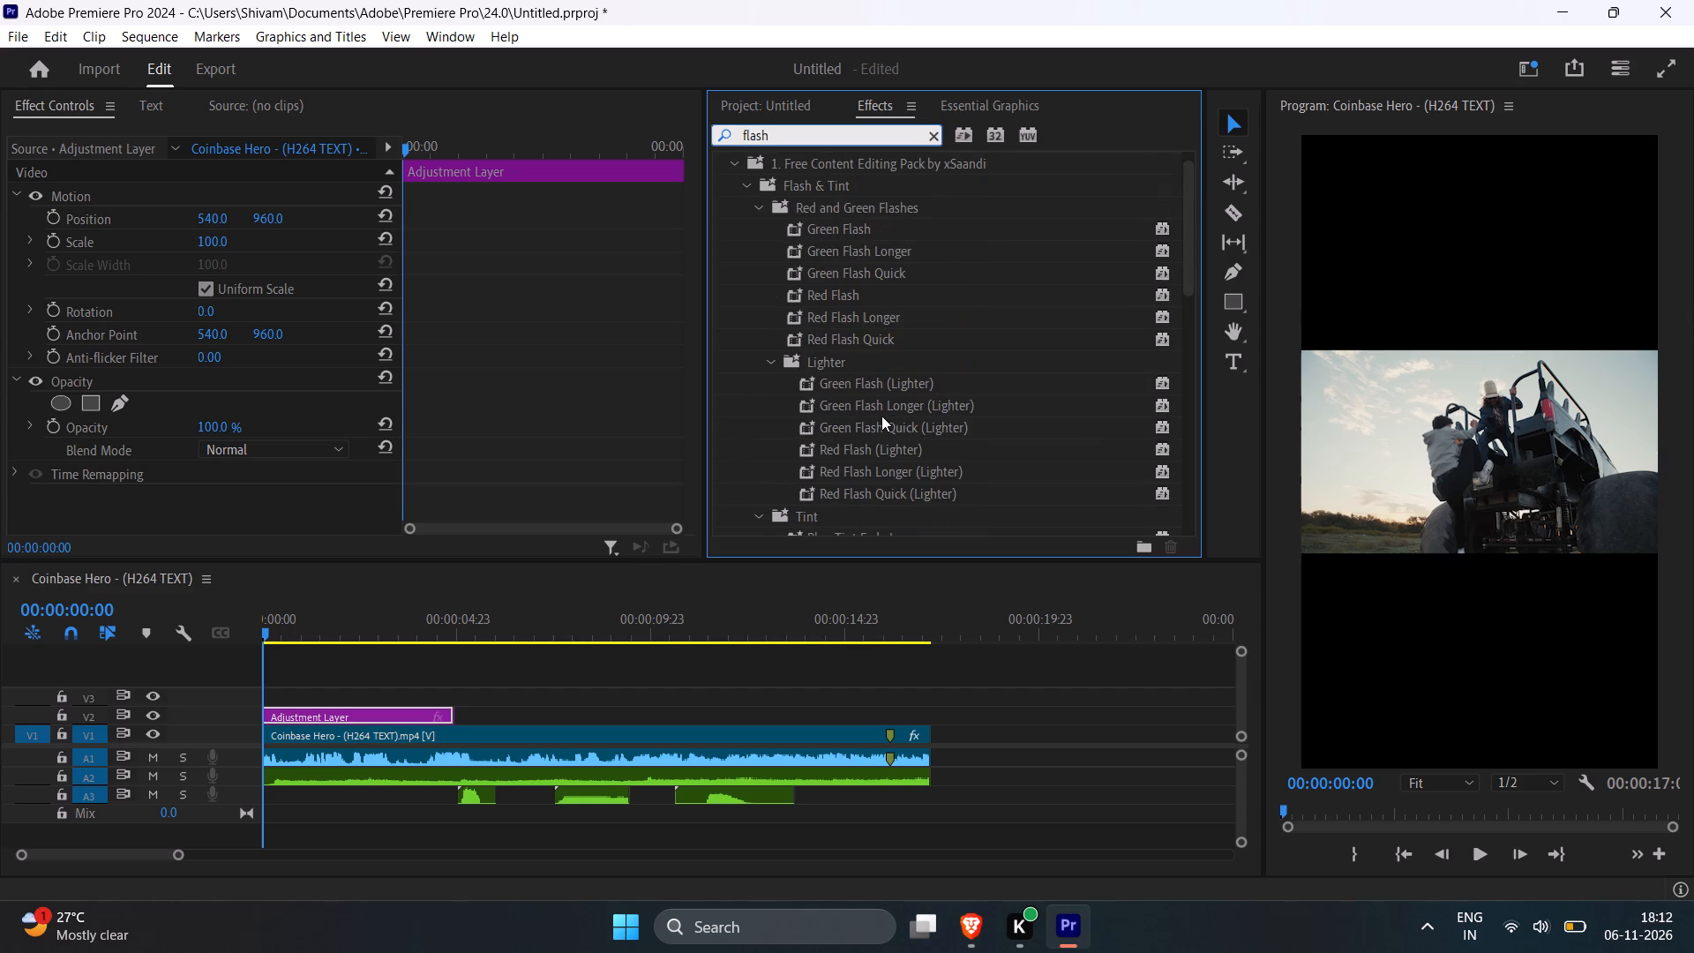
{"action": "scroll", "coordinate": [881, 416], "scroll_direction": "down", "scroll_amount": 16}
{"action": "scroll", "coordinate": [881, 416], "scroll_direction": "down", "scroll_amount": 6}
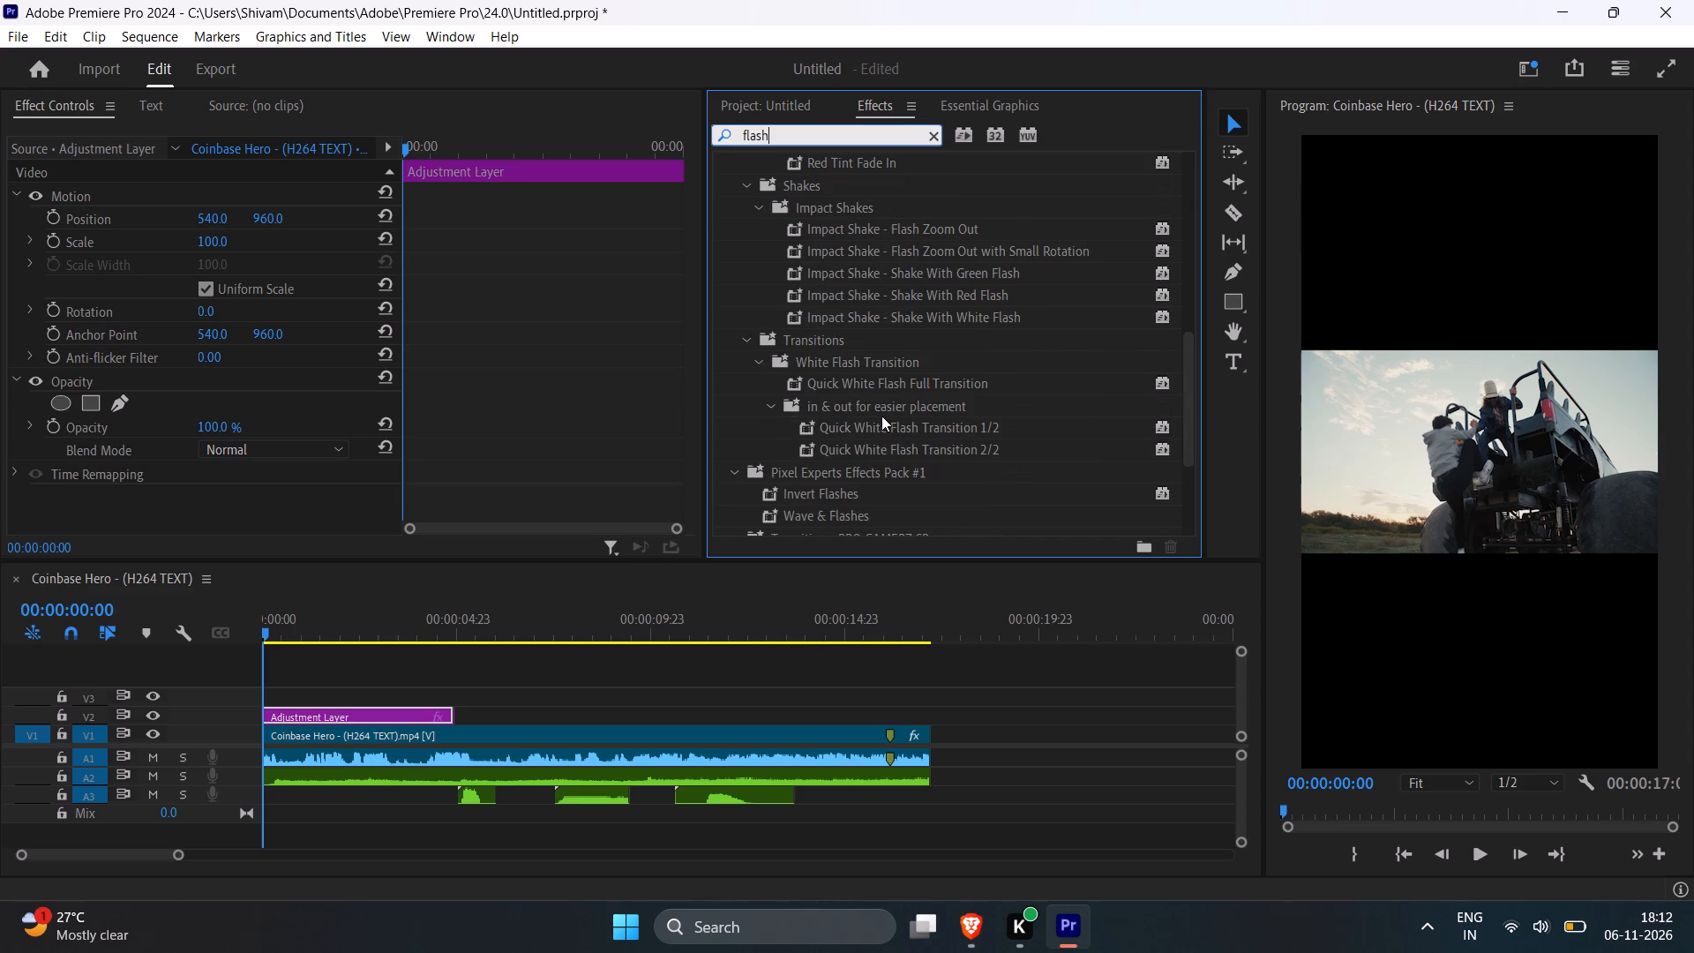
{"action": "scroll", "coordinate": [881, 416], "scroll_direction": "down", "scroll_amount": 3}
{"action": "left_click_drag", "start_coordinate": [911, 312], "coordinate": [756, 348]}
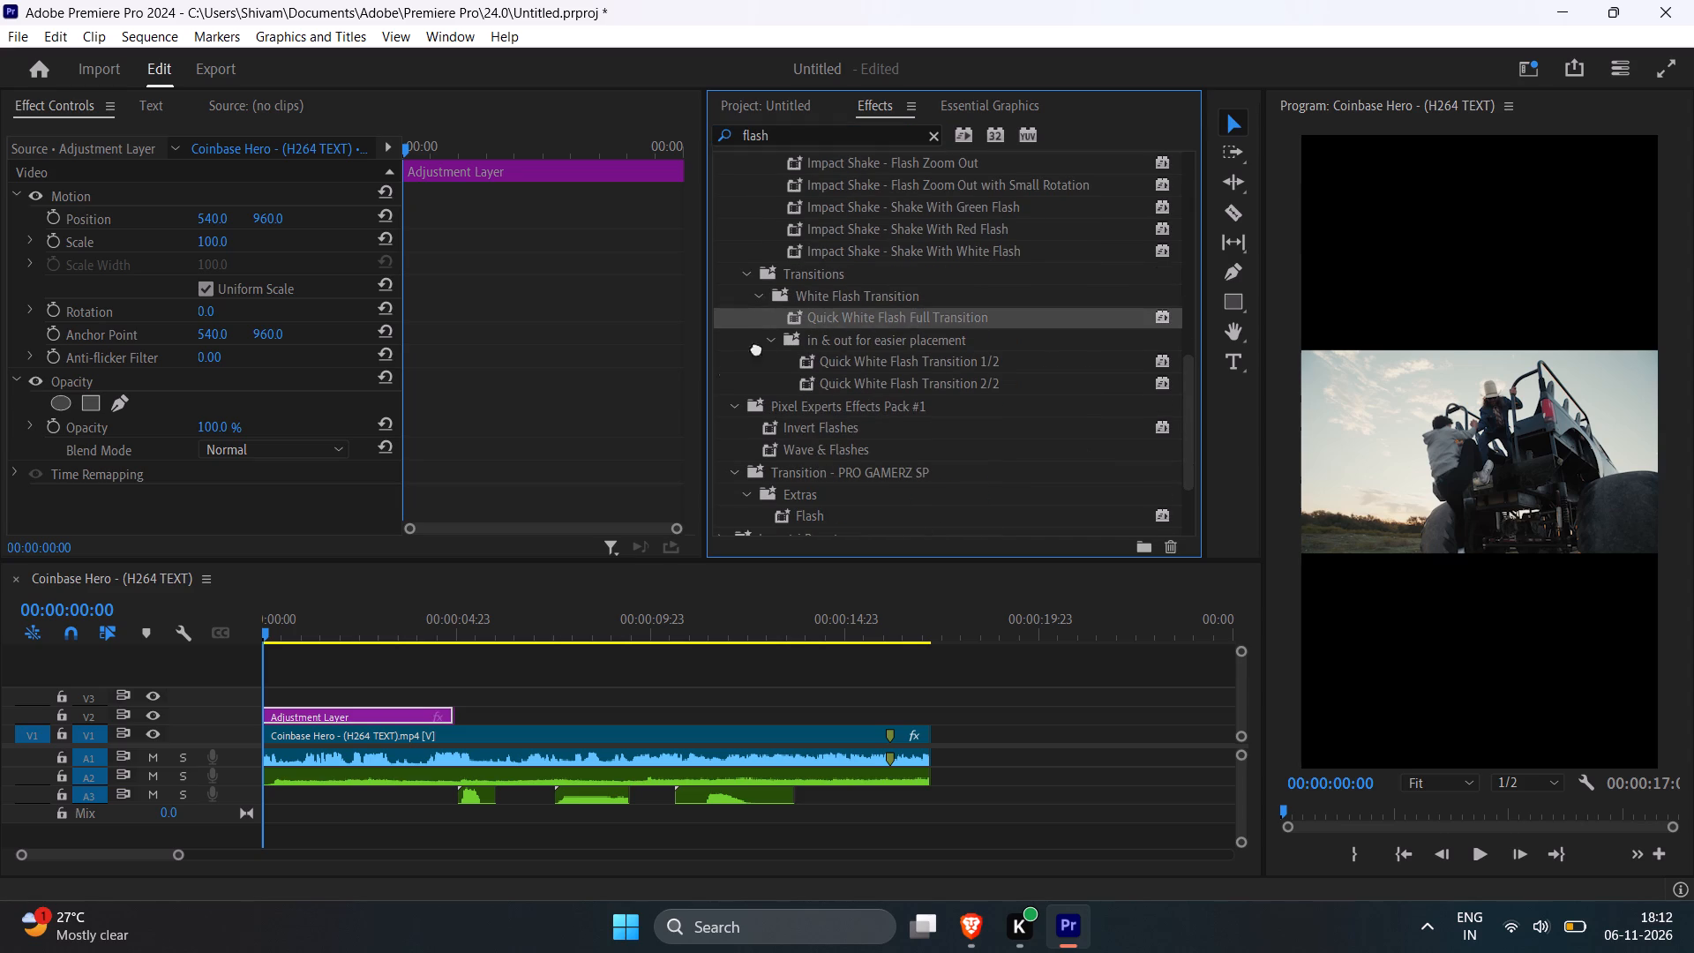
{"action": "left_click_drag", "start_coordinate": [756, 348], "coordinate": [311, 711]}
Preview the white flash on the adjustment layer at the start of the sequence.
{"action": "left_click", "coordinate": [322, 671]}
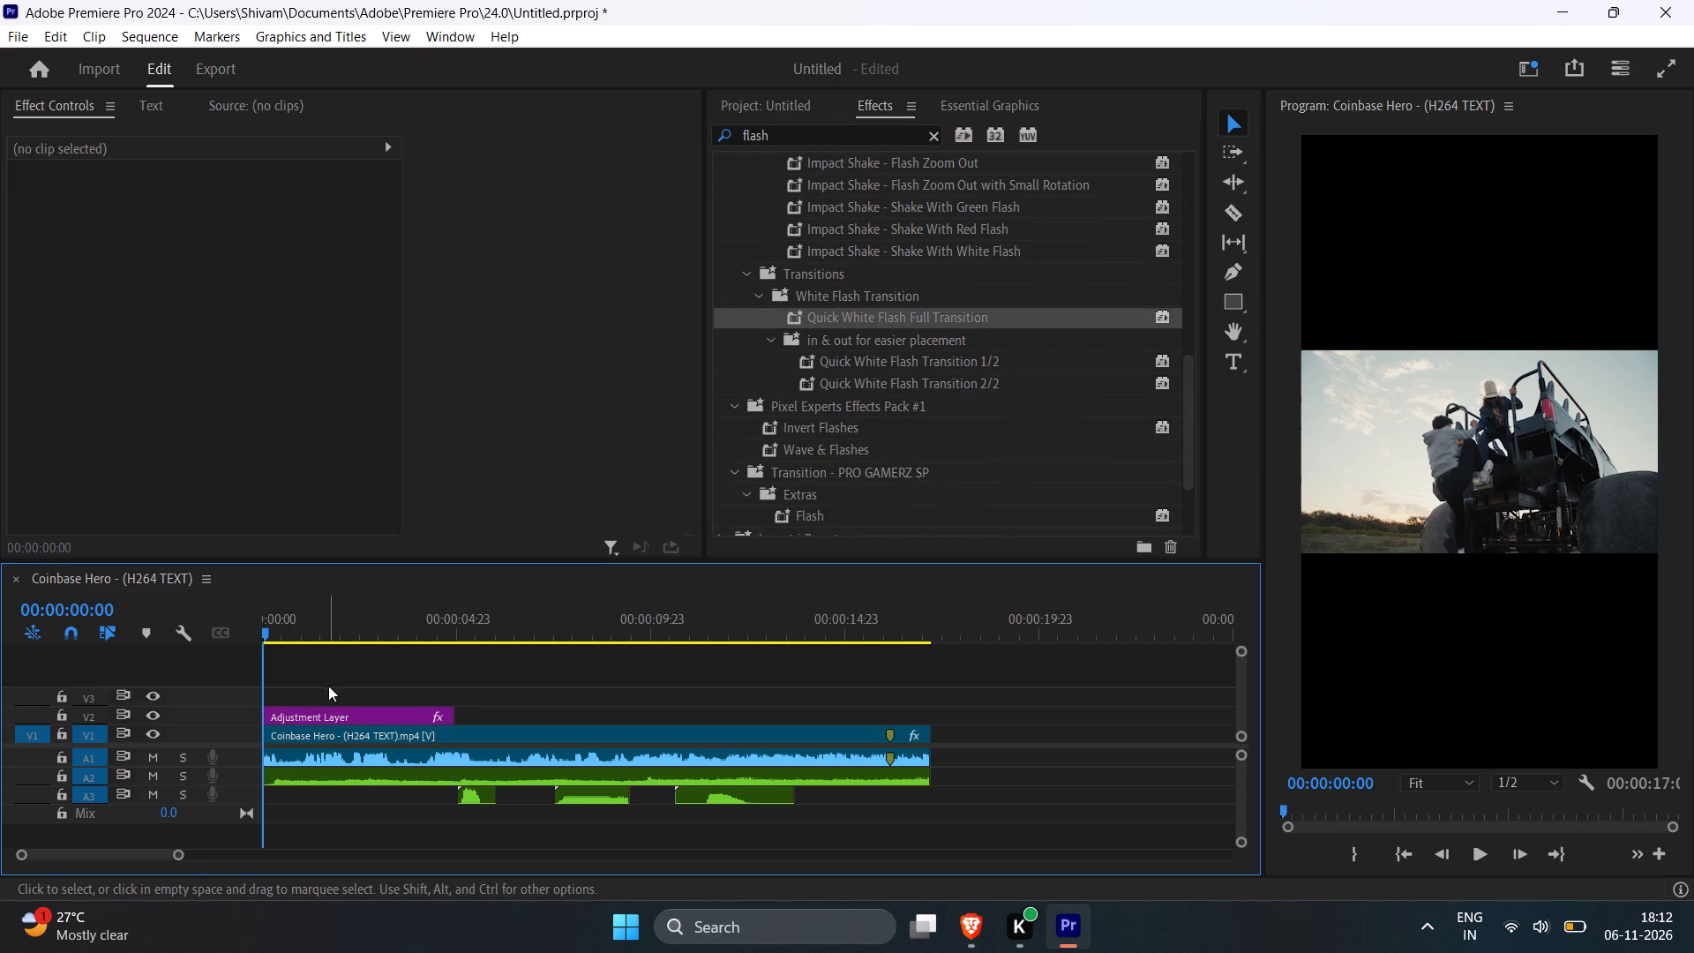
{"action": "left_click", "coordinate": [339, 713]}
{"action": "key", "text": "space"}
{"action": "key", "text": "space"}
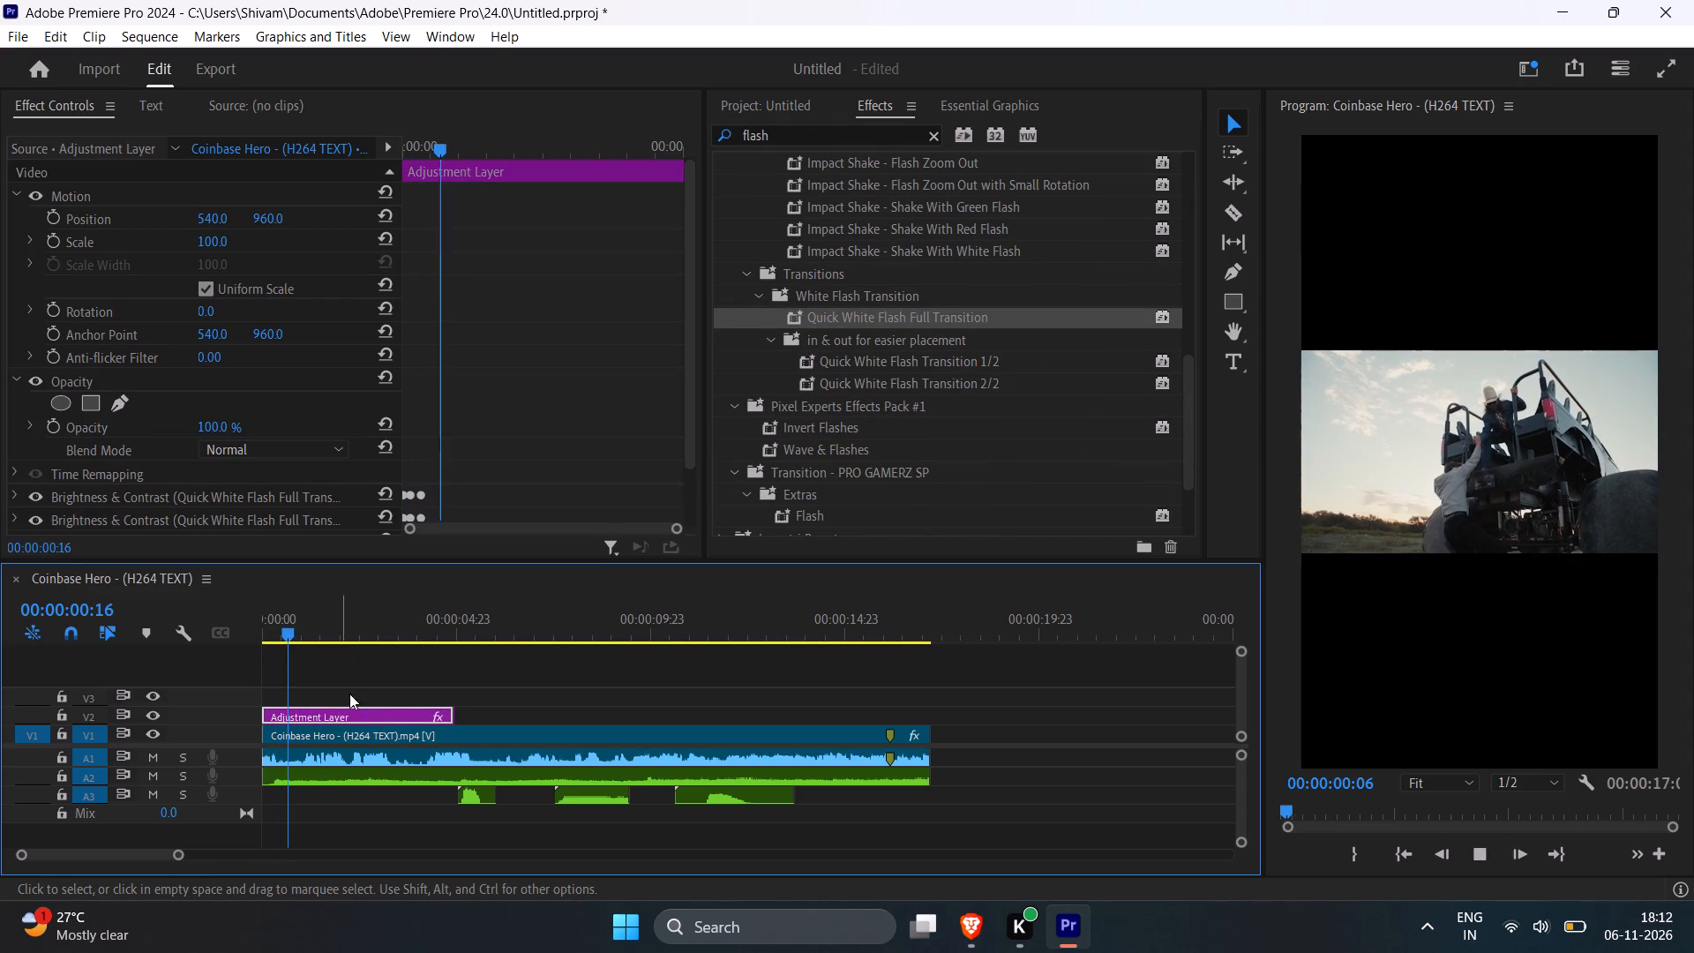
{"action": "scroll", "coordinate": [390, 712], "scroll_direction": "up", "scroll_amount": 6, "text": "alt"}
{"action": "scroll", "coordinate": [390, 712], "scroll_direction": "up", "scroll_amount": 6}
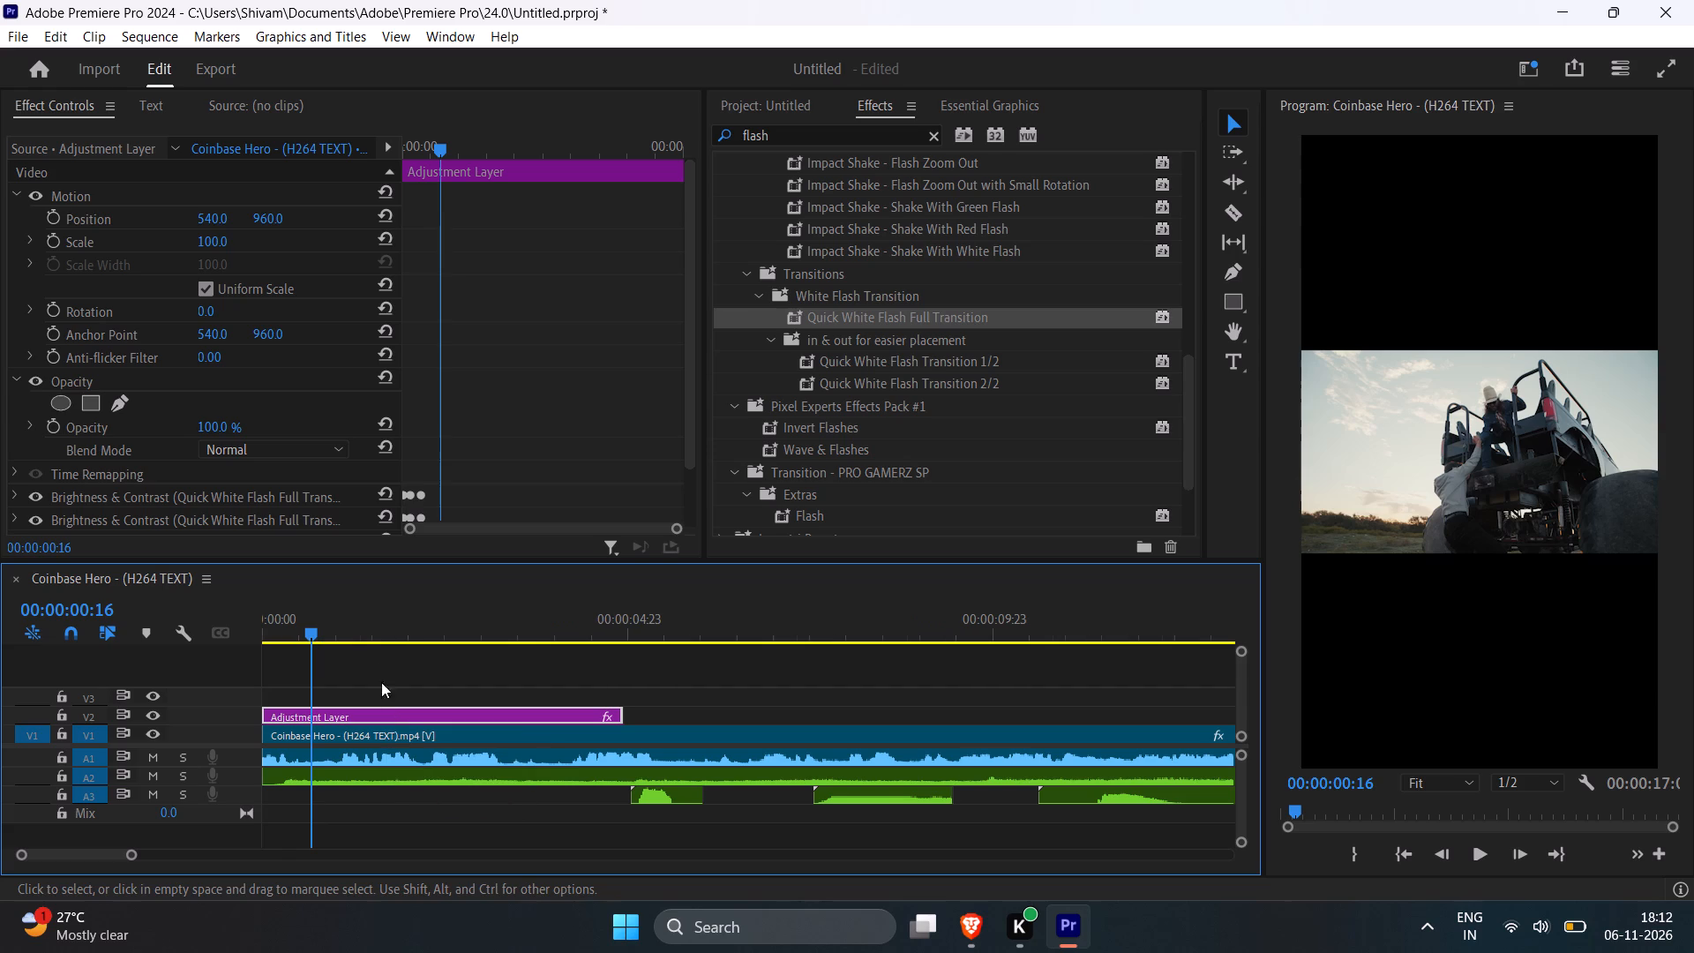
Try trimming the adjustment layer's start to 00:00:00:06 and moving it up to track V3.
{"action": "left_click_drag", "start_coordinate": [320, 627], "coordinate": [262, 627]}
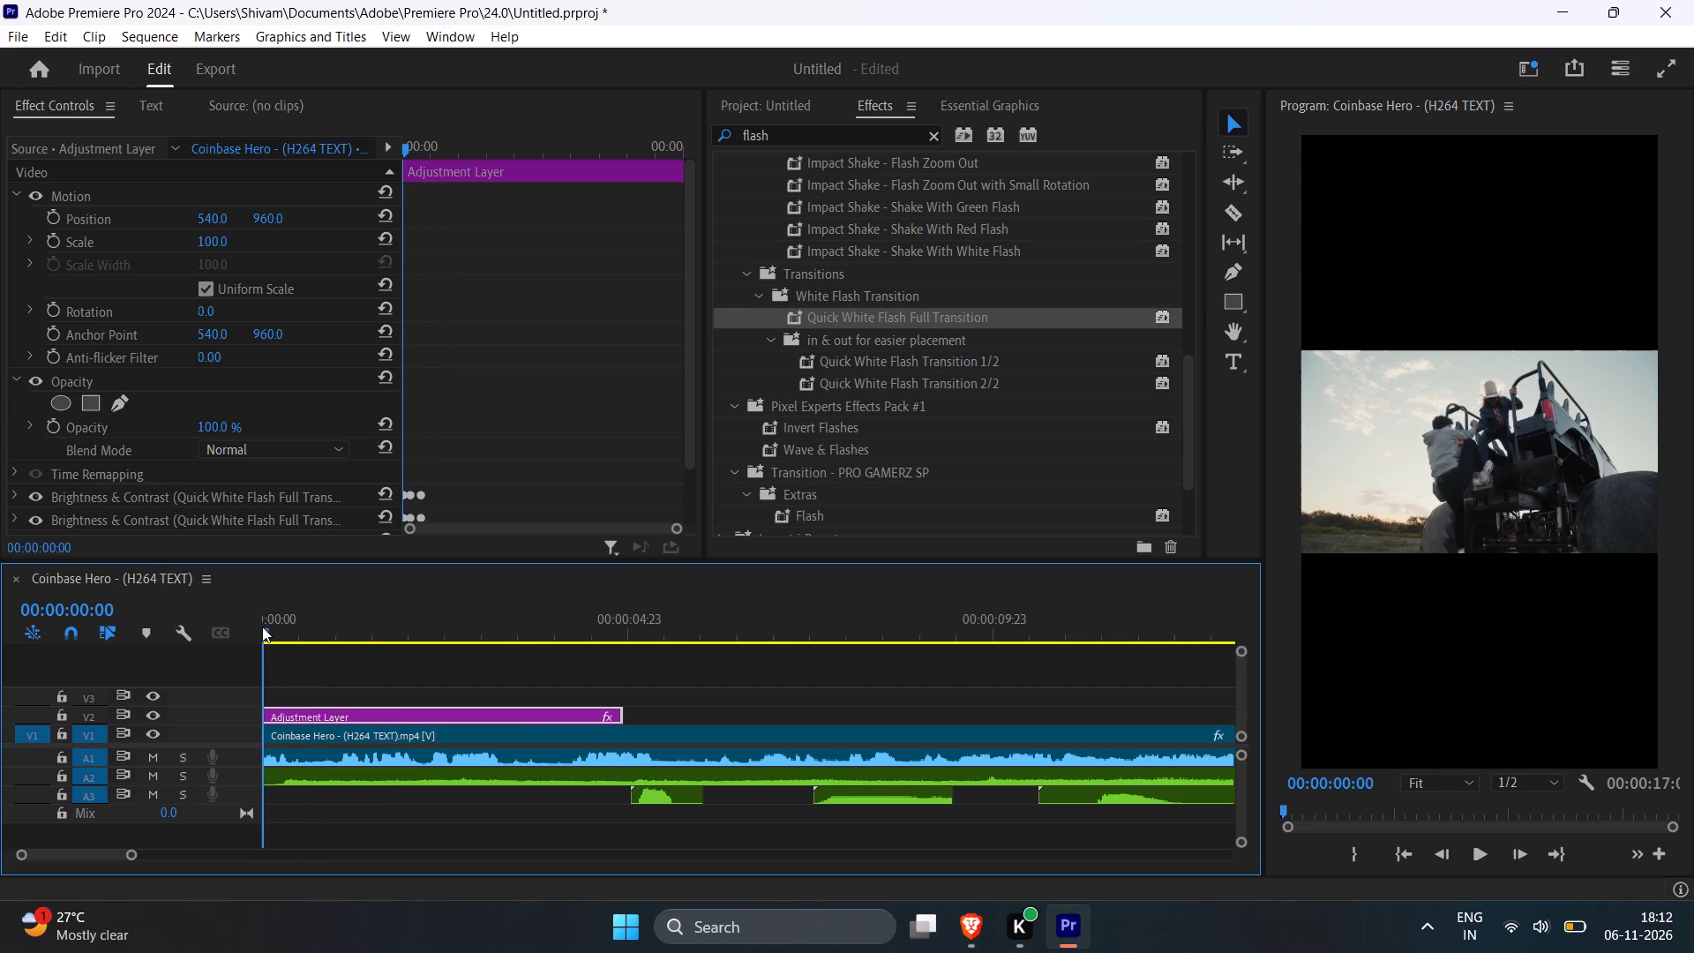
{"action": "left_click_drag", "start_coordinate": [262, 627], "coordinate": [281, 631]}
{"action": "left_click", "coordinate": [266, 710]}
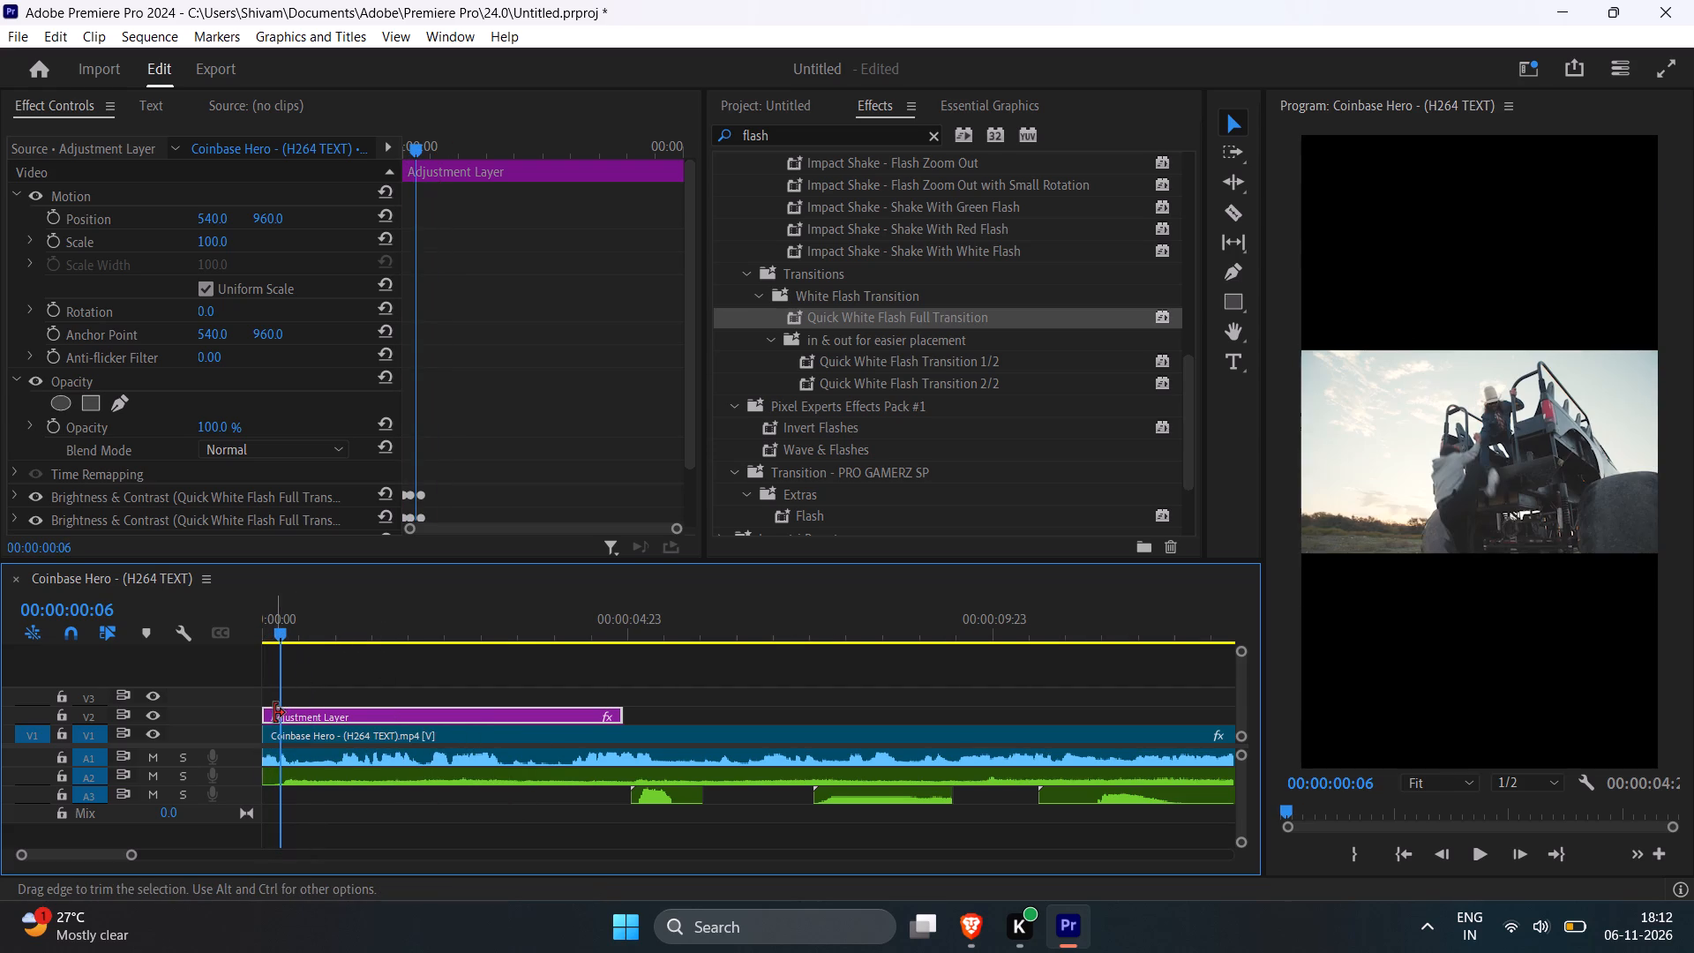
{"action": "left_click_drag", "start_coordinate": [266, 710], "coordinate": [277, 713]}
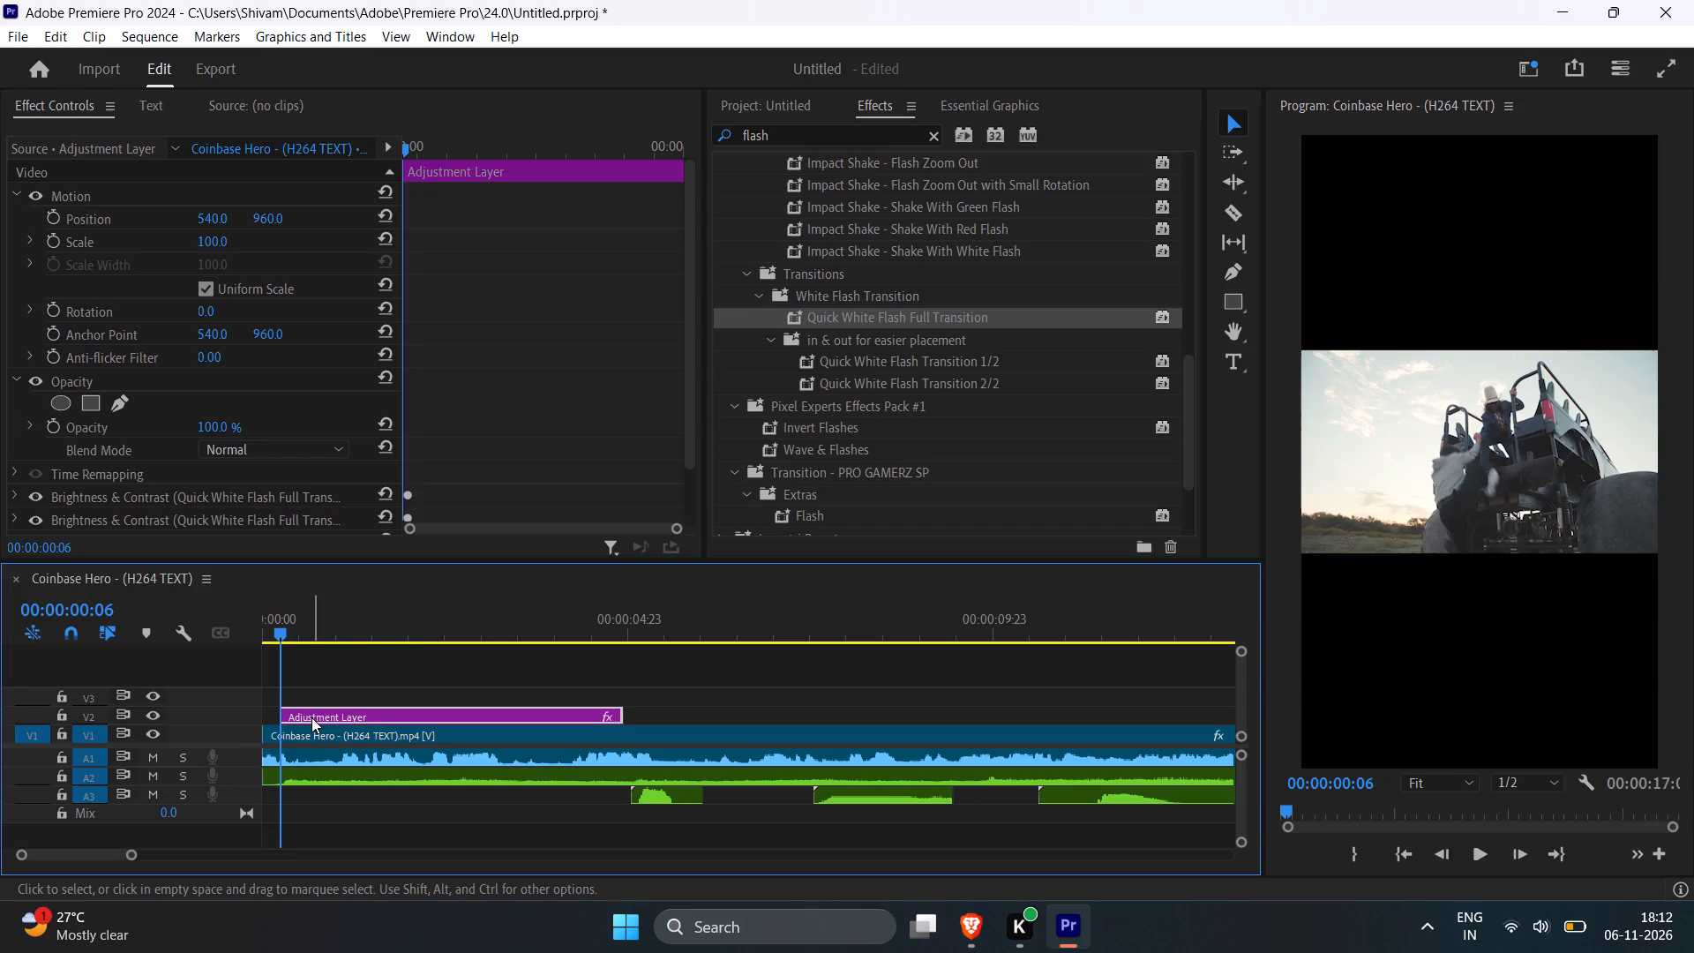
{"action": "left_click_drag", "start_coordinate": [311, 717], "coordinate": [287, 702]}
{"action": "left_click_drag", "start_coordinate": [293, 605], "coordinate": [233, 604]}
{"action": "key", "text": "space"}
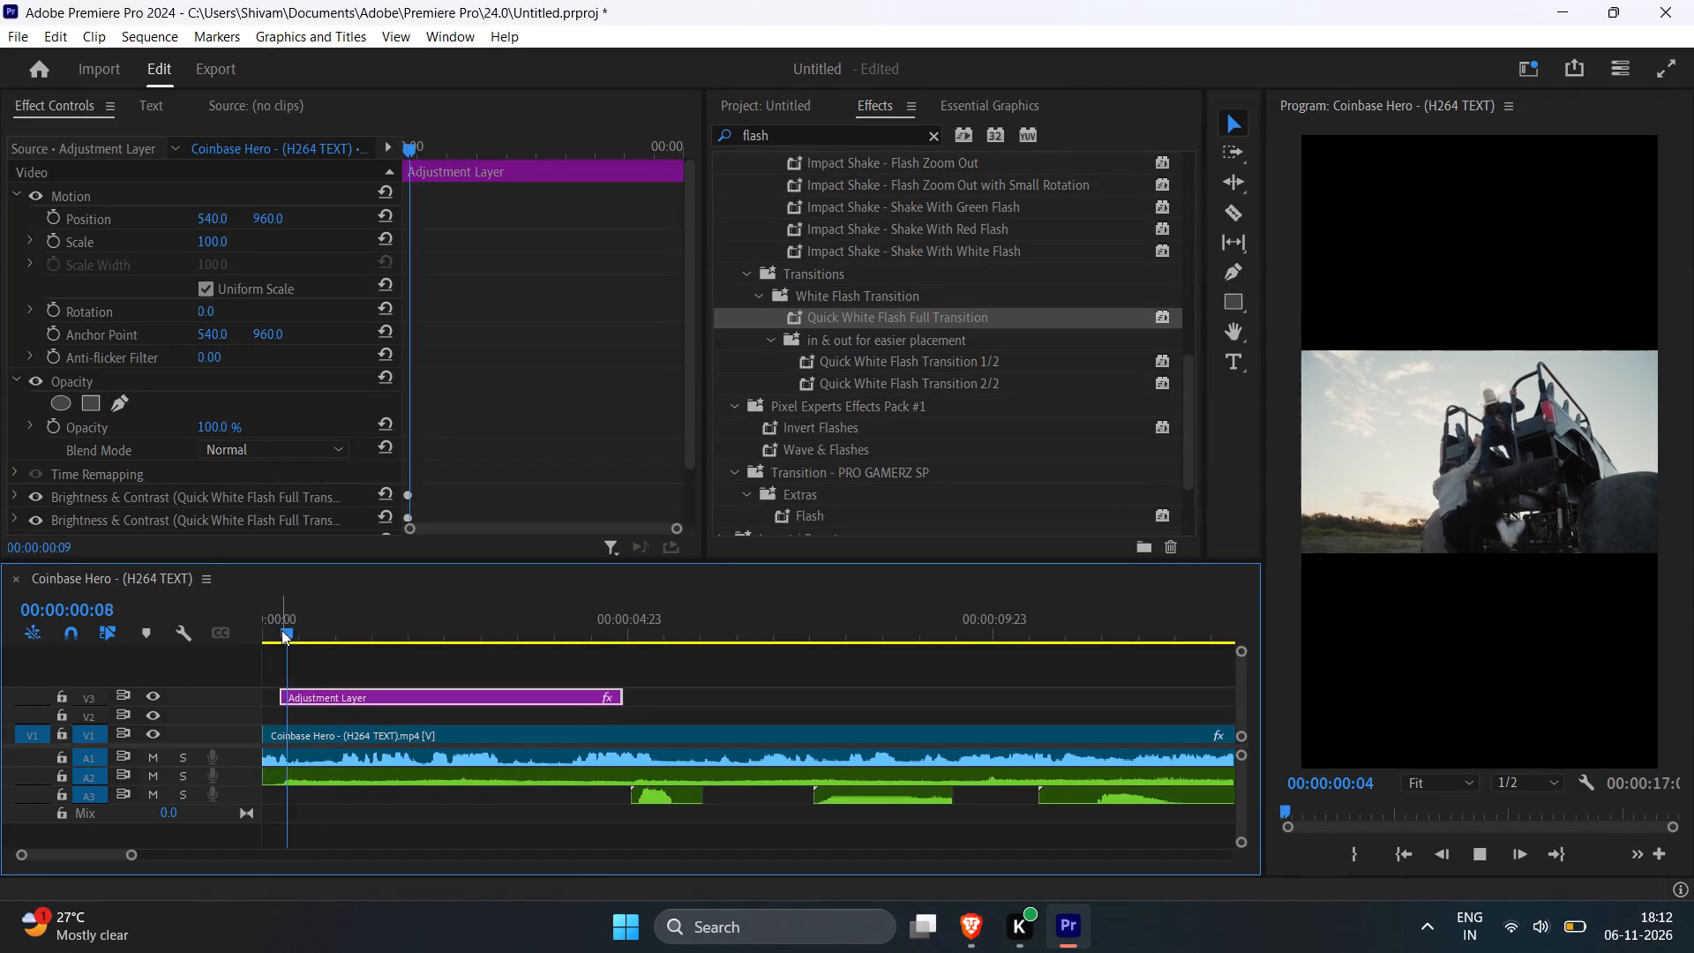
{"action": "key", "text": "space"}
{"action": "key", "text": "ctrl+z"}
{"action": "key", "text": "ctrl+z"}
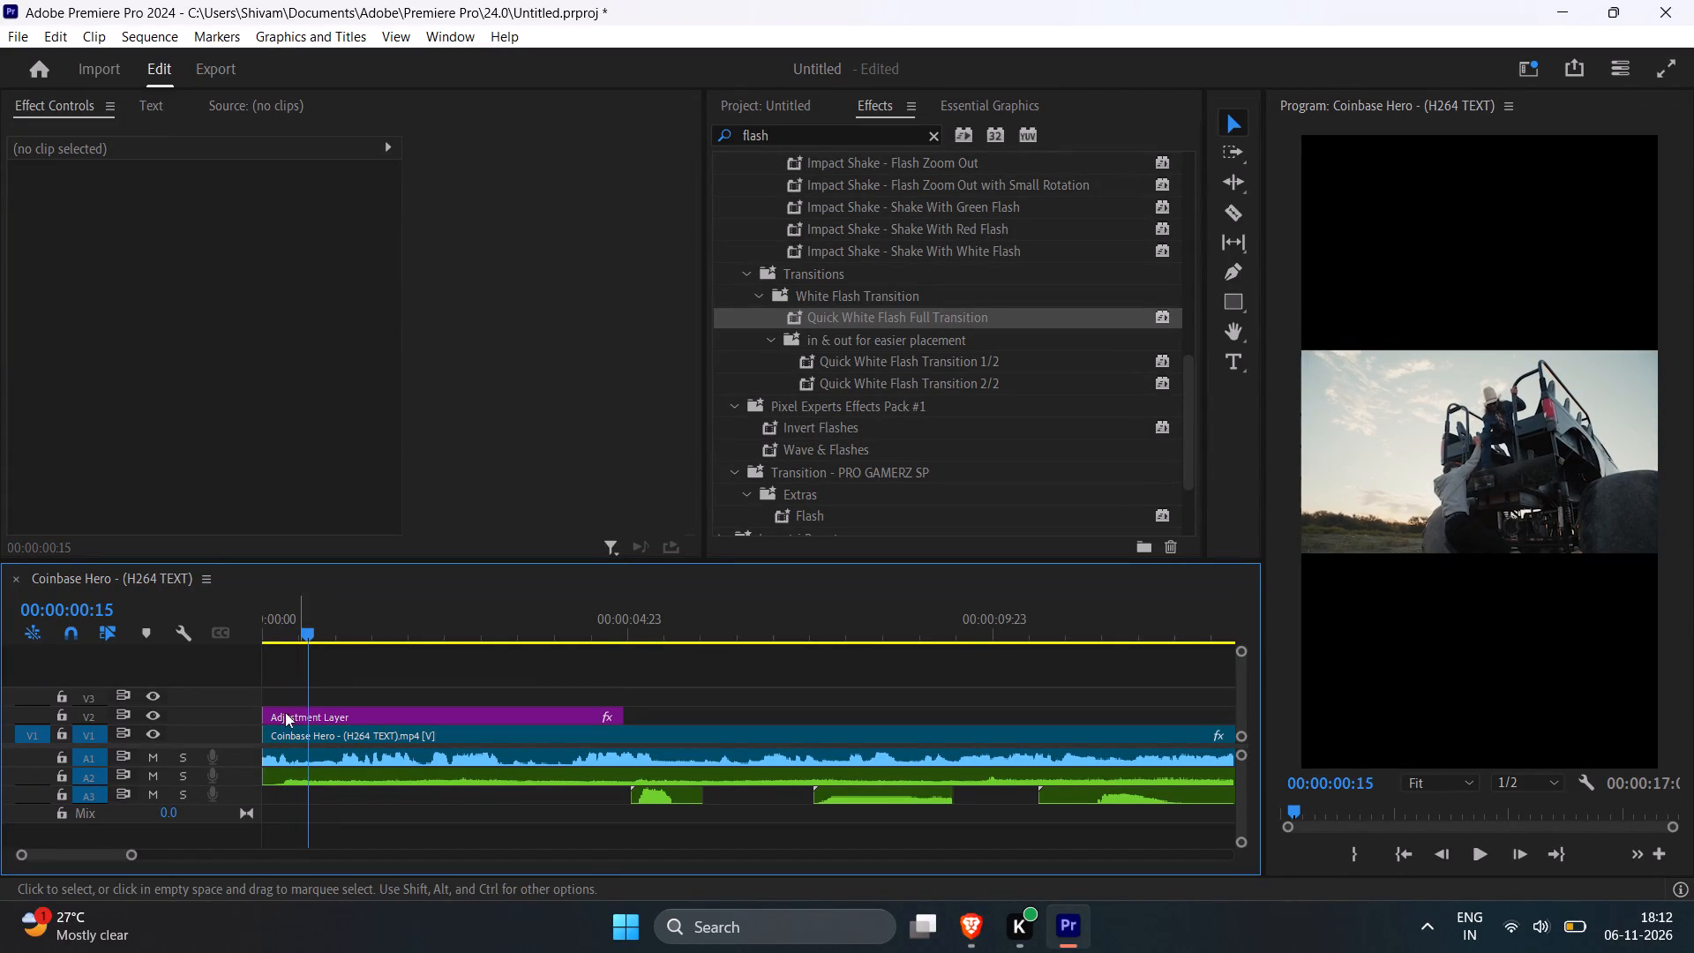
Trim a few frames off the adjustment layer's start, realign it with the sequence start on V2, and preview the flash.
{"action": "left_click_drag", "start_coordinate": [311, 711], "coordinate": [325, 714]}
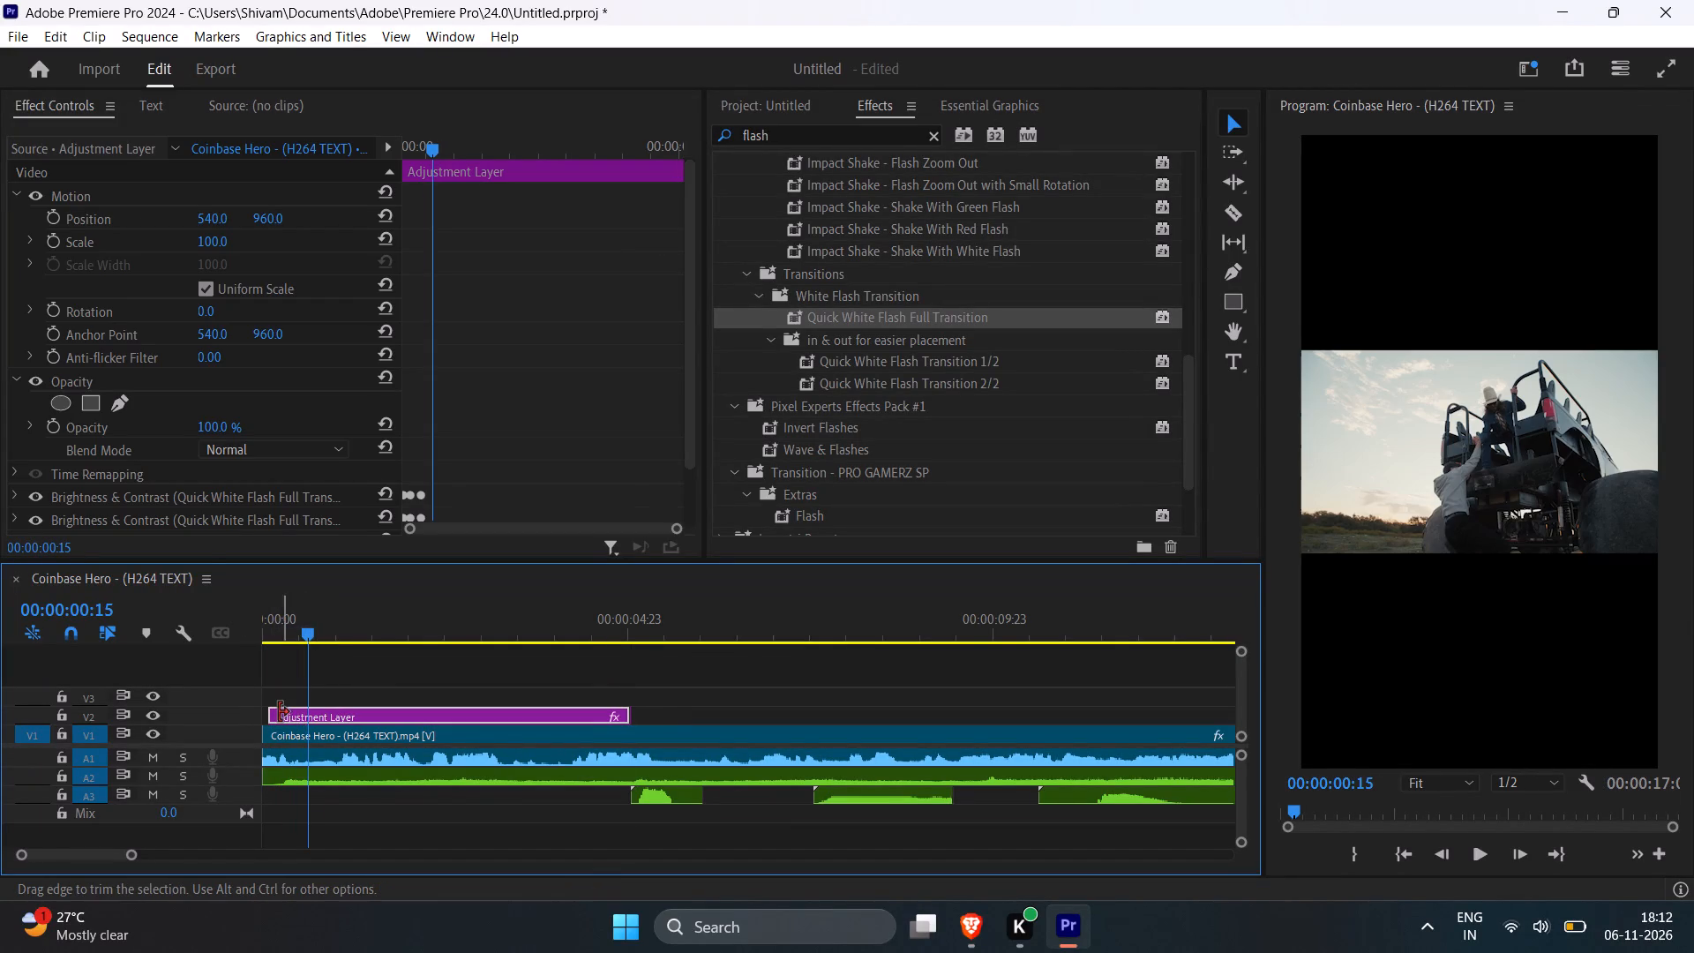
{"action": "left_click_drag", "start_coordinate": [273, 712], "coordinate": [281, 714]}
{"action": "left_click_drag", "start_coordinate": [312, 712], "coordinate": [299, 714]}
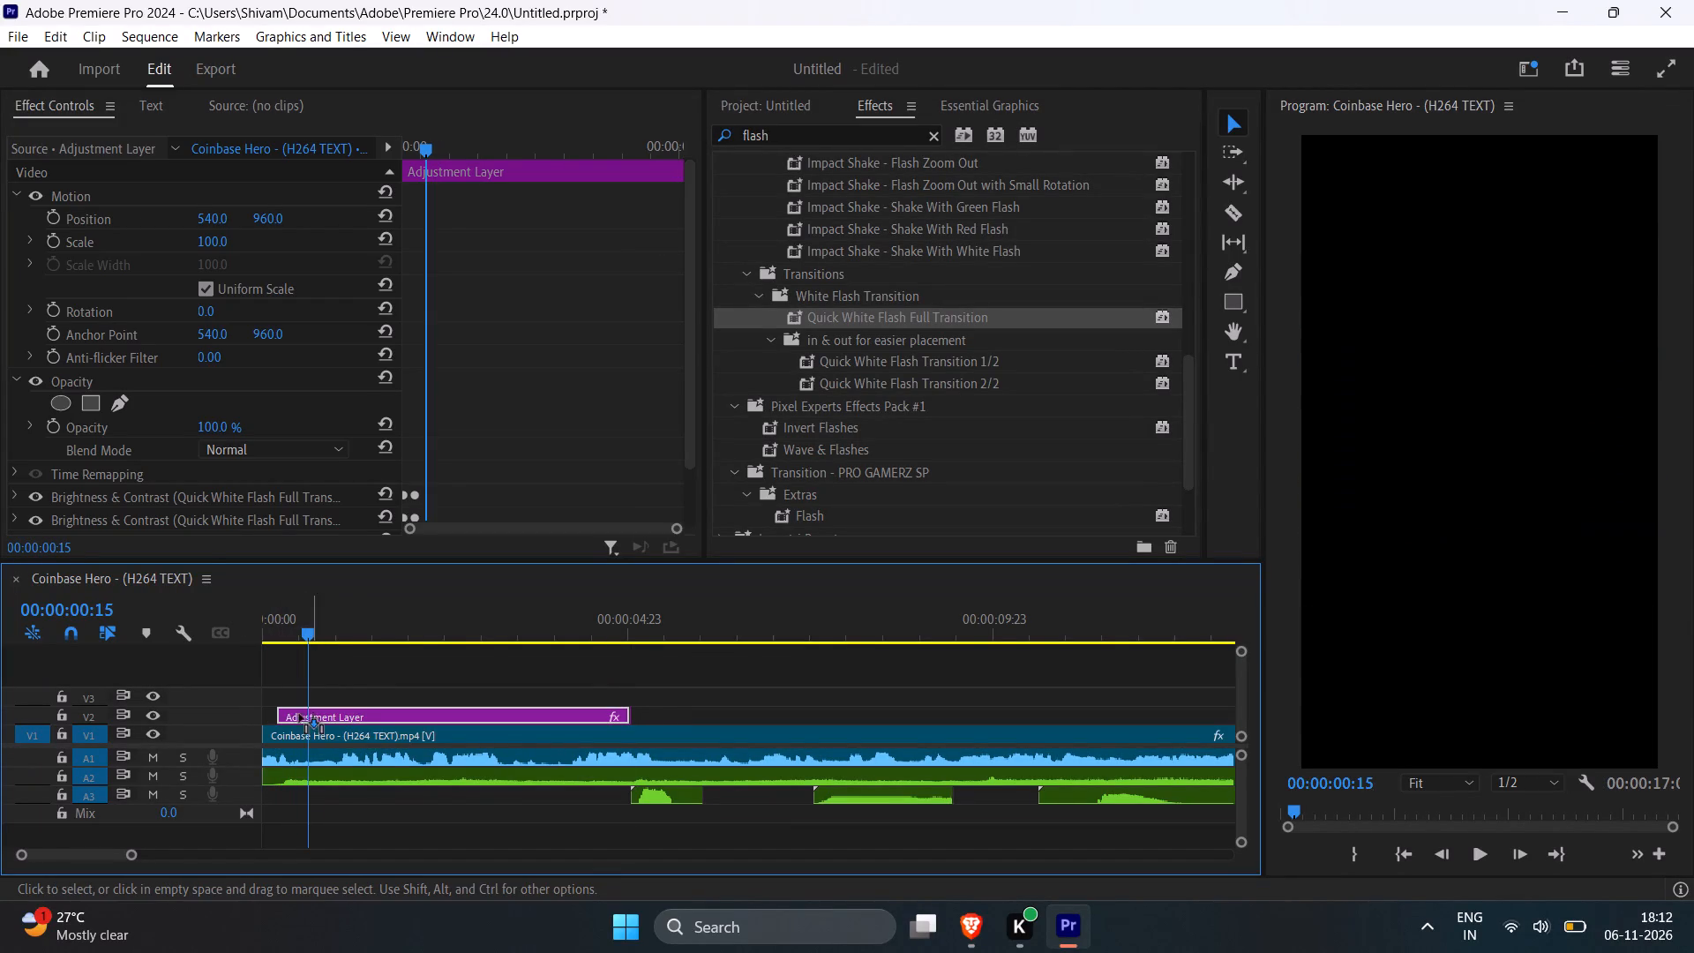
{"action": "left_click_drag", "start_coordinate": [299, 714], "coordinate": [289, 715]}
{"action": "left_click_drag", "start_coordinate": [318, 611], "coordinate": [218, 617]}
{"action": "key", "text": "space"}
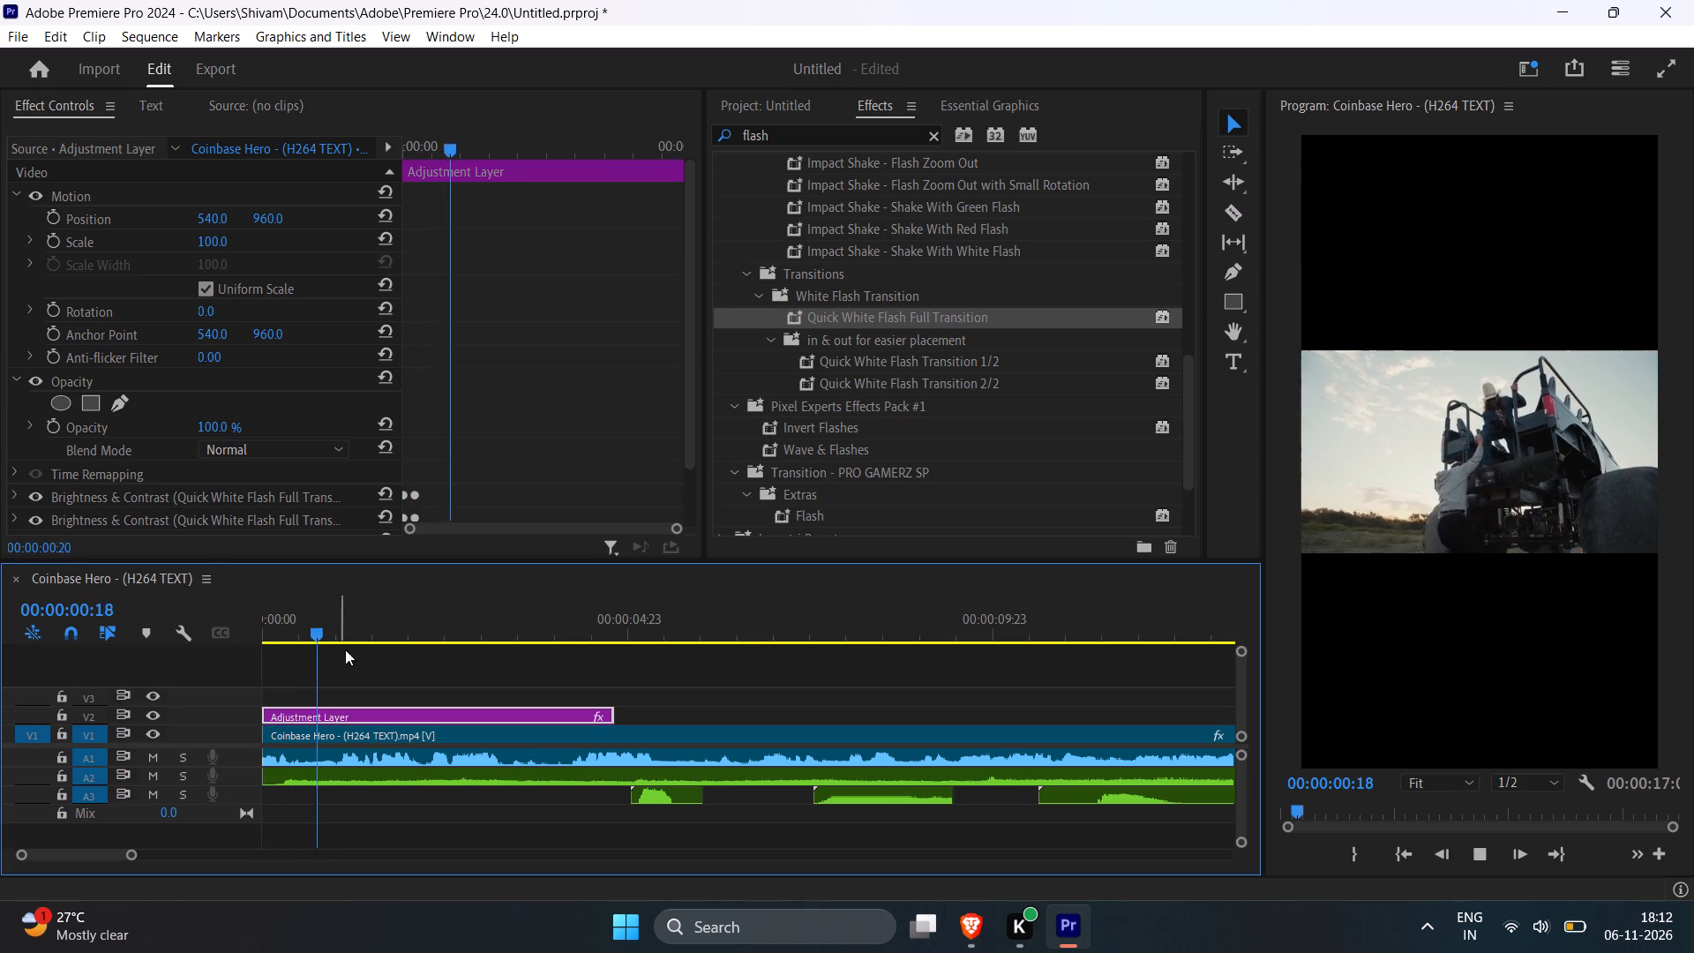
{"action": "left_click", "coordinate": [538, 665]}
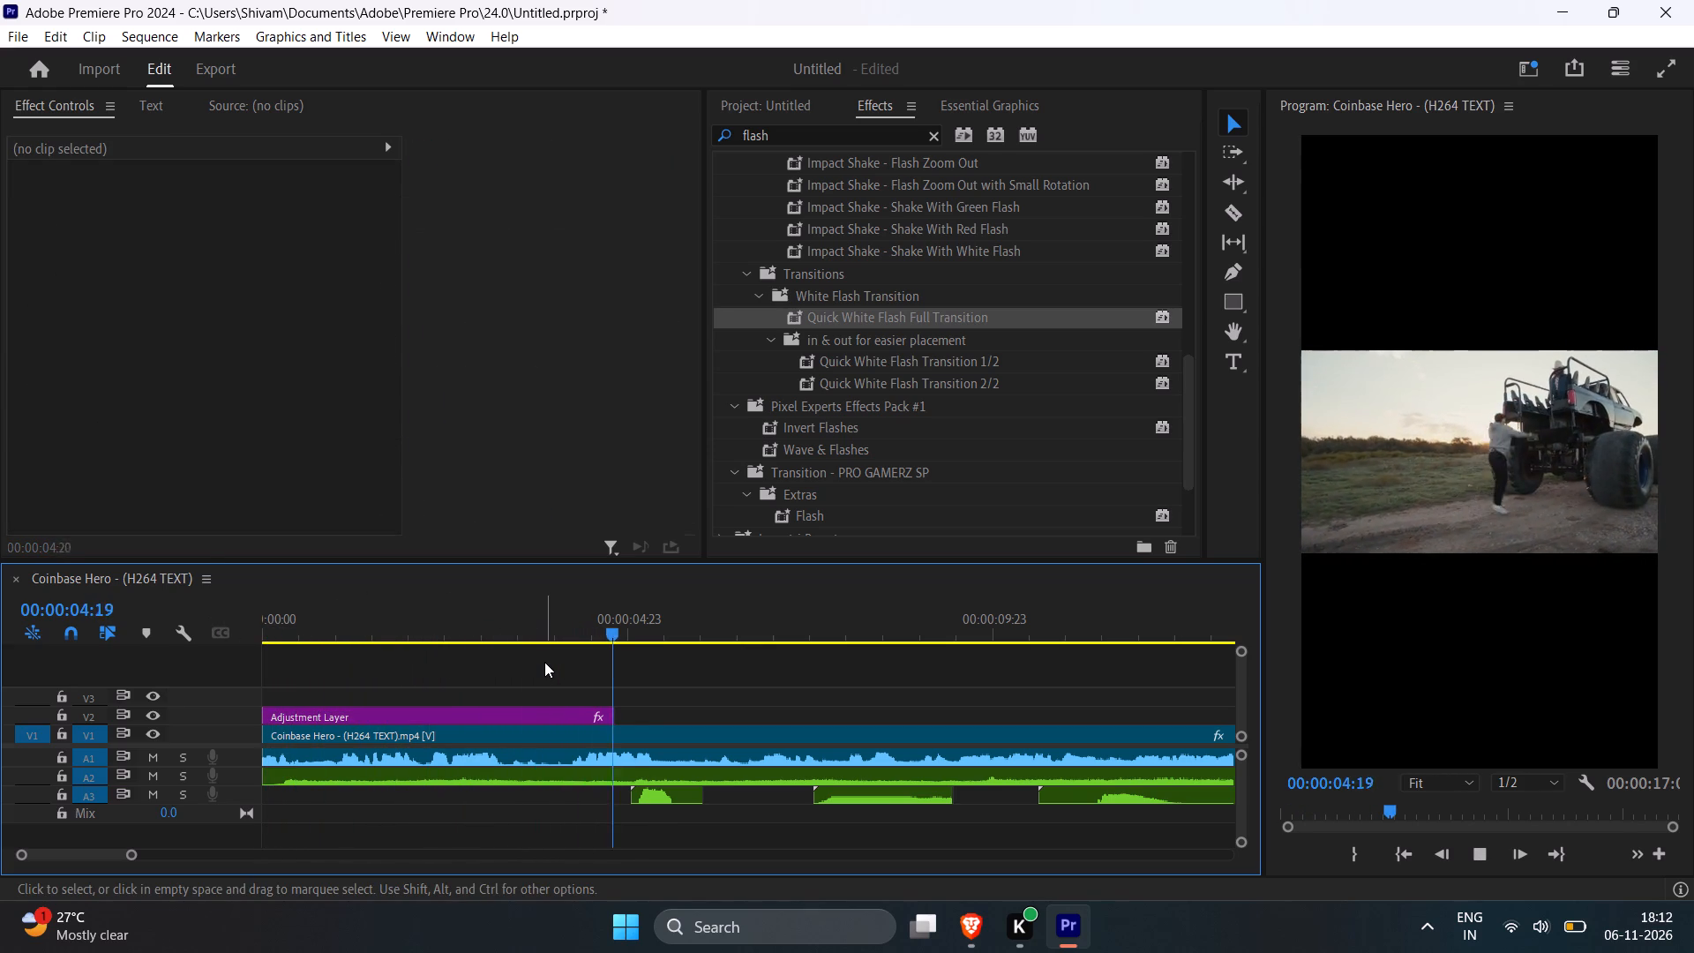
{"action": "key", "text": "space"}
Place a second adjustment layer on V2 directly after the first one.
{"action": "left_click_drag", "start_coordinate": [648, 611], "coordinate": [635, 611]}
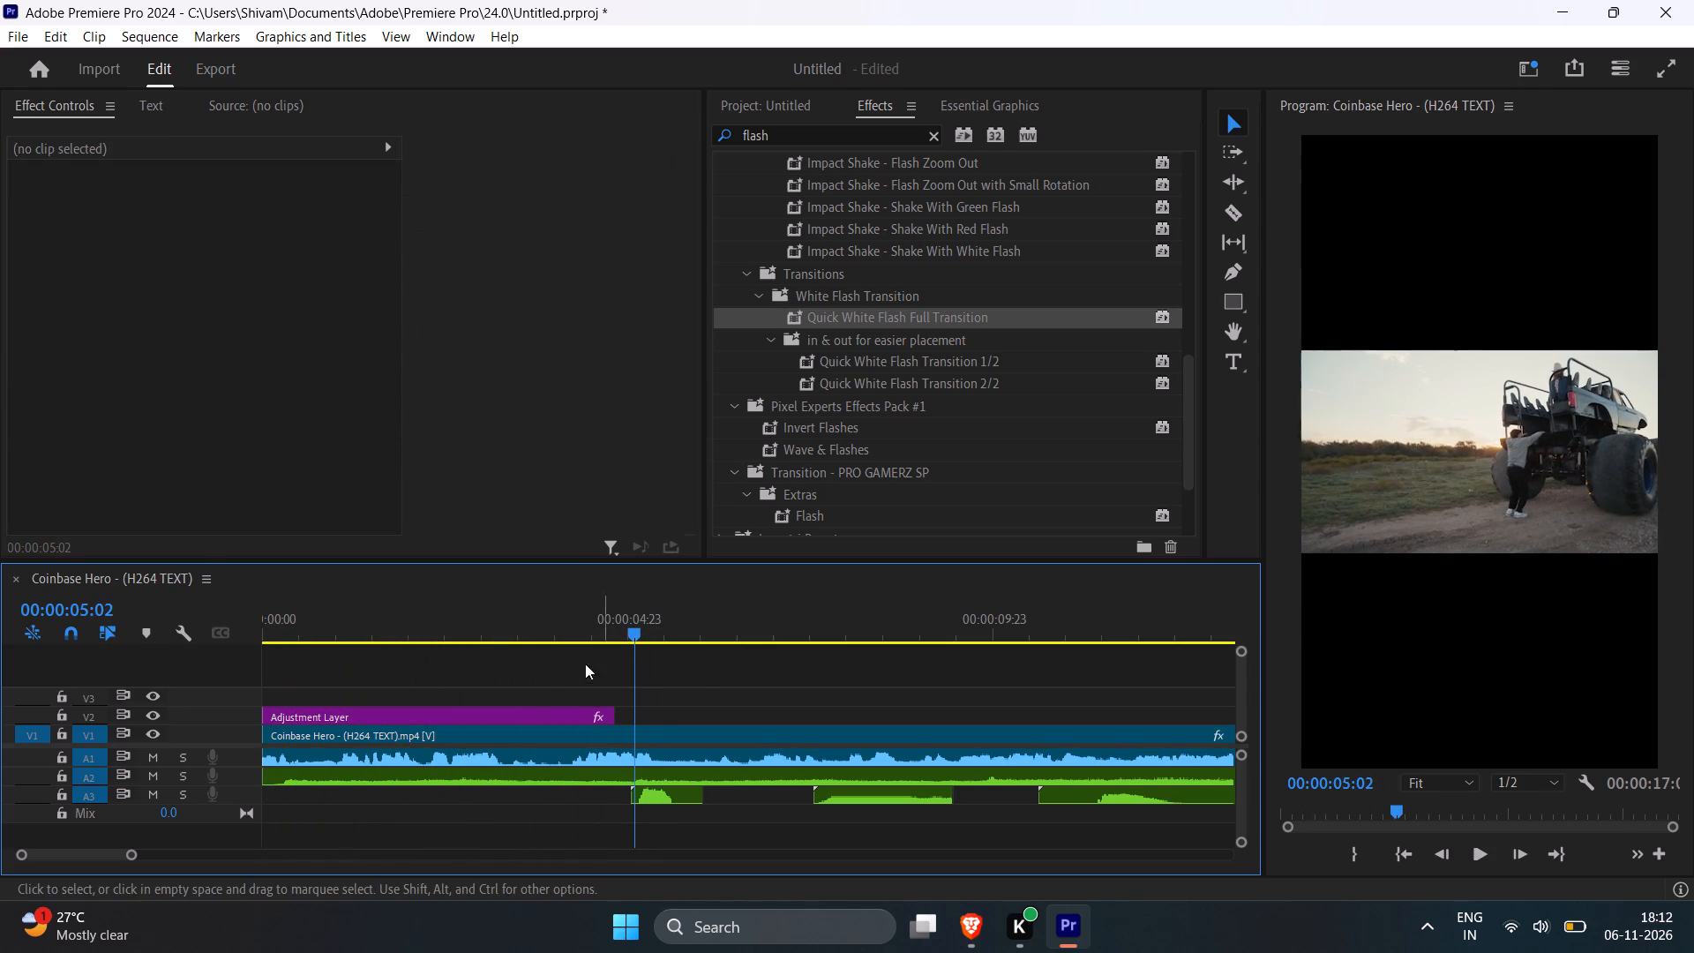
{"action": "left_click", "coordinate": [565, 705]}
{"action": "left_click", "coordinate": [570, 713]}
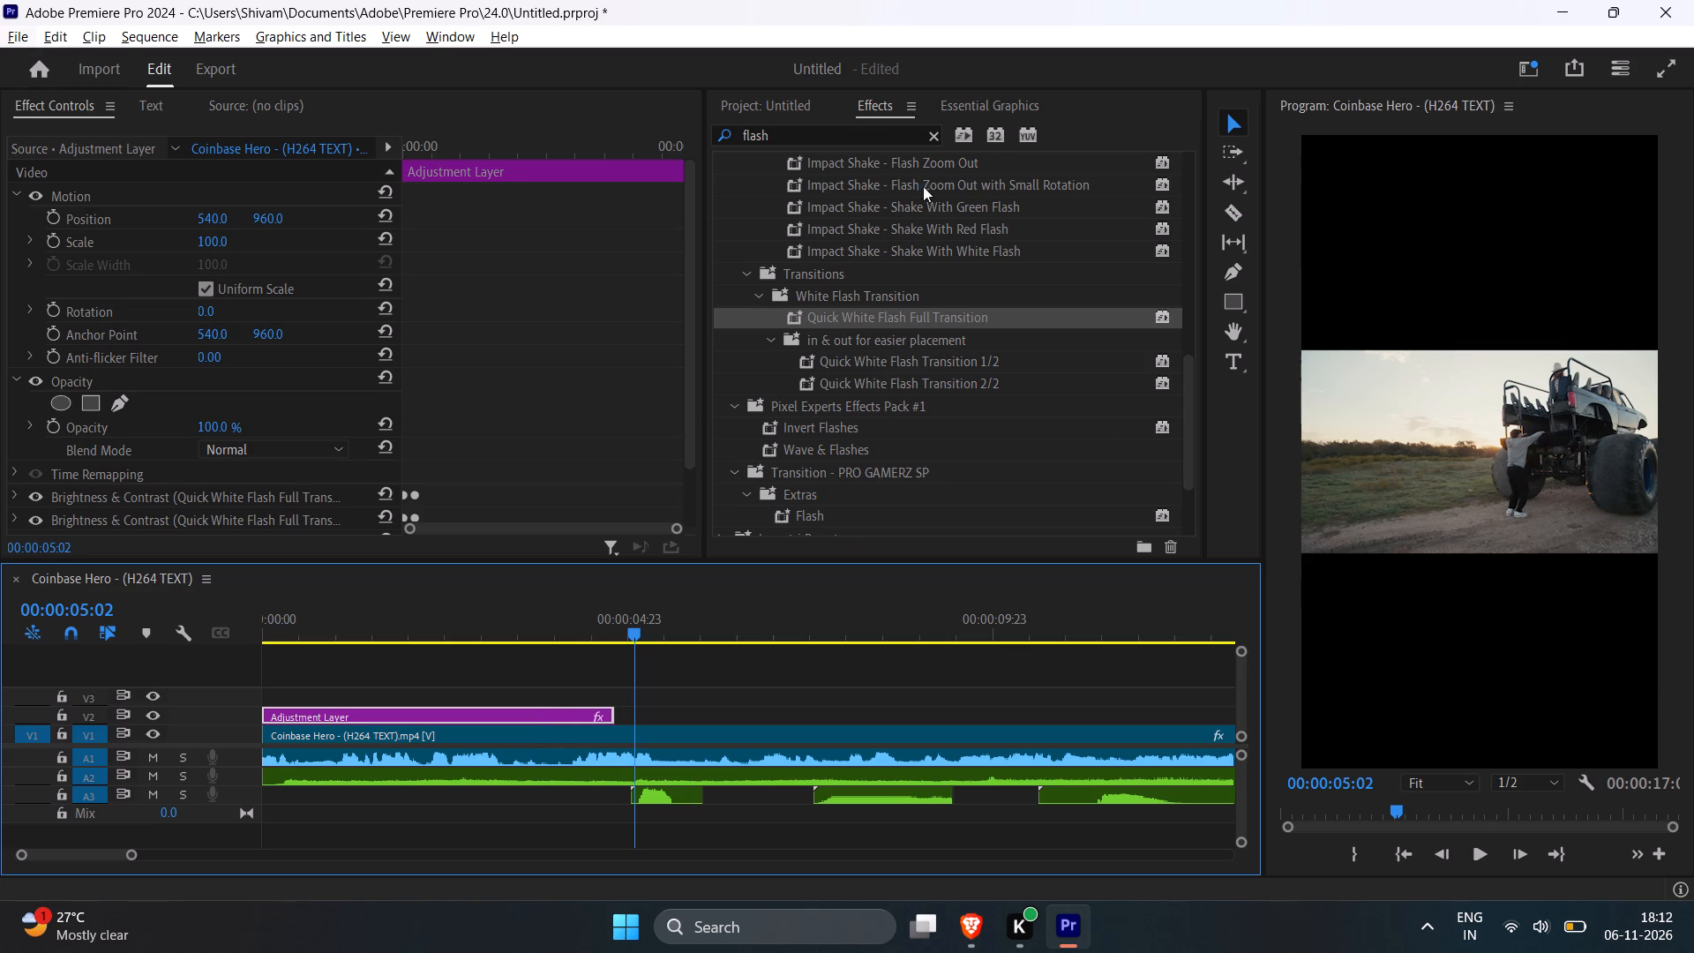
{"action": "left_click", "coordinate": [768, 100]}
{"action": "left_click_drag", "start_coordinate": [798, 440], "coordinate": [652, 714]}
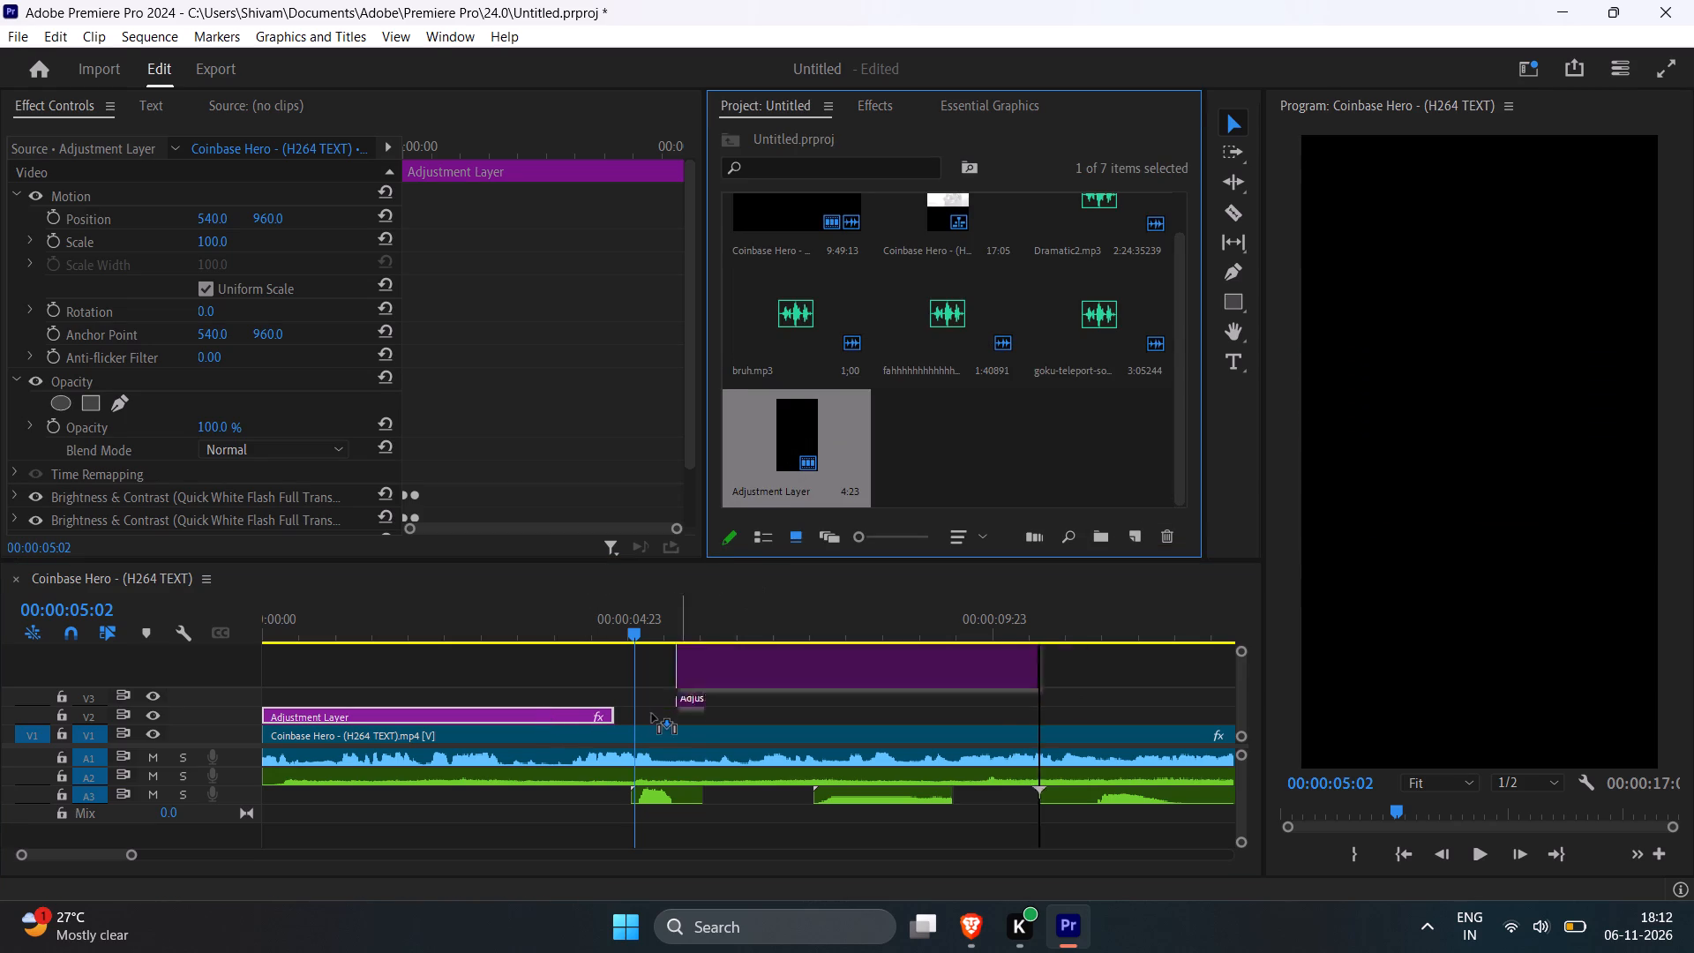
{"action": "left_click_drag", "start_coordinate": [652, 714], "coordinate": [618, 720]}
{"action": "left_click", "coordinate": [659, 714]}
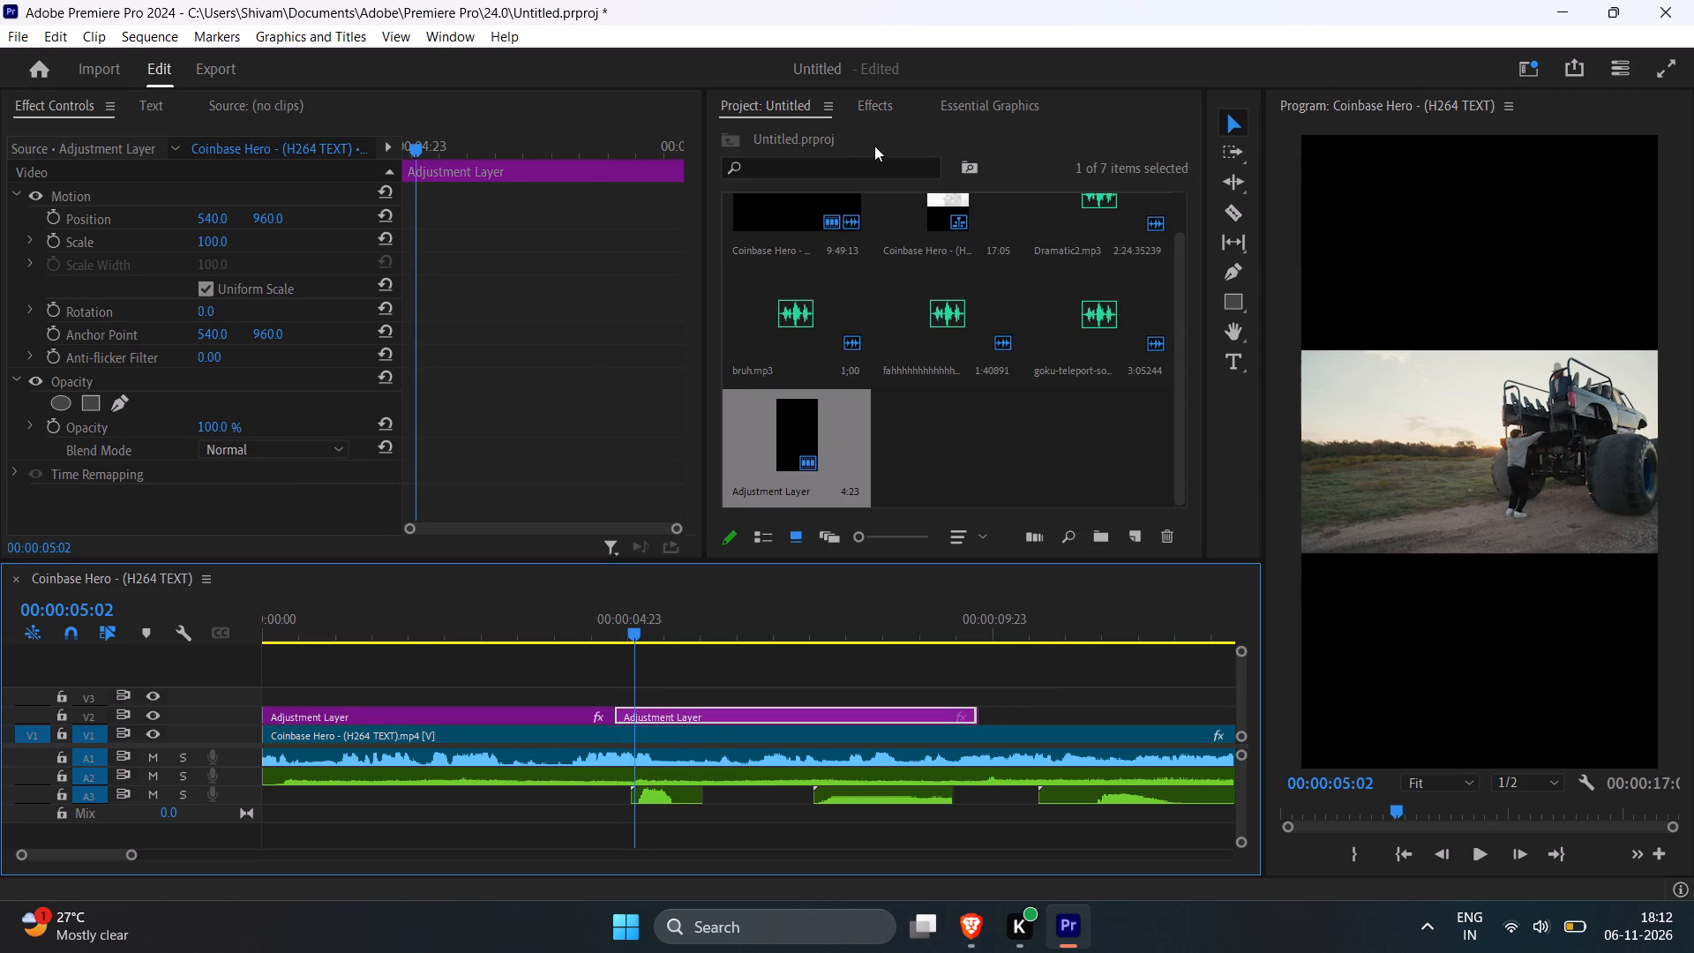
Apply the Impact Shake - Flash Zoom Out preset to the second adjustment layer on V2.
{"action": "left_click", "coordinate": [888, 110]}
{"action": "scroll", "coordinate": [889, 371], "scroll_direction": "up", "scroll_amount": 5}
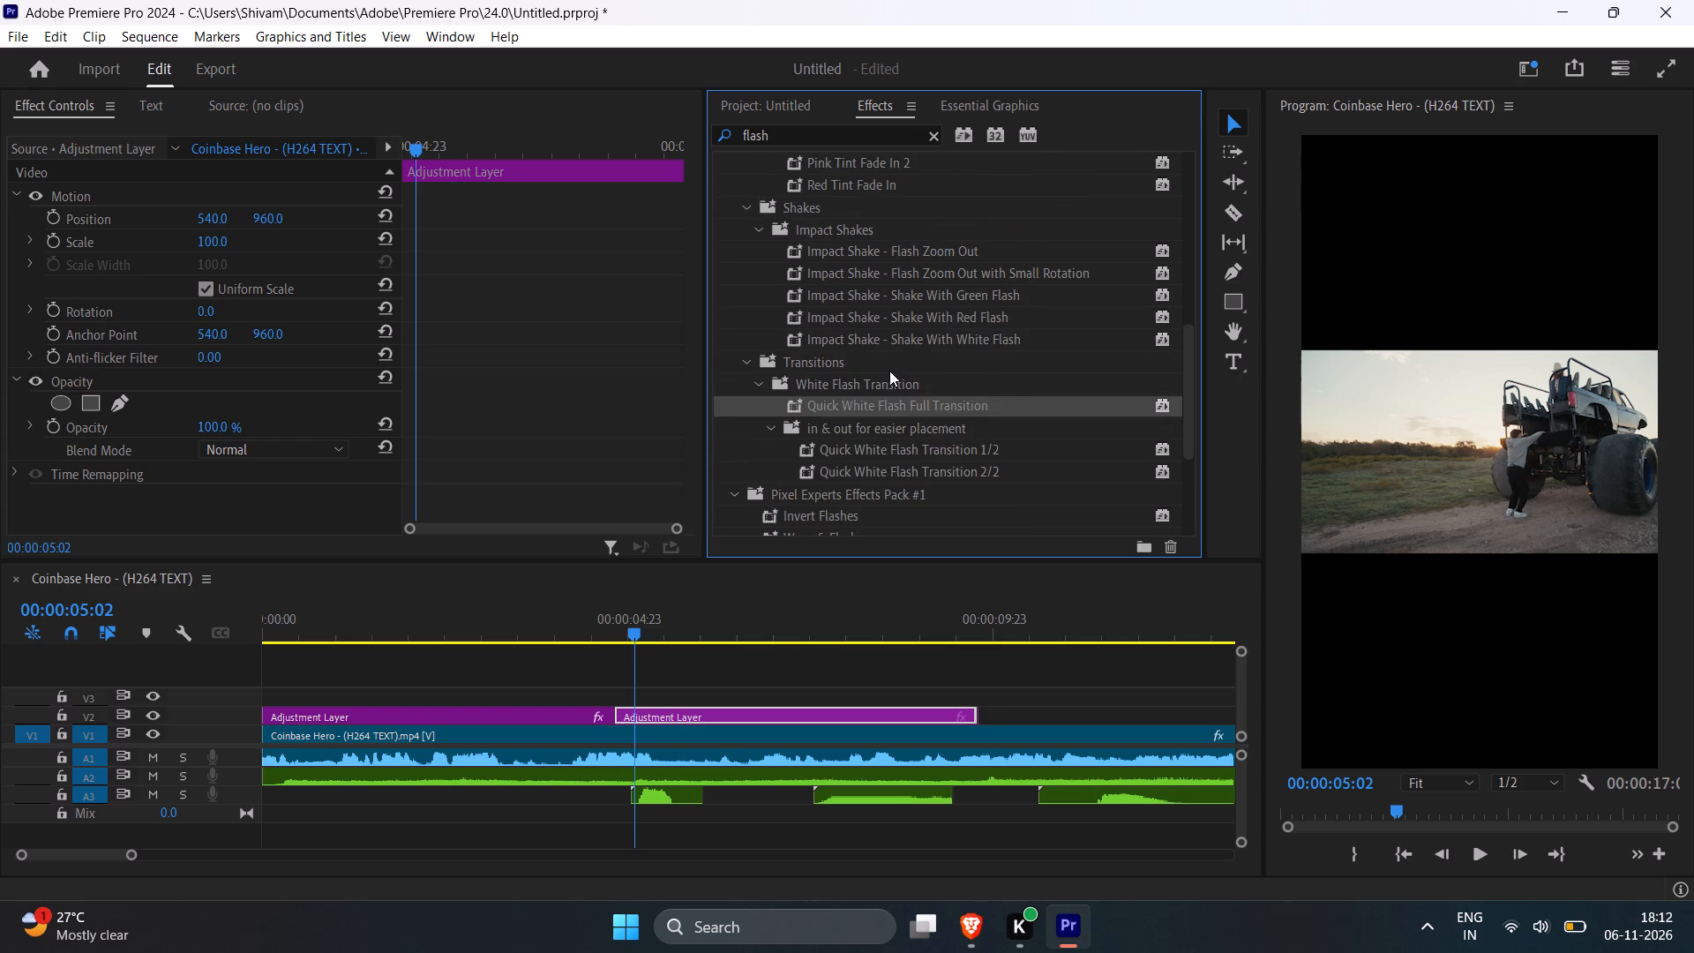
{"action": "scroll", "coordinate": [889, 371], "scroll_direction": "up", "scroll_amount": 6}
{"action": "left_click_drag", "start_coordinate": [870, 403], "coordinate": [637, 732]}
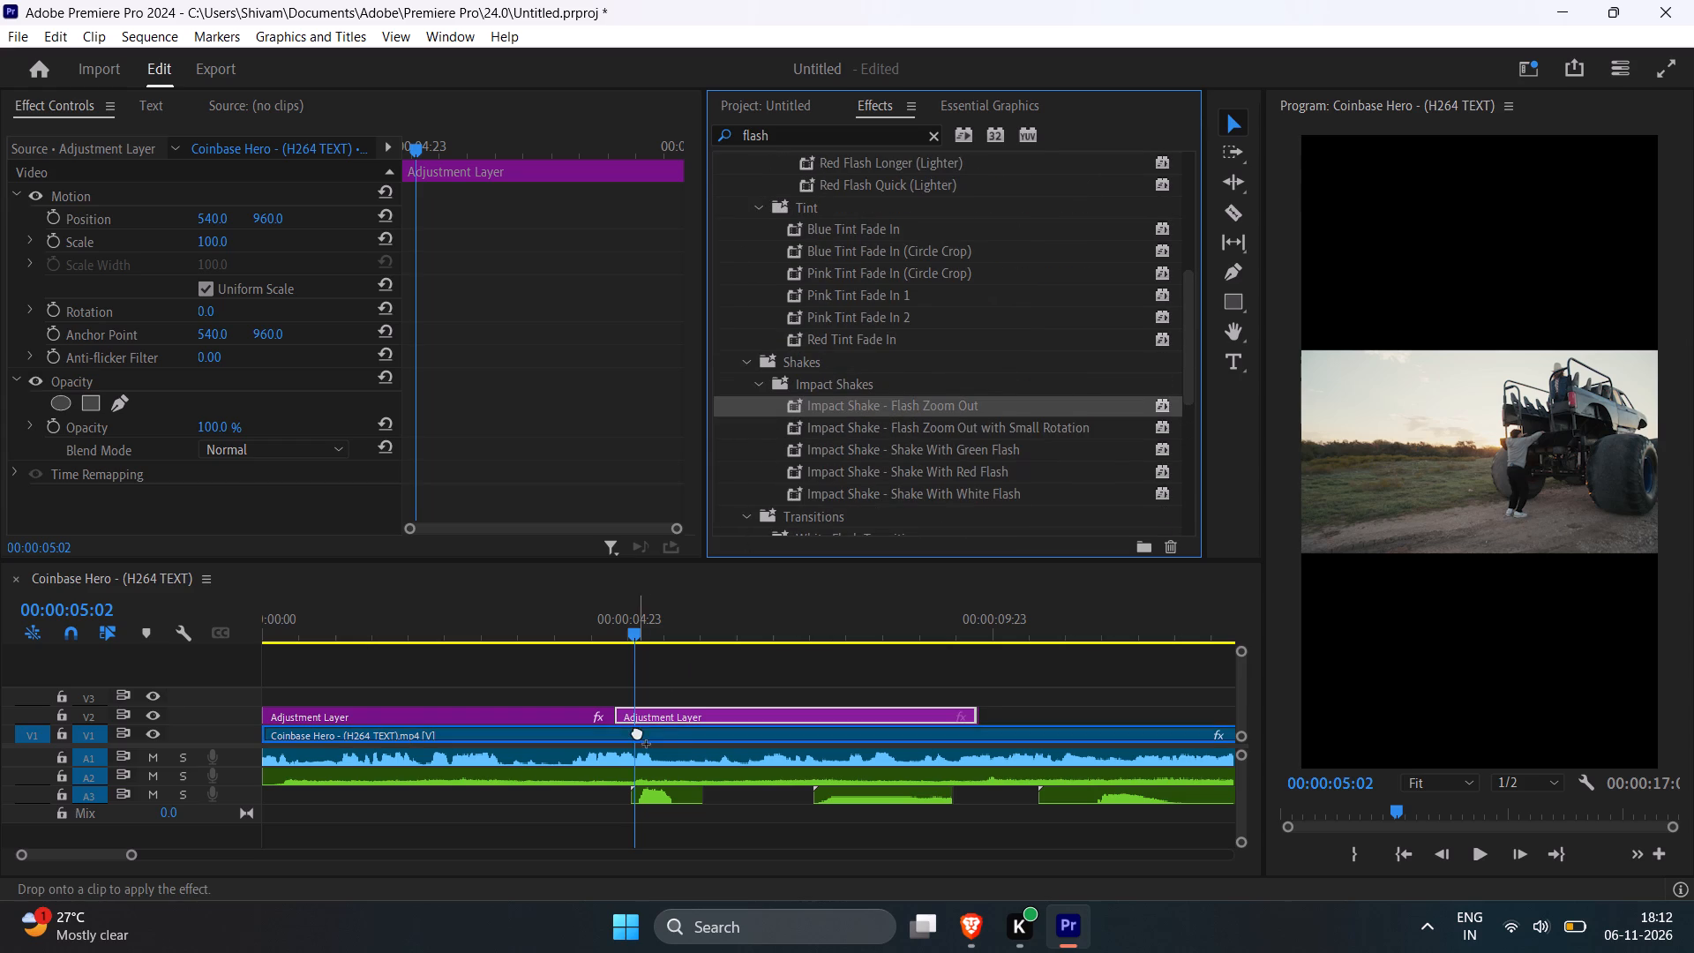
{"action": "left_click_drag", "start_coordinate": [637, 732], "coordinate": [641, 709]}
Play back the flash zoom-out on the second adjustment layer and the sequence opening, and clear the effects search.
{"action": "left_click_drag", "start_coordinate": [624, 630], "coordinate": [581, 627]}
{"action": "key", "text": "space"}
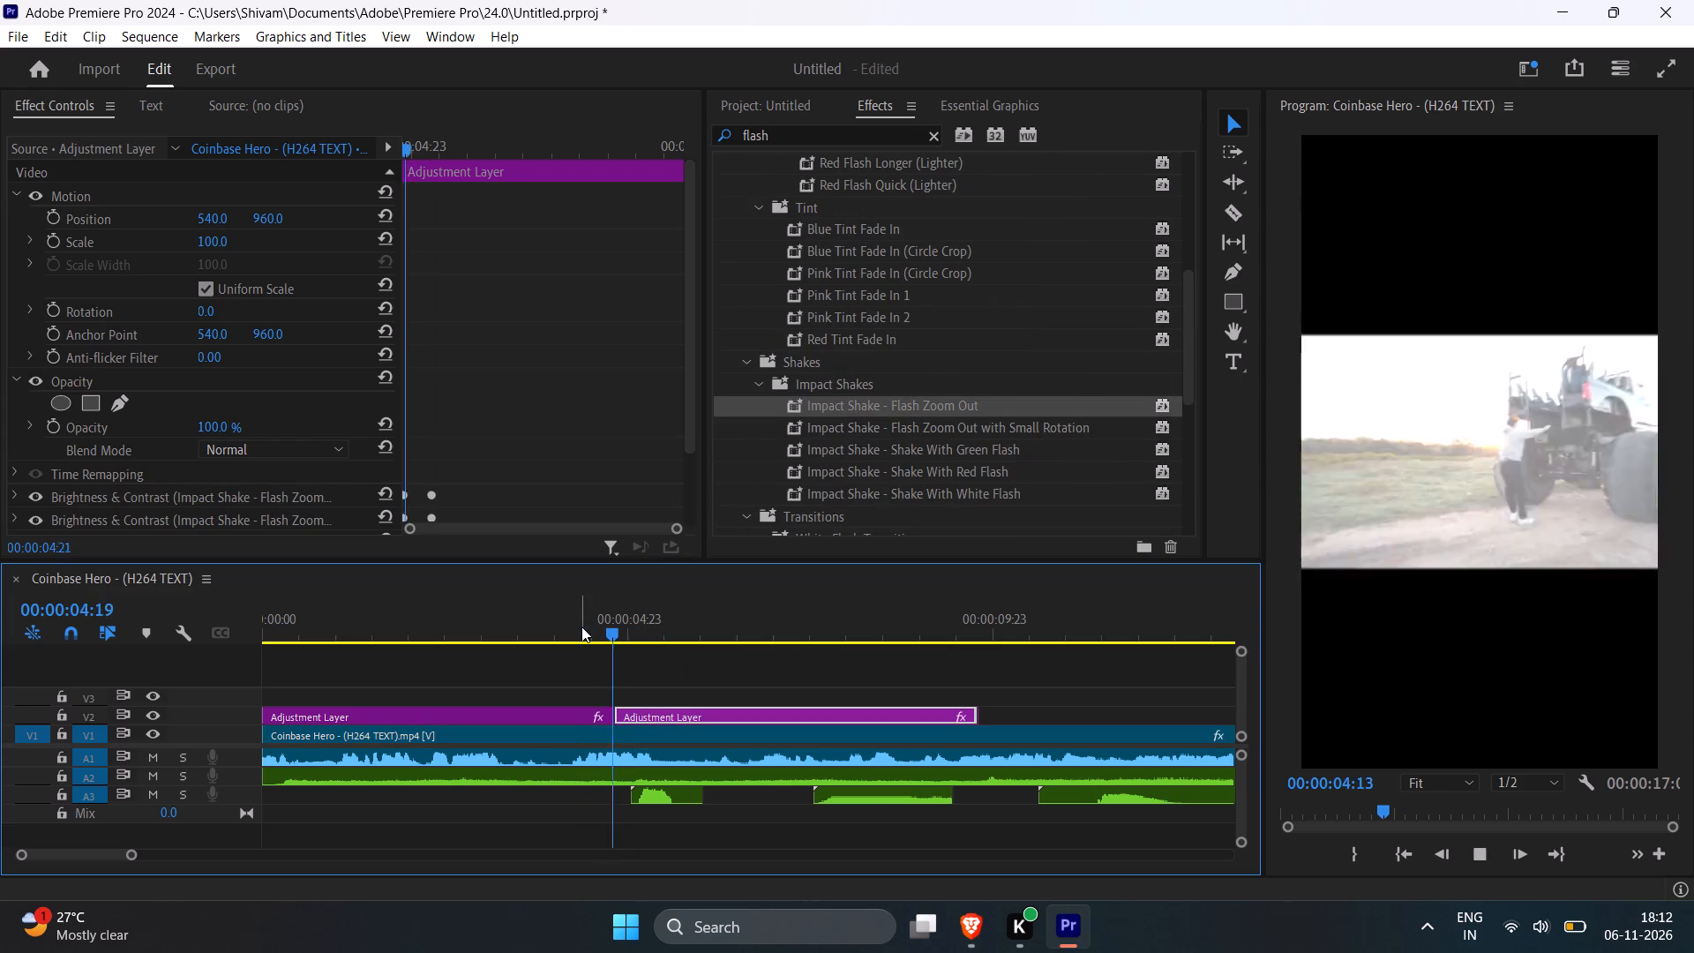
{"action": "left_click", "coordinate": [772, 662]}
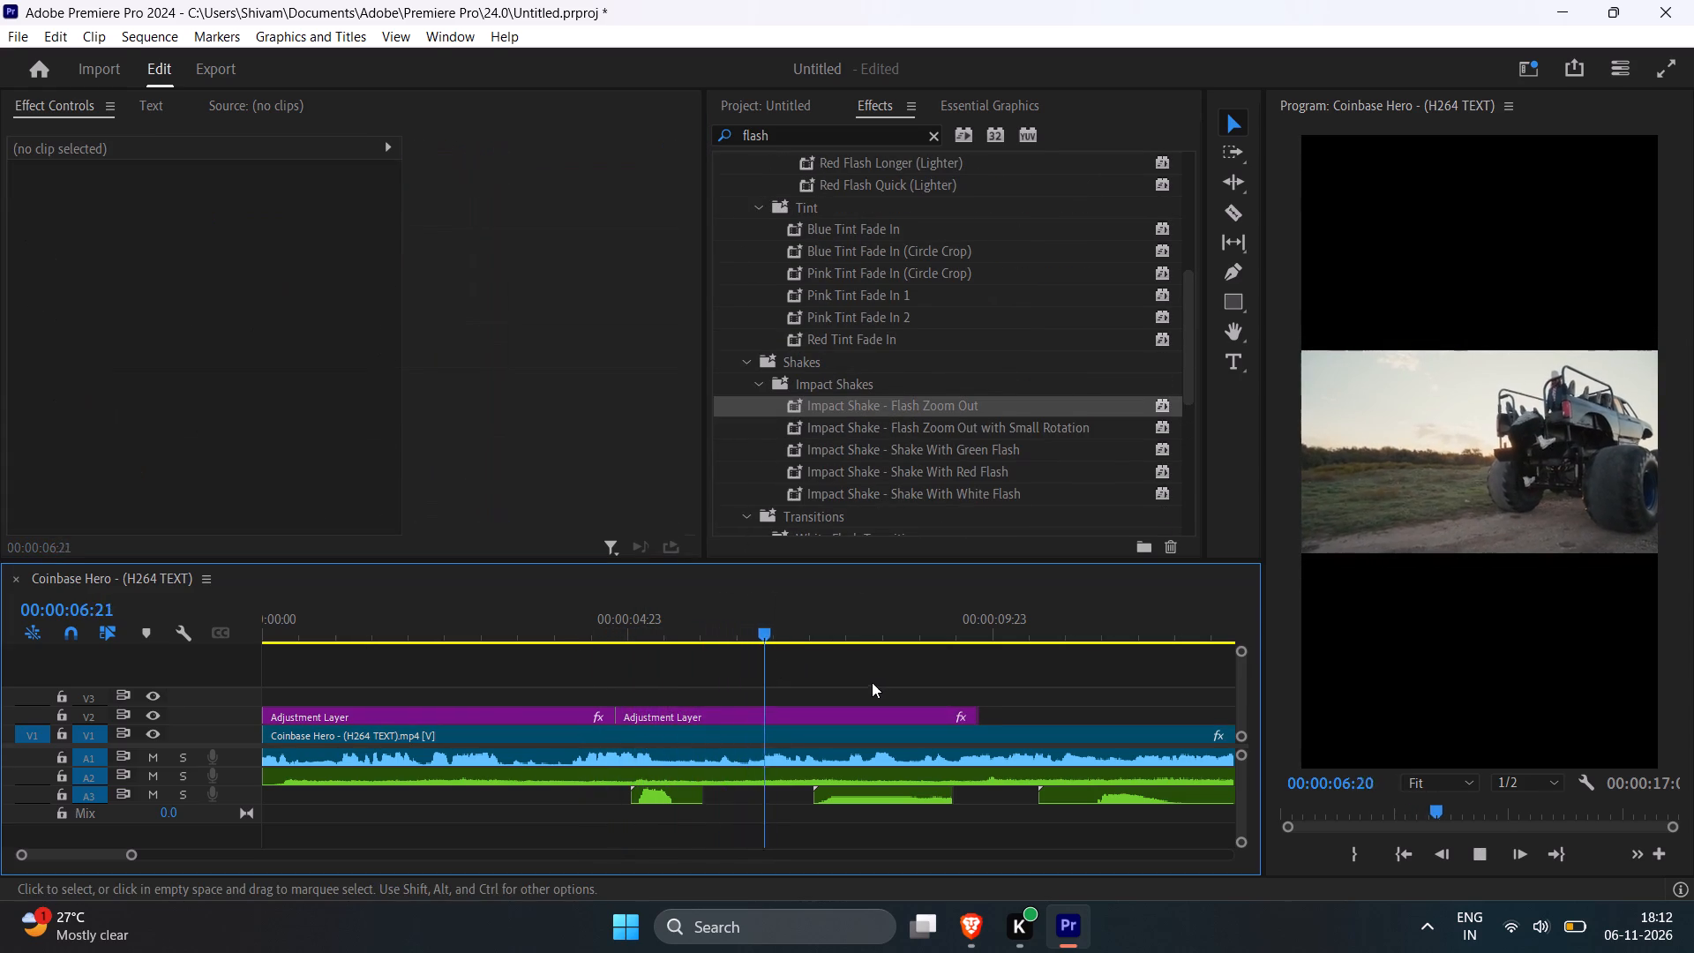
{"action": "scroll", "coordinate": [877, 684], "scroll_direction": "down", "scroll_amount": 5, "text": "alt"}
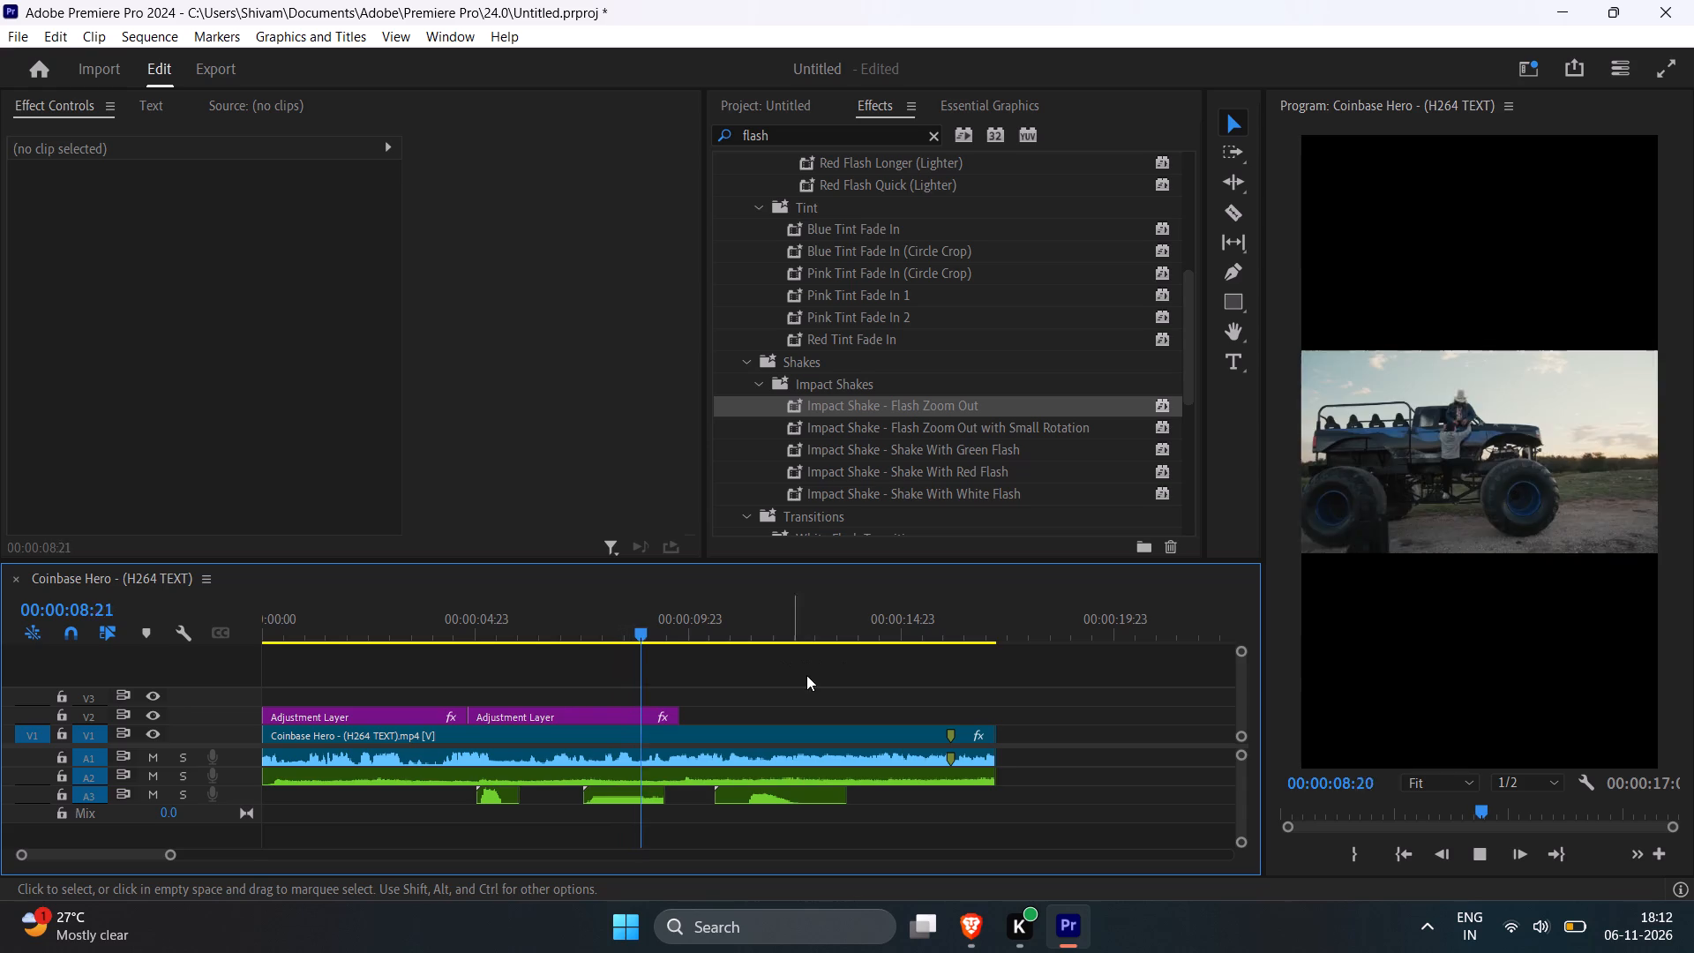
{"action": "scroll", "coordinate": [811, 679], "scroll_direction": "down", "scroll_amount": 5, "text": "alt"}
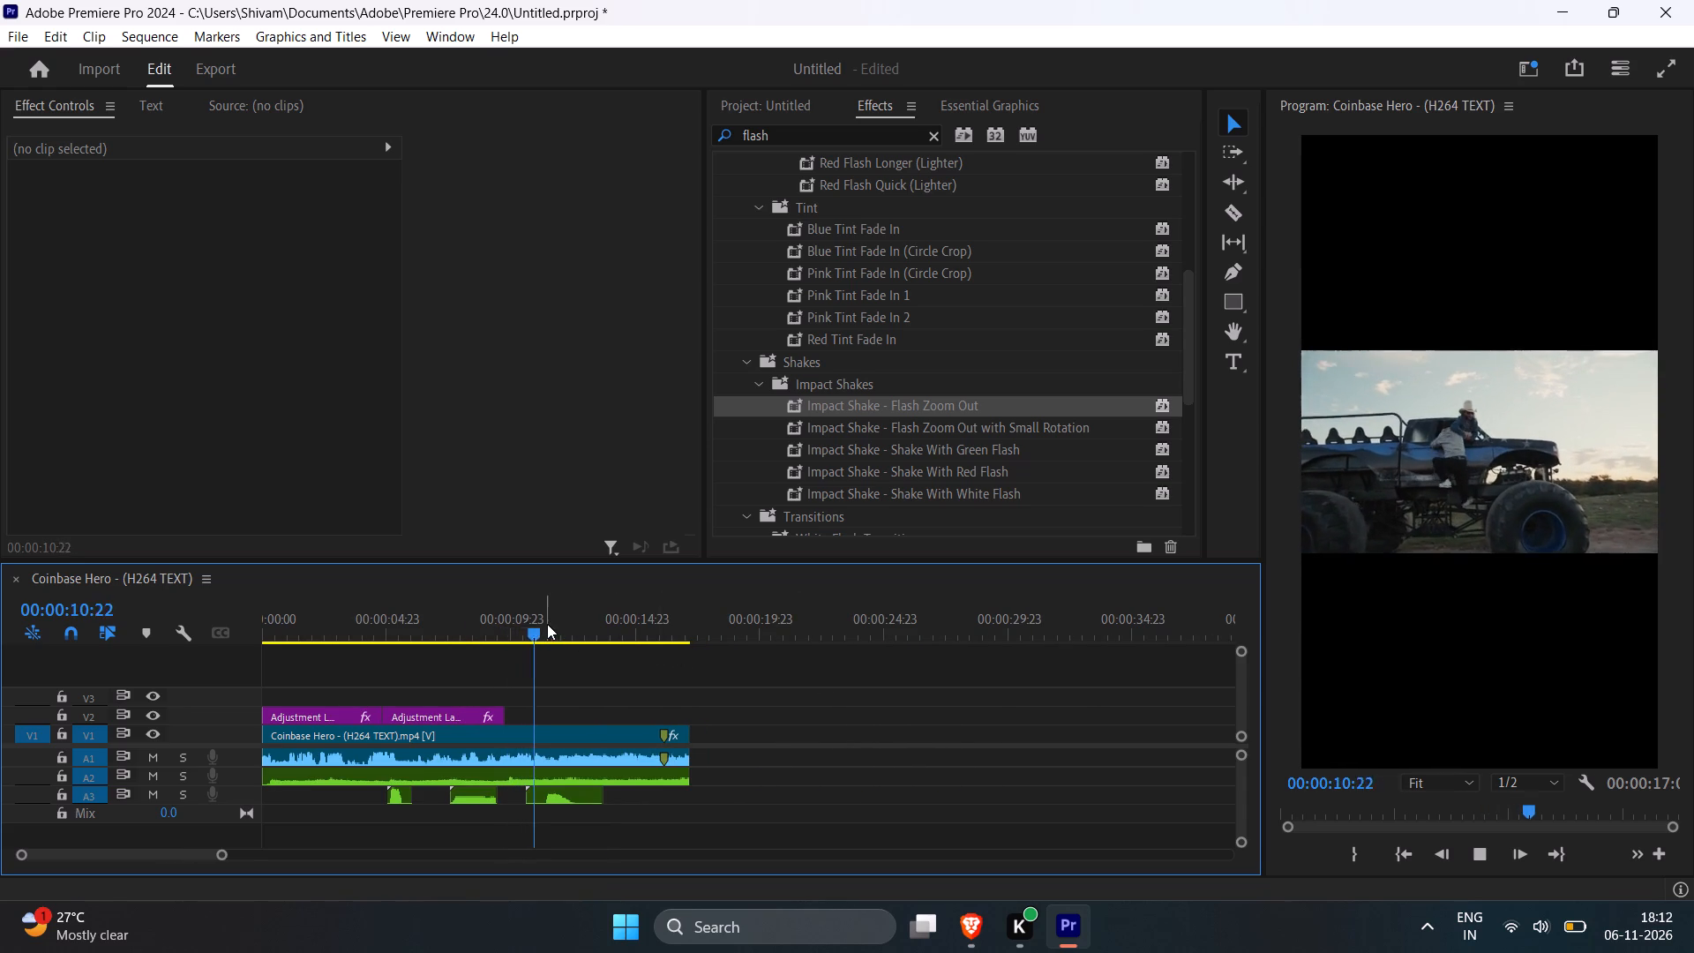
{"action": "left_click_drag", "start_coordinate": [581, 628], "coordinate": [239, 628]}
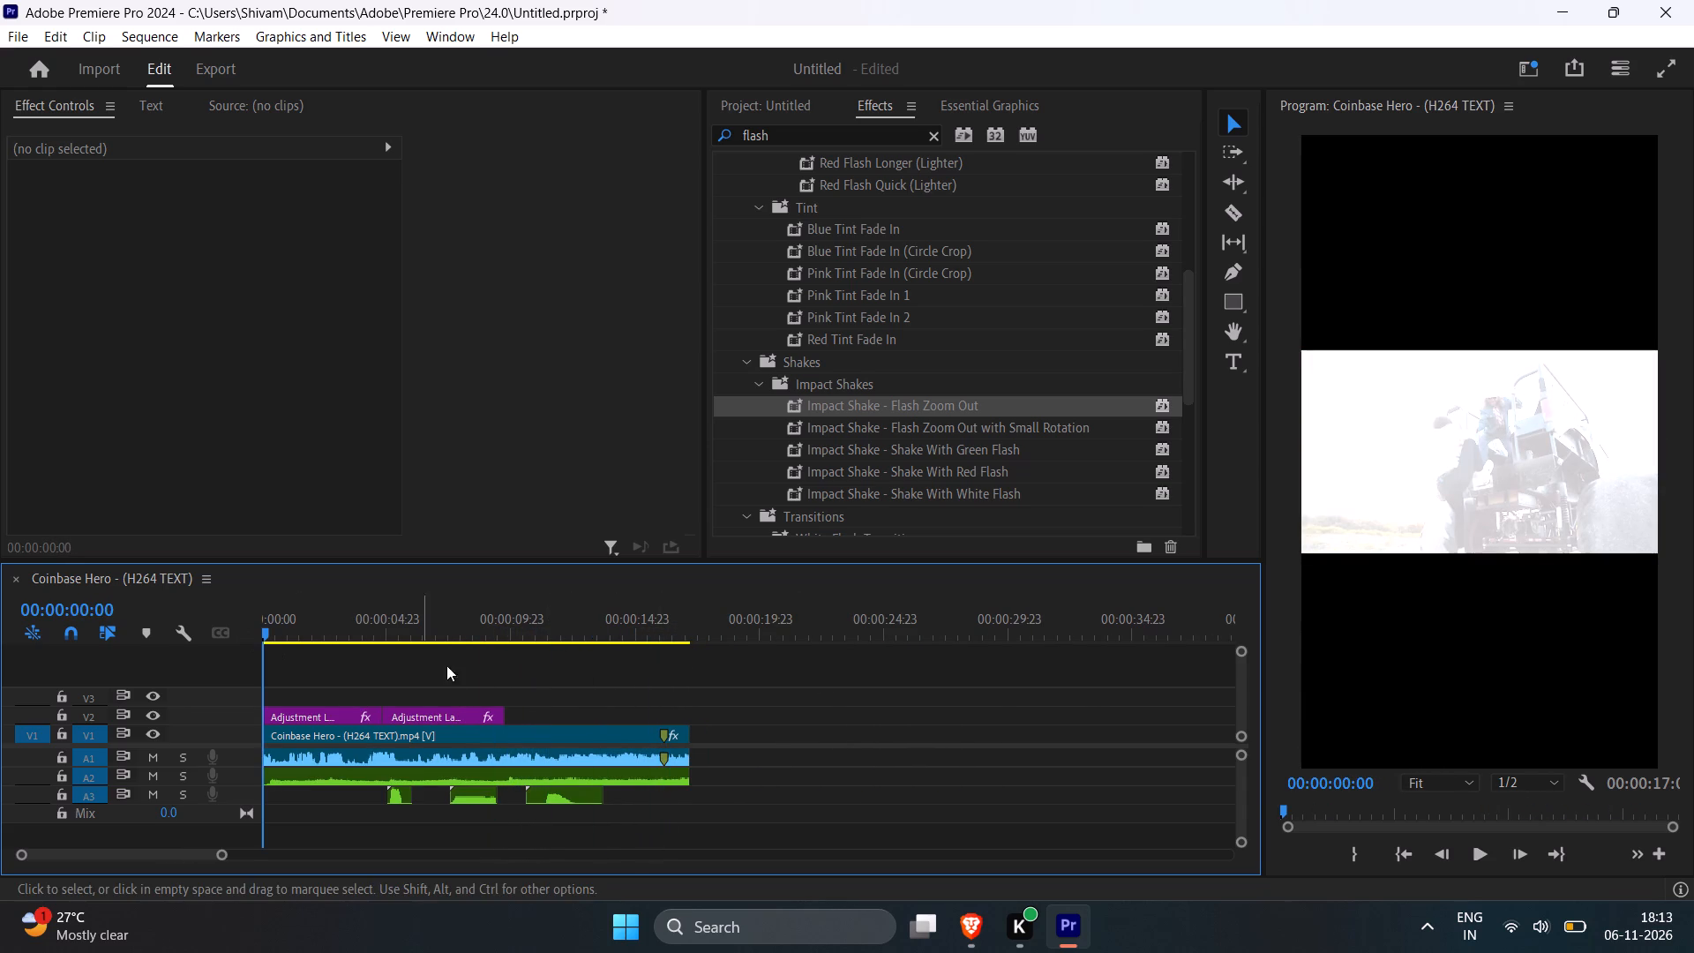
{"action": "left_click", "coordinate": [468, 669]}
{"action": "key", "text": "space"}
{"action": "left_click", "coordinate": [936, 137]}
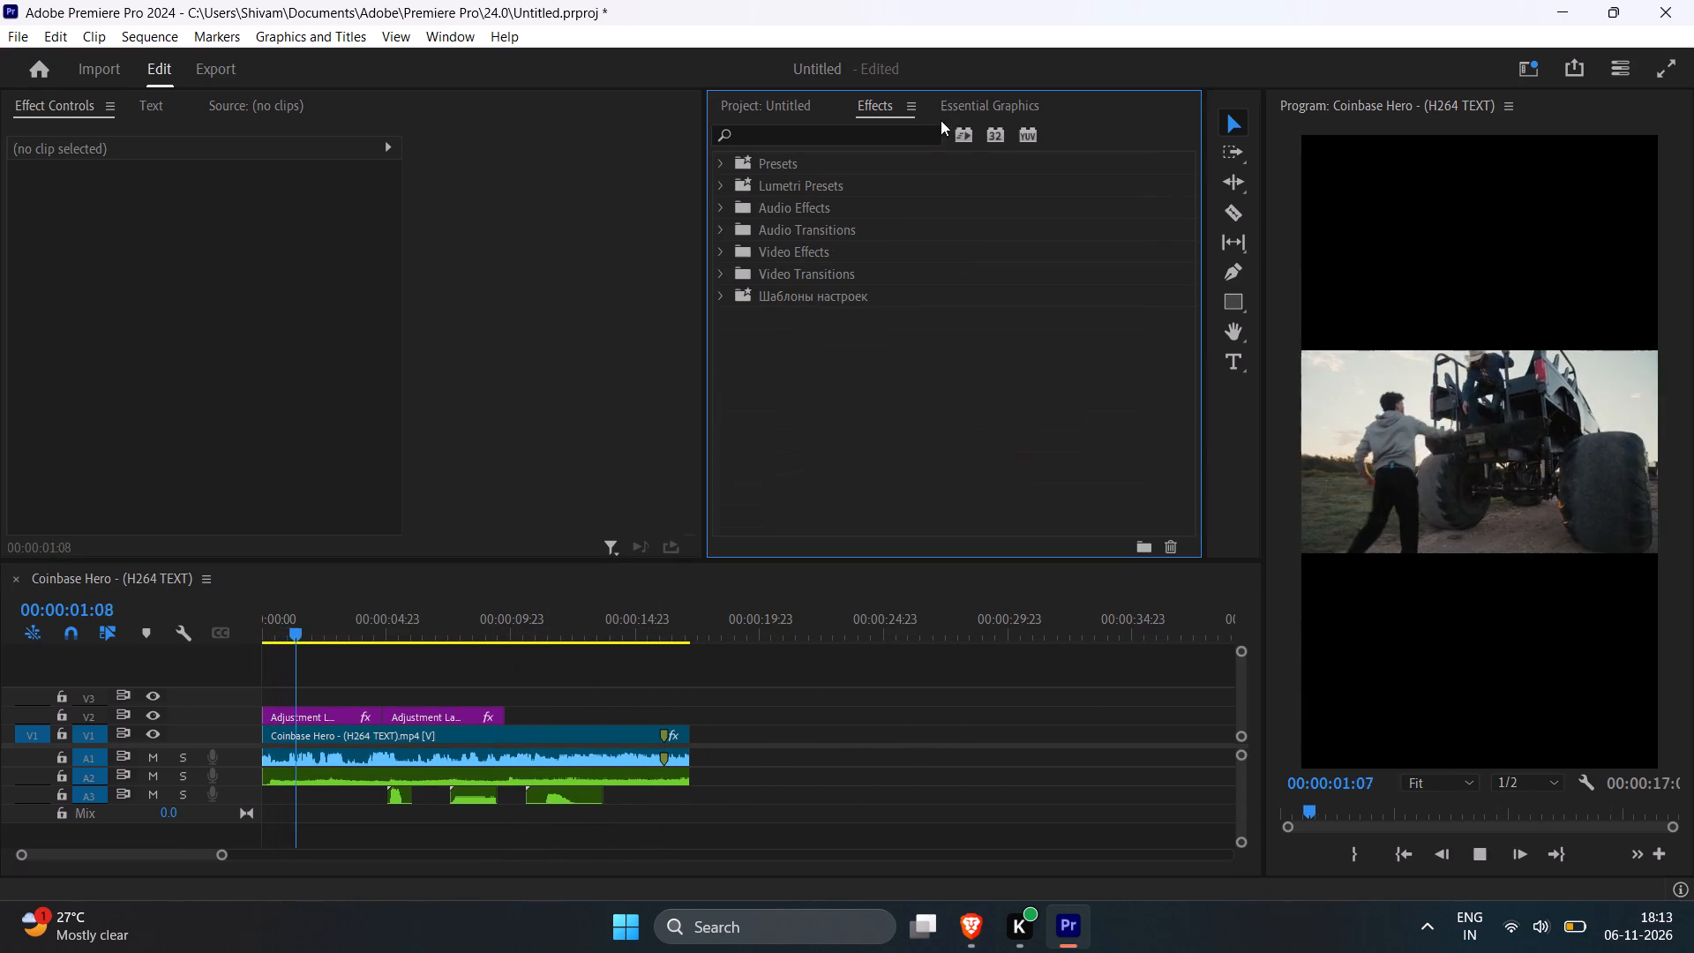
{"action": "key", "text": "space"}
Select the Coinbase Hero clip on V1 and open the sequence's transcript view.
{"action": "left_click_drag", "start_coordinate": [330, 623], "coordinate": [208, 623]}
{"action": "left_click", "coordinate": [378, 744]}
{"action": "left_click", "coordinate": [377, 737]}
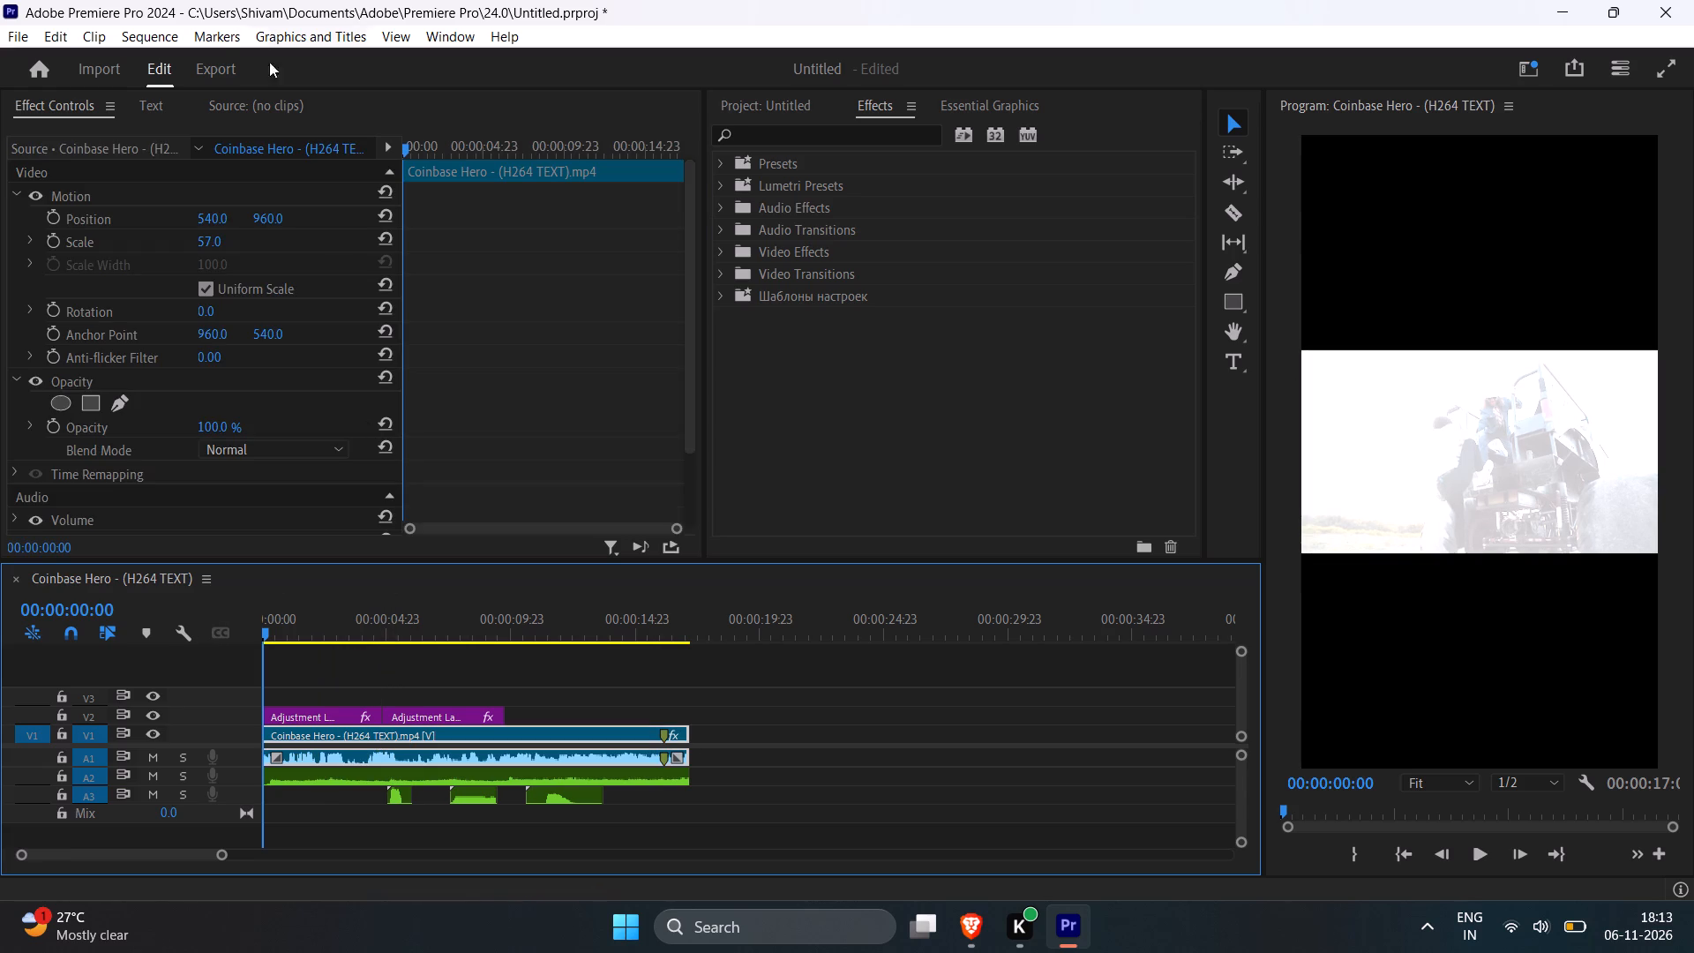
{"action": "left_click", "coordinate": [157, 94]}
{"action": "left_click", "coordinate": [643, 222]}
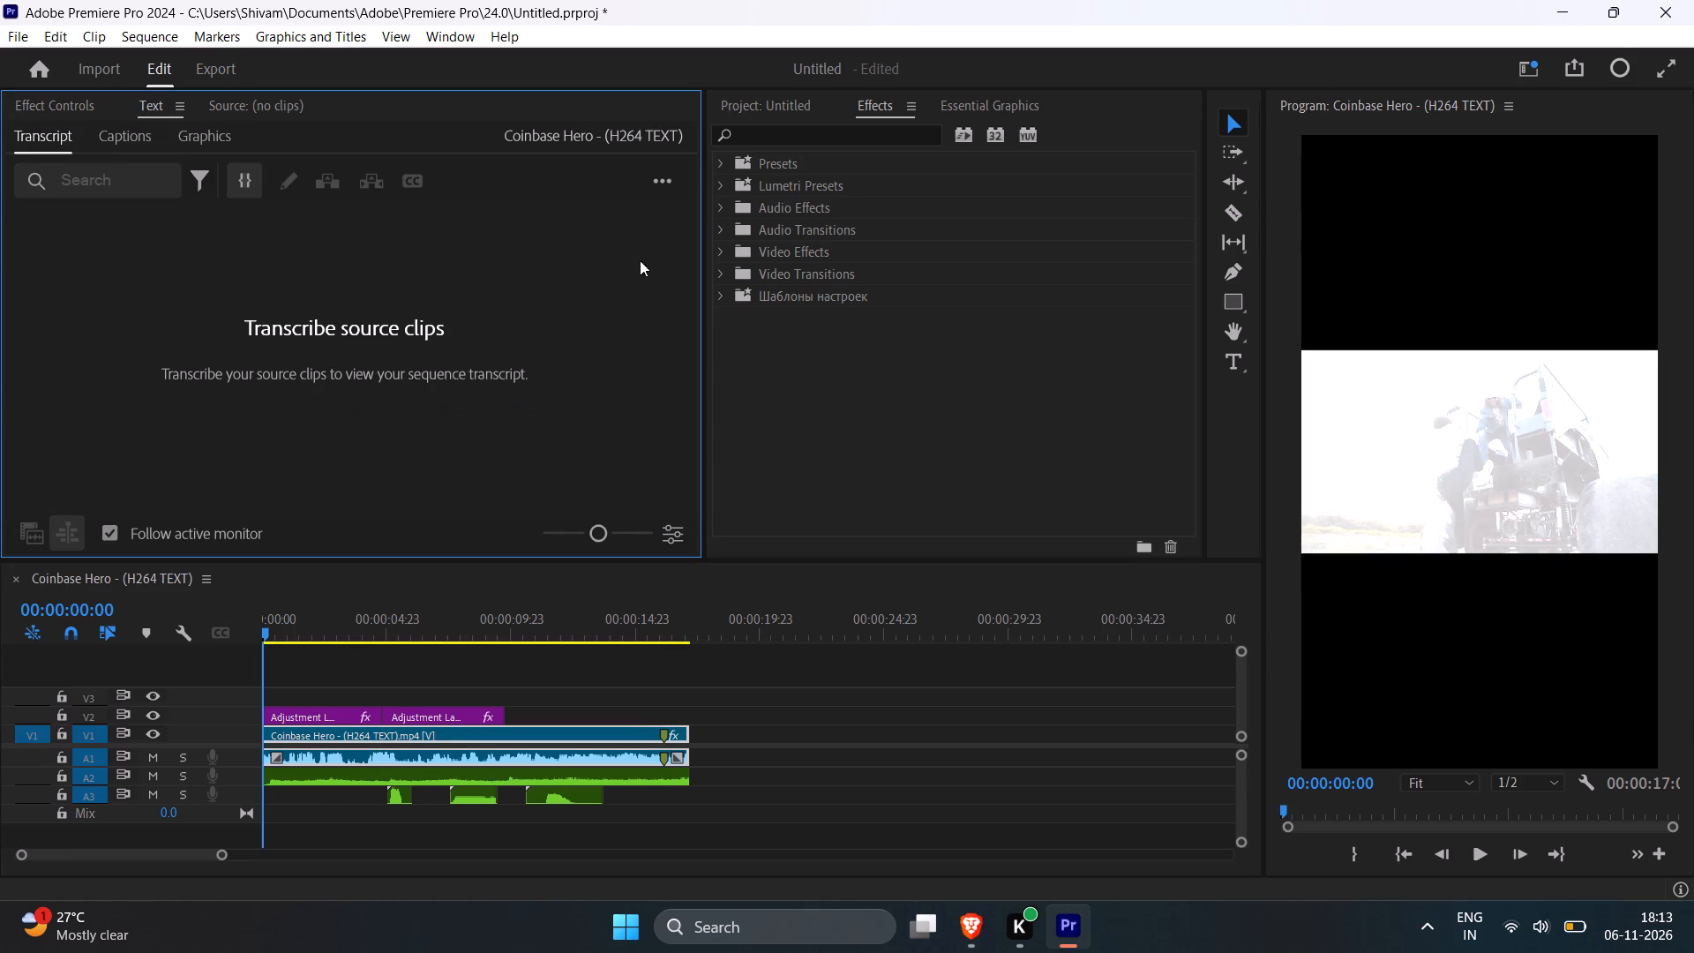
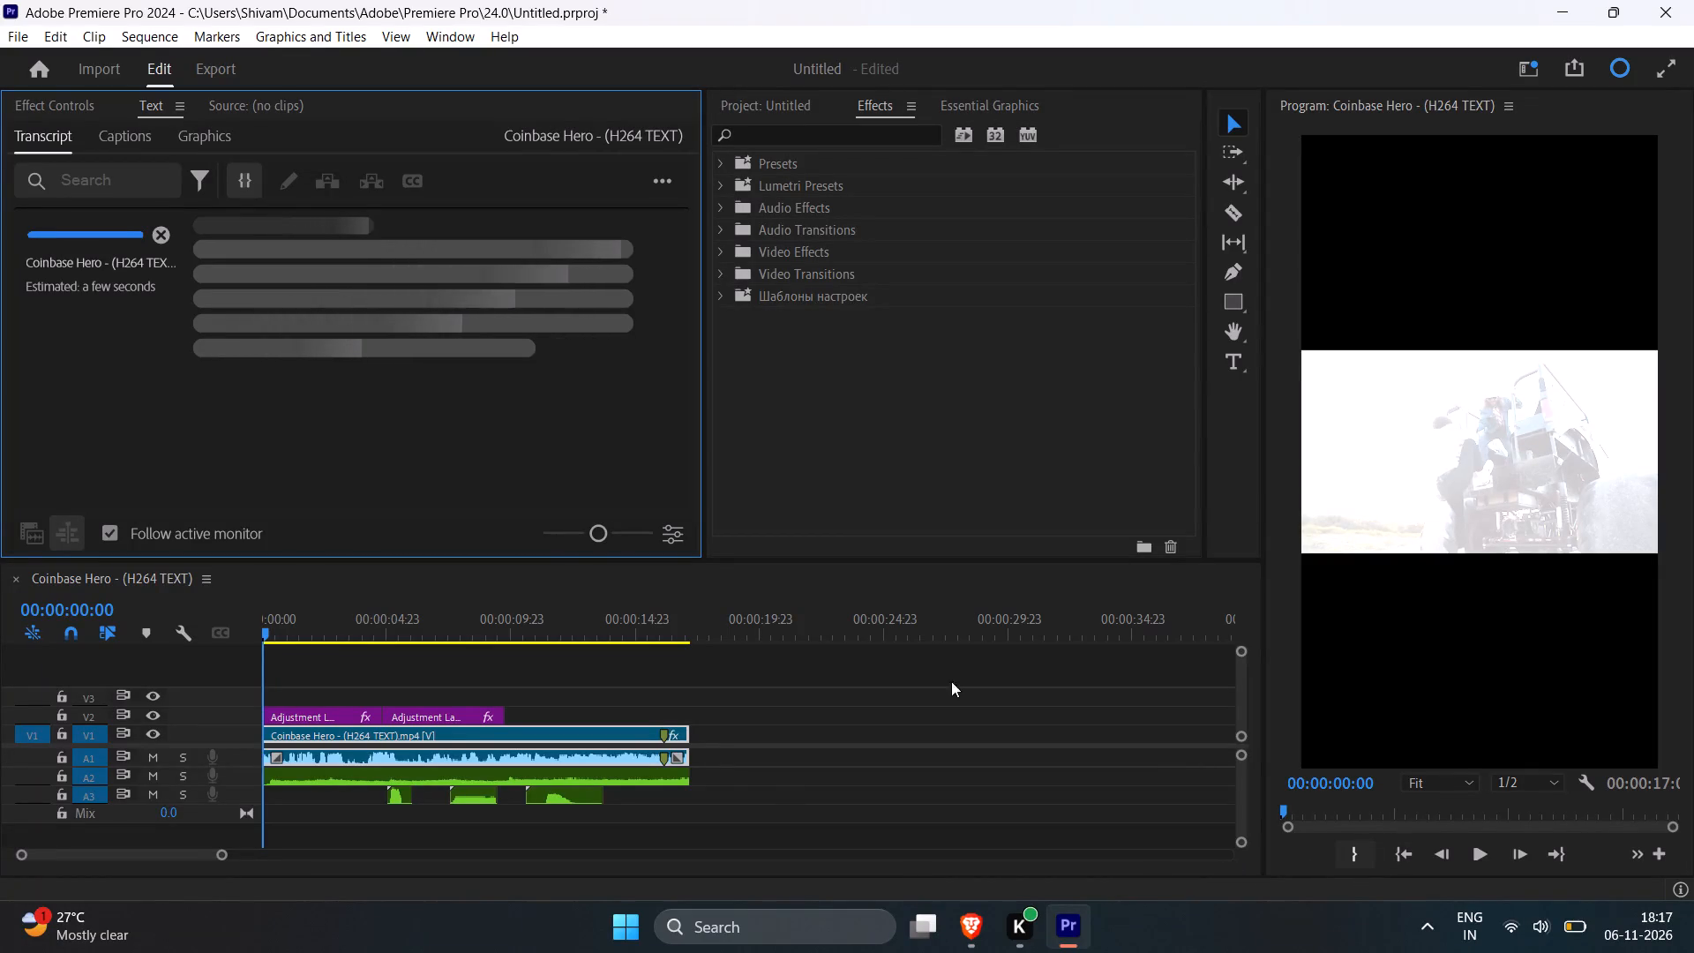
Lower the computer's display brightness while the Coinbase Hero sequence is being transcribed, and return to the Premiere Pro project.
{"action": "left_click", "coordinate": [1531, 919]}
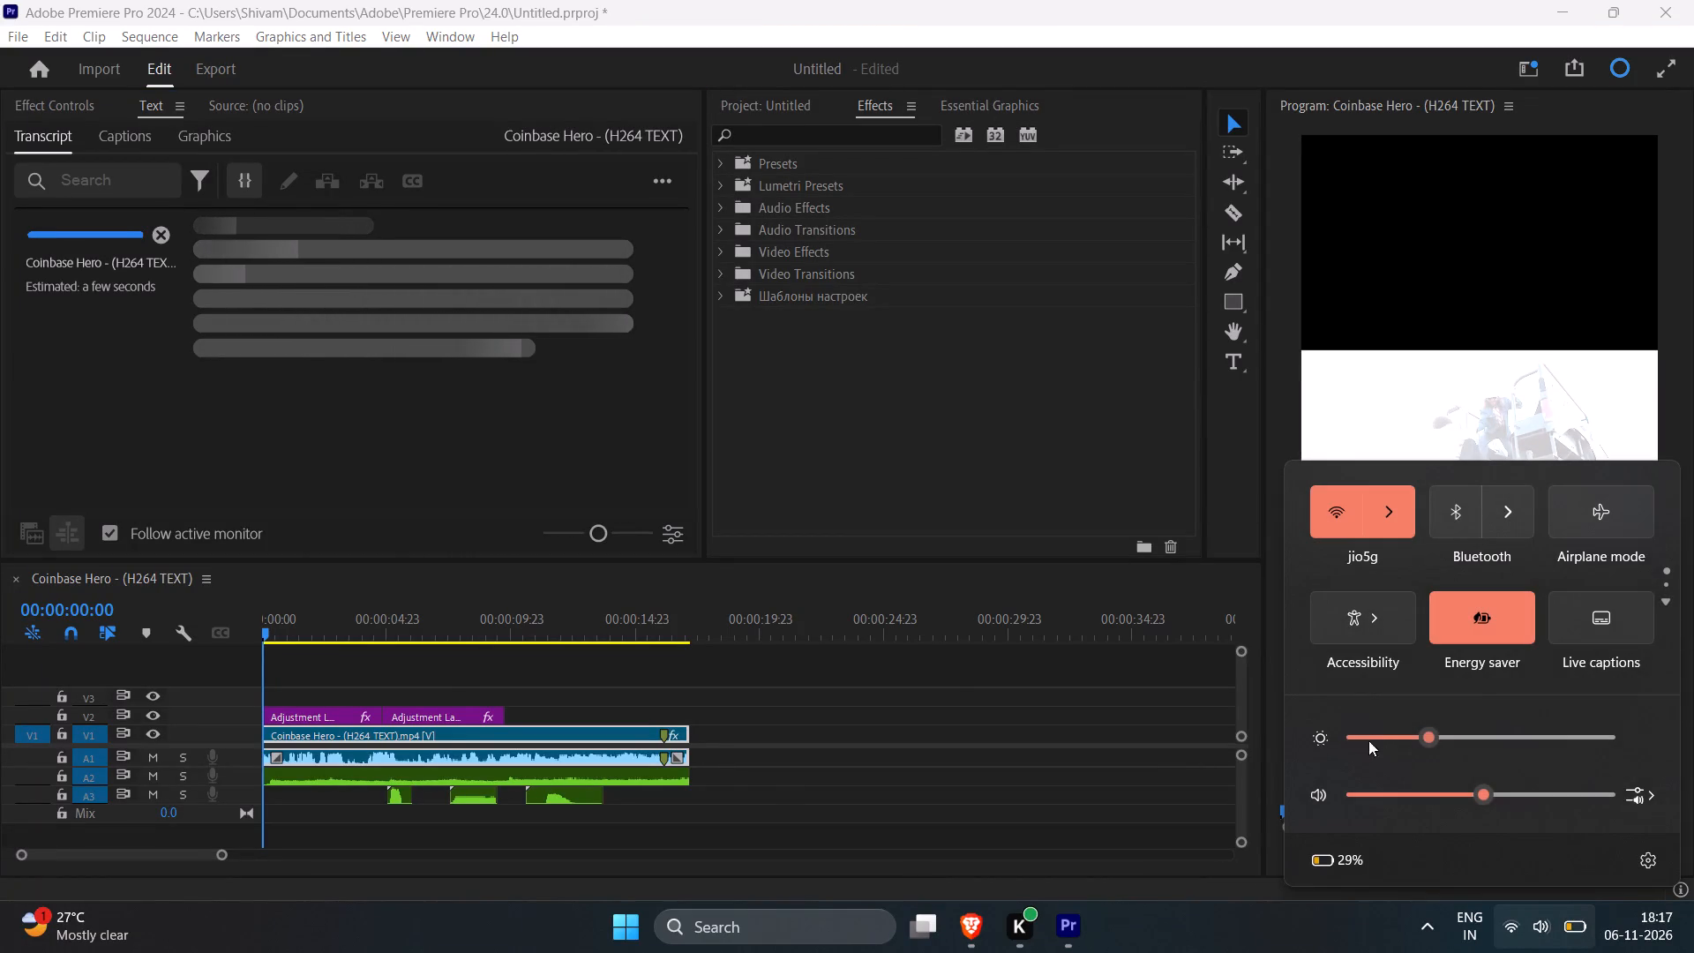
{"action": "left_click", "coordinate": [1380, 742]}
{"action": "left_click", "coordinate": [1514, 932]}
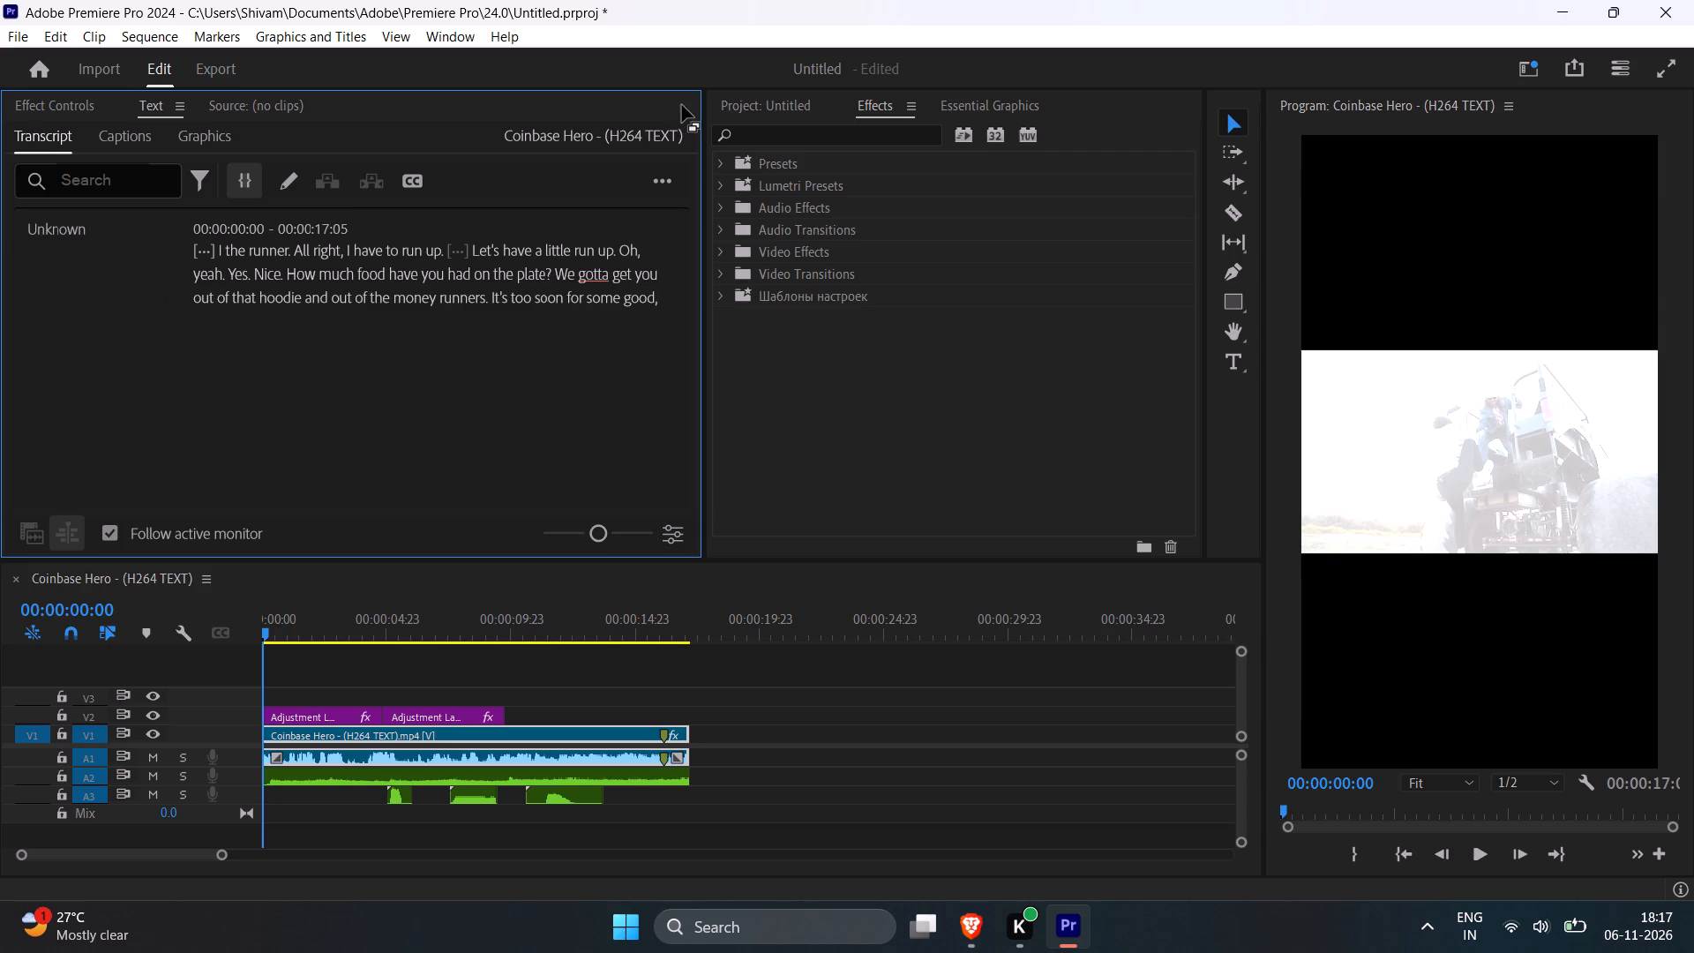
Create single-line captions from the transcript with a maximum length of 15 characters and a minimum duration of 2.1 seconds.
{"action": "left_click", "coordinate": [410, 185]}
{"action": "left_click", "coordinate": [713, 468]}
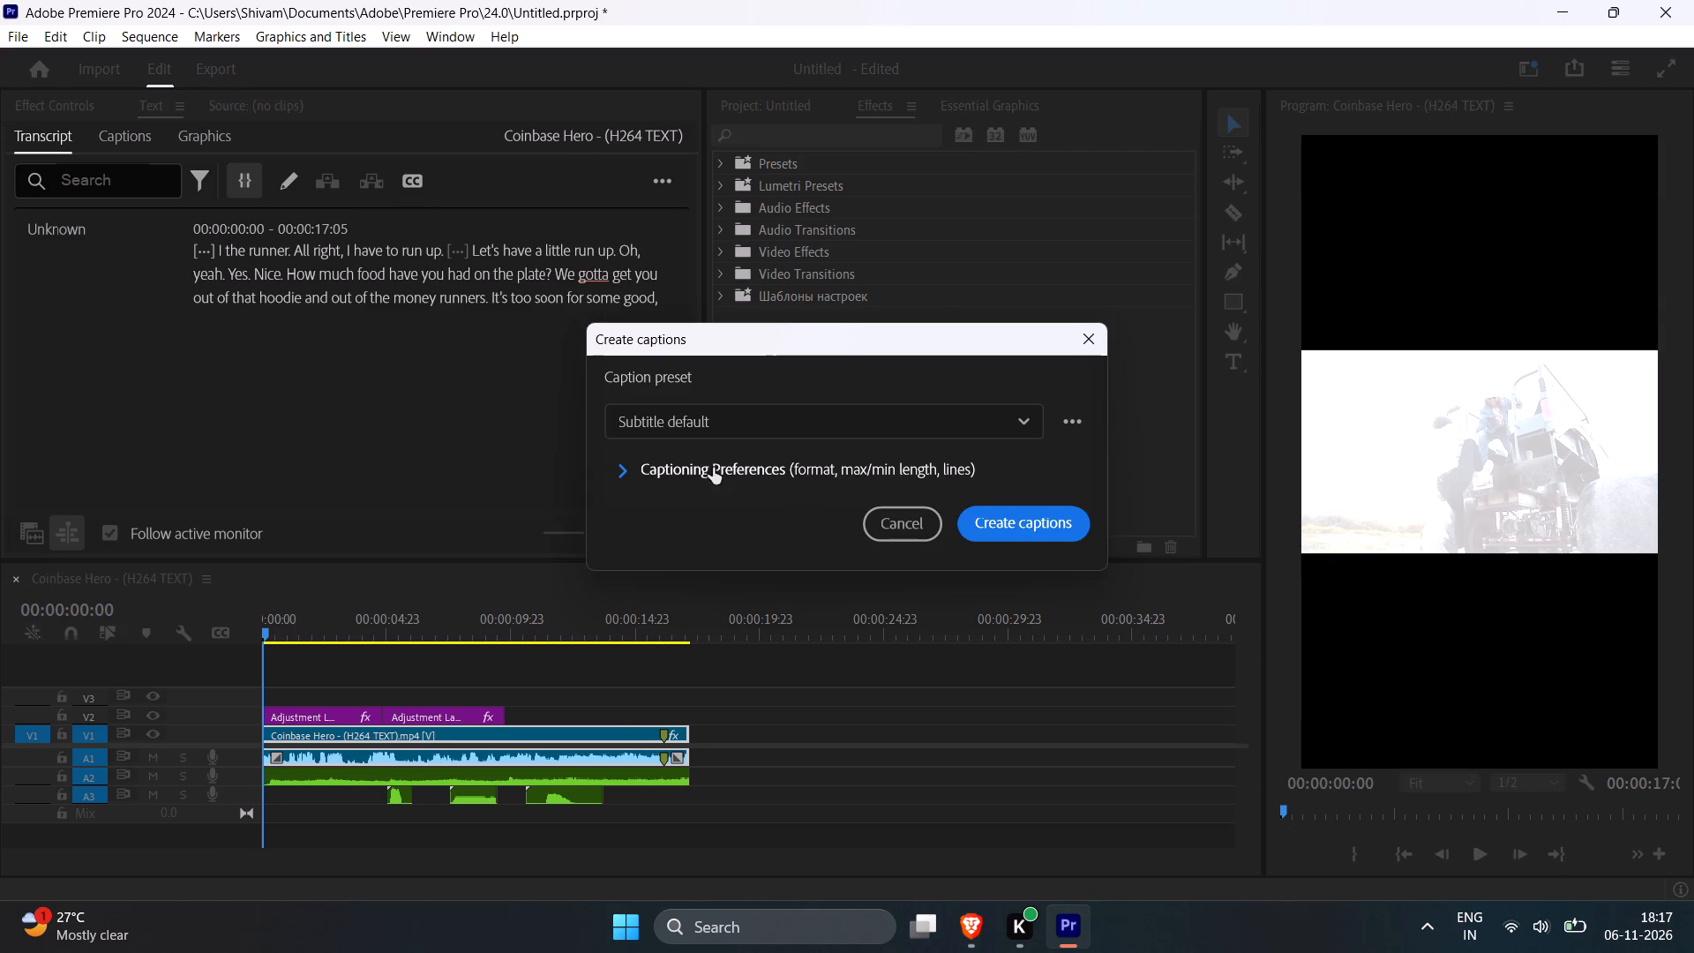
{"action": "left_click_drag", "start_coordinate": [808, 341], "coordinate": [806, 166]}
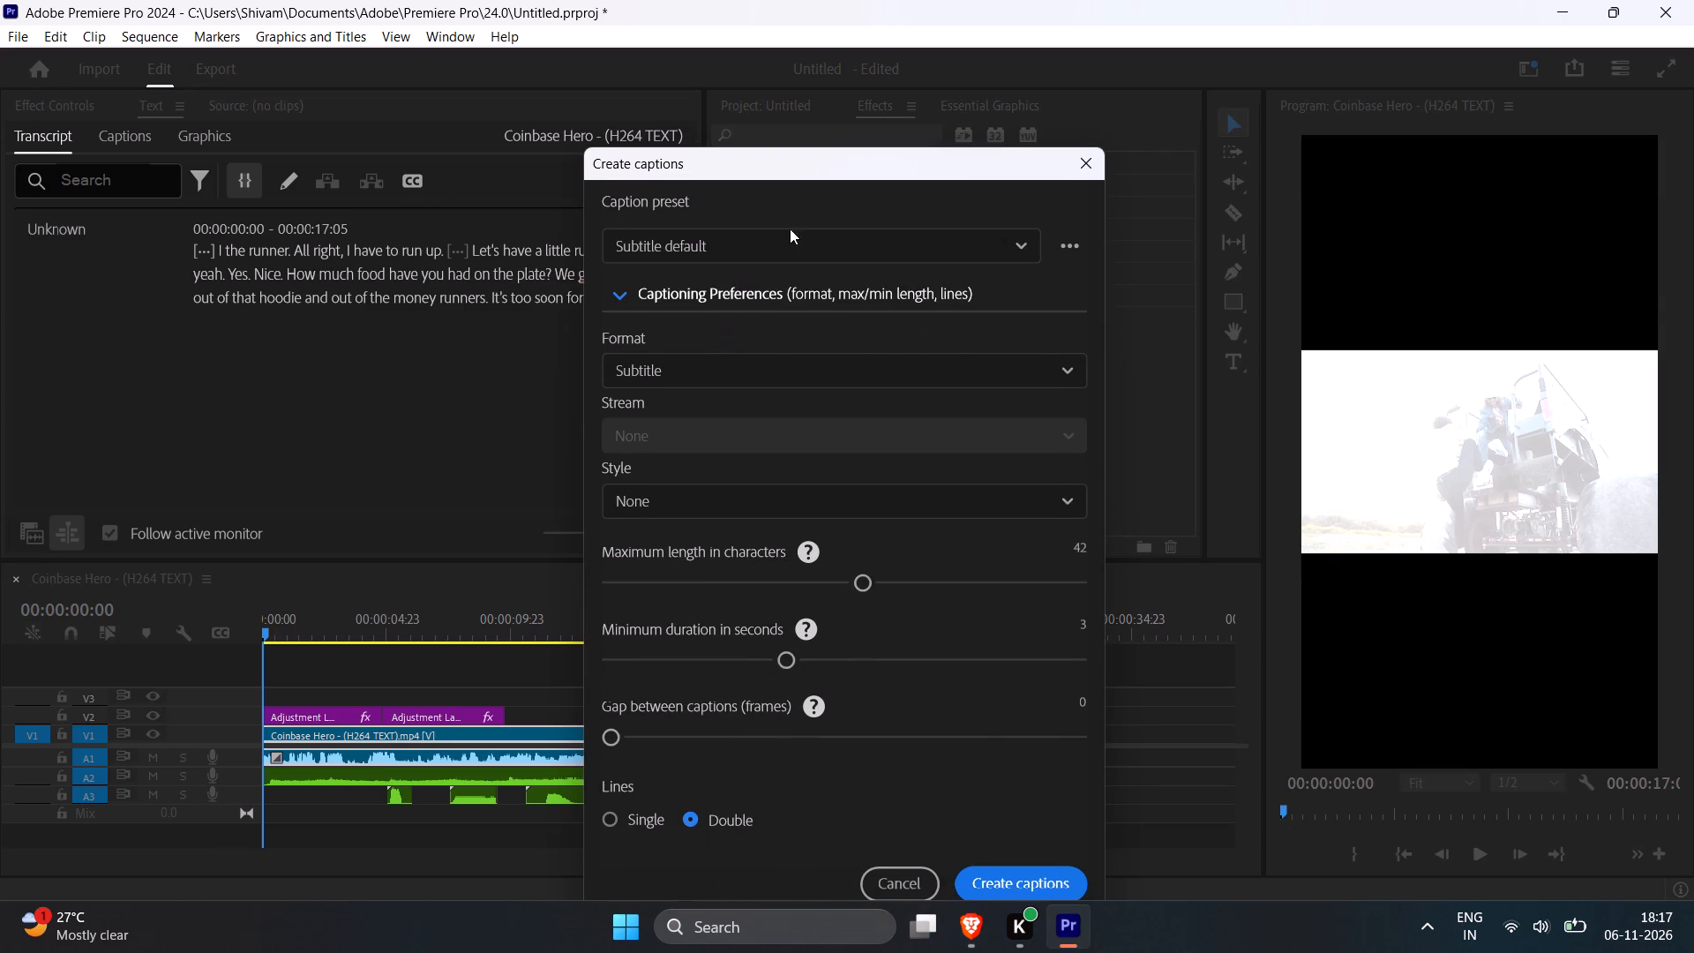
{"action": "left_click_drag", "start_coordinate": [861, 589], "coordinate": [658, 593]}
{"action": "left_click", "coordinate": [615, 807]}
{"action": "left_click_drag", "start_coordinate": [770, 651], "coordinate": [695, 660]}
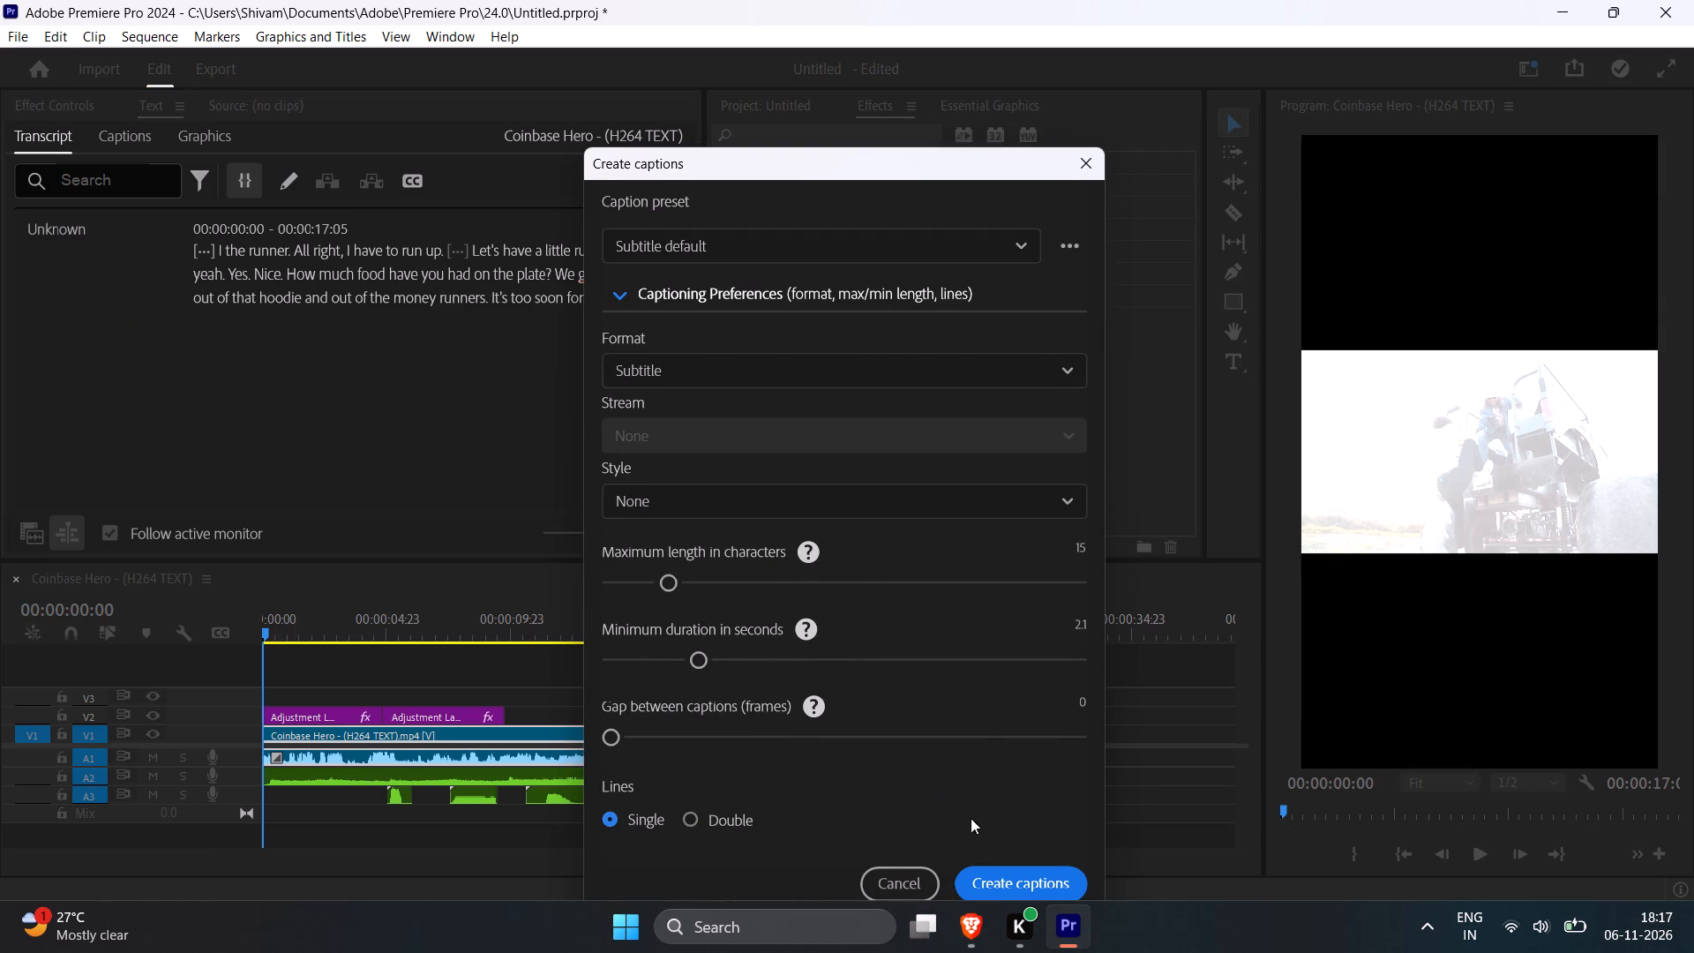
{"action": "left_click", "coordinate": [1000, 876]}
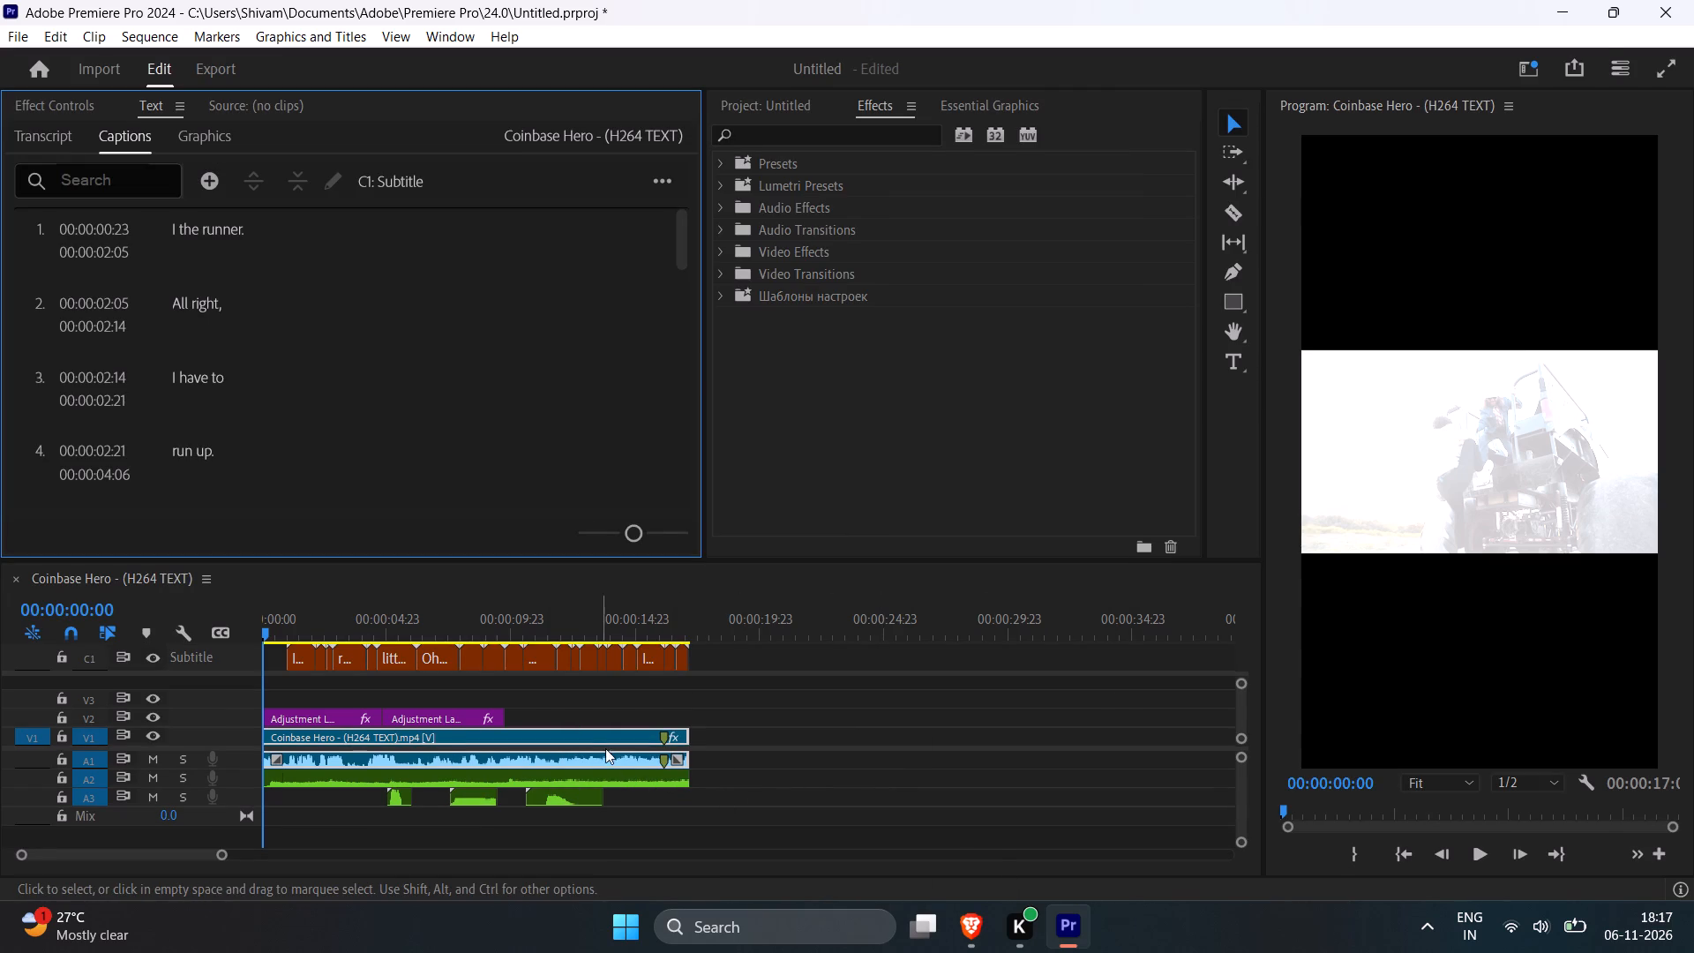
Set the font of the first caption, "I the runner.", to Arial Bold.
{"action": "left_click", "coordinate": [300, 627]}
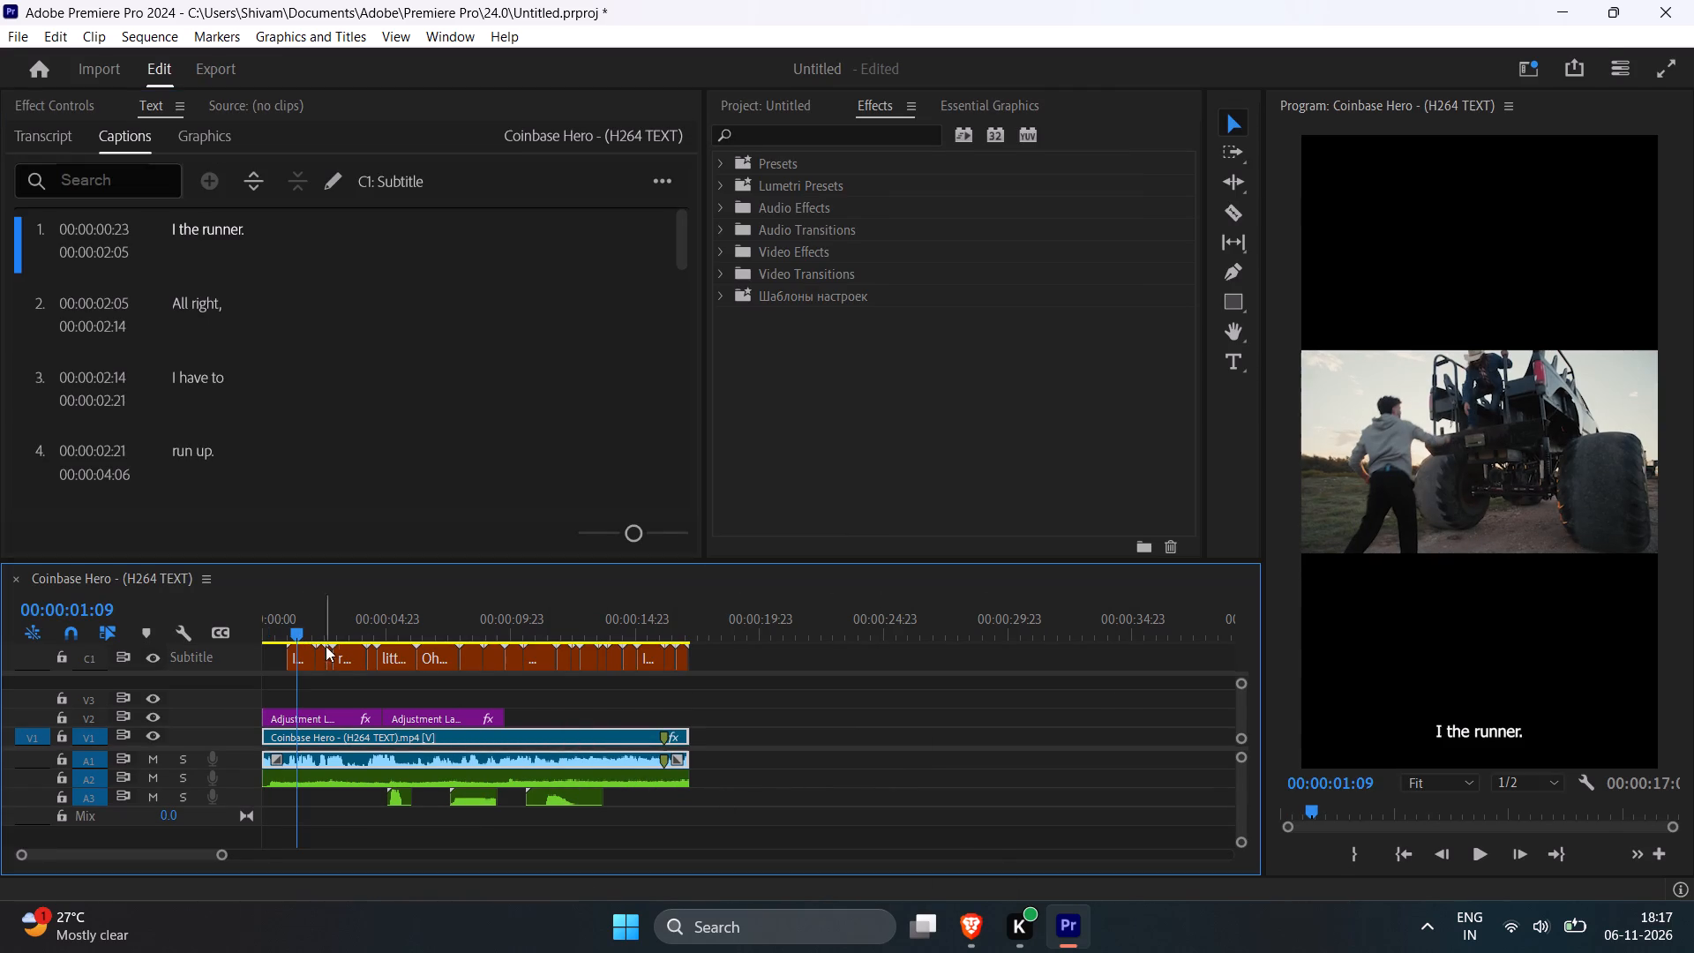
{"action": "scroll", "coordinate": [336, 662], "scroll_direction": "up", "scroll_amount": 7, "text": "alt"}
{"action": "scroll", "coordinate": [460, 737], "scroll_direction": "up", "scroll_amount": 6, "text": "alt"}
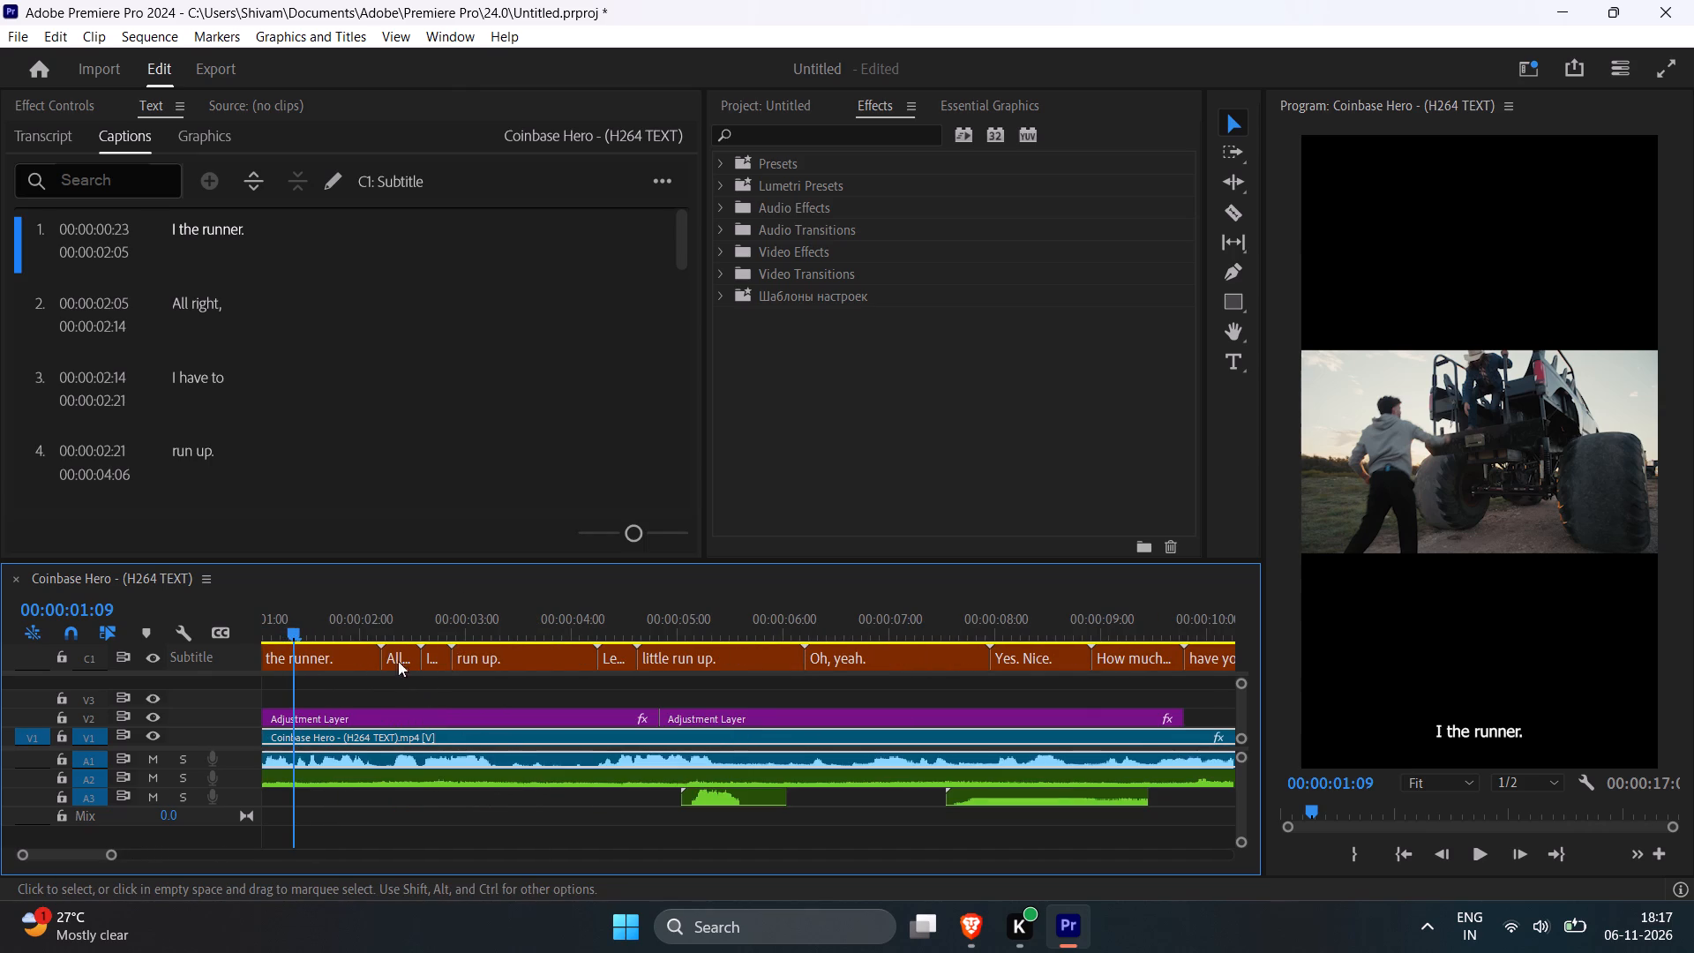
{"action": "left_click", "coordinate": [323, 649]}
{"action": "scroll", "coordinate": [476, 708], "scroll_direction": "up", "scroll_amount": 1}
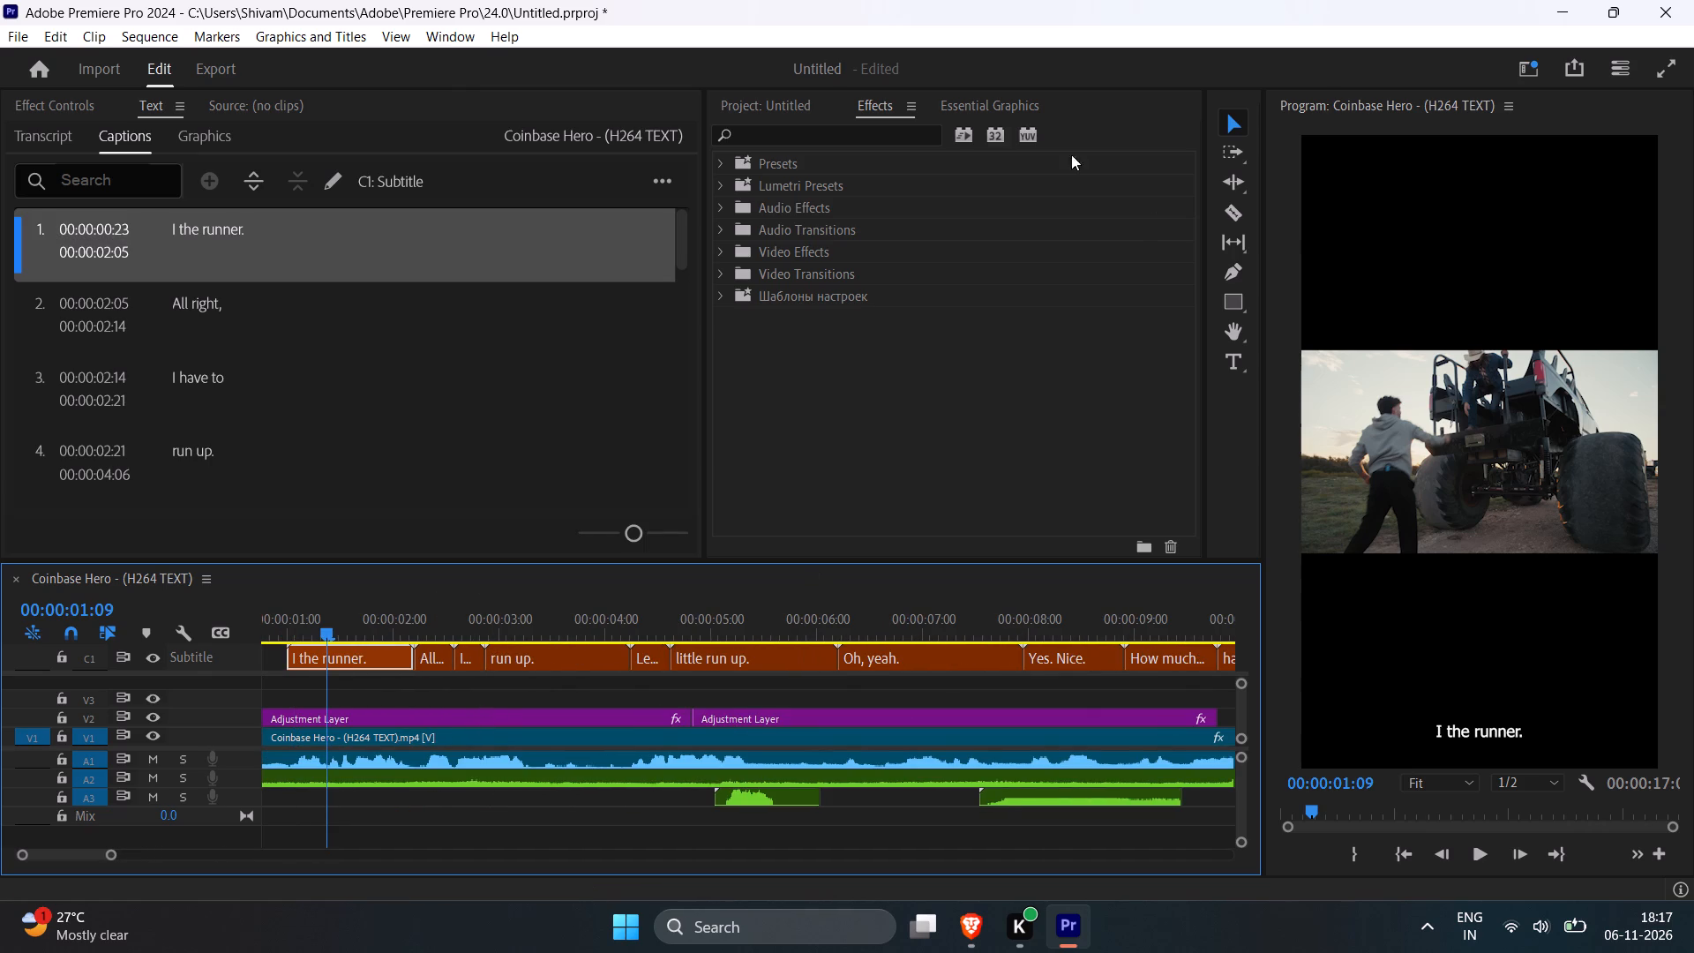
{"action": "left_click", "coordinate": [955, 107]}
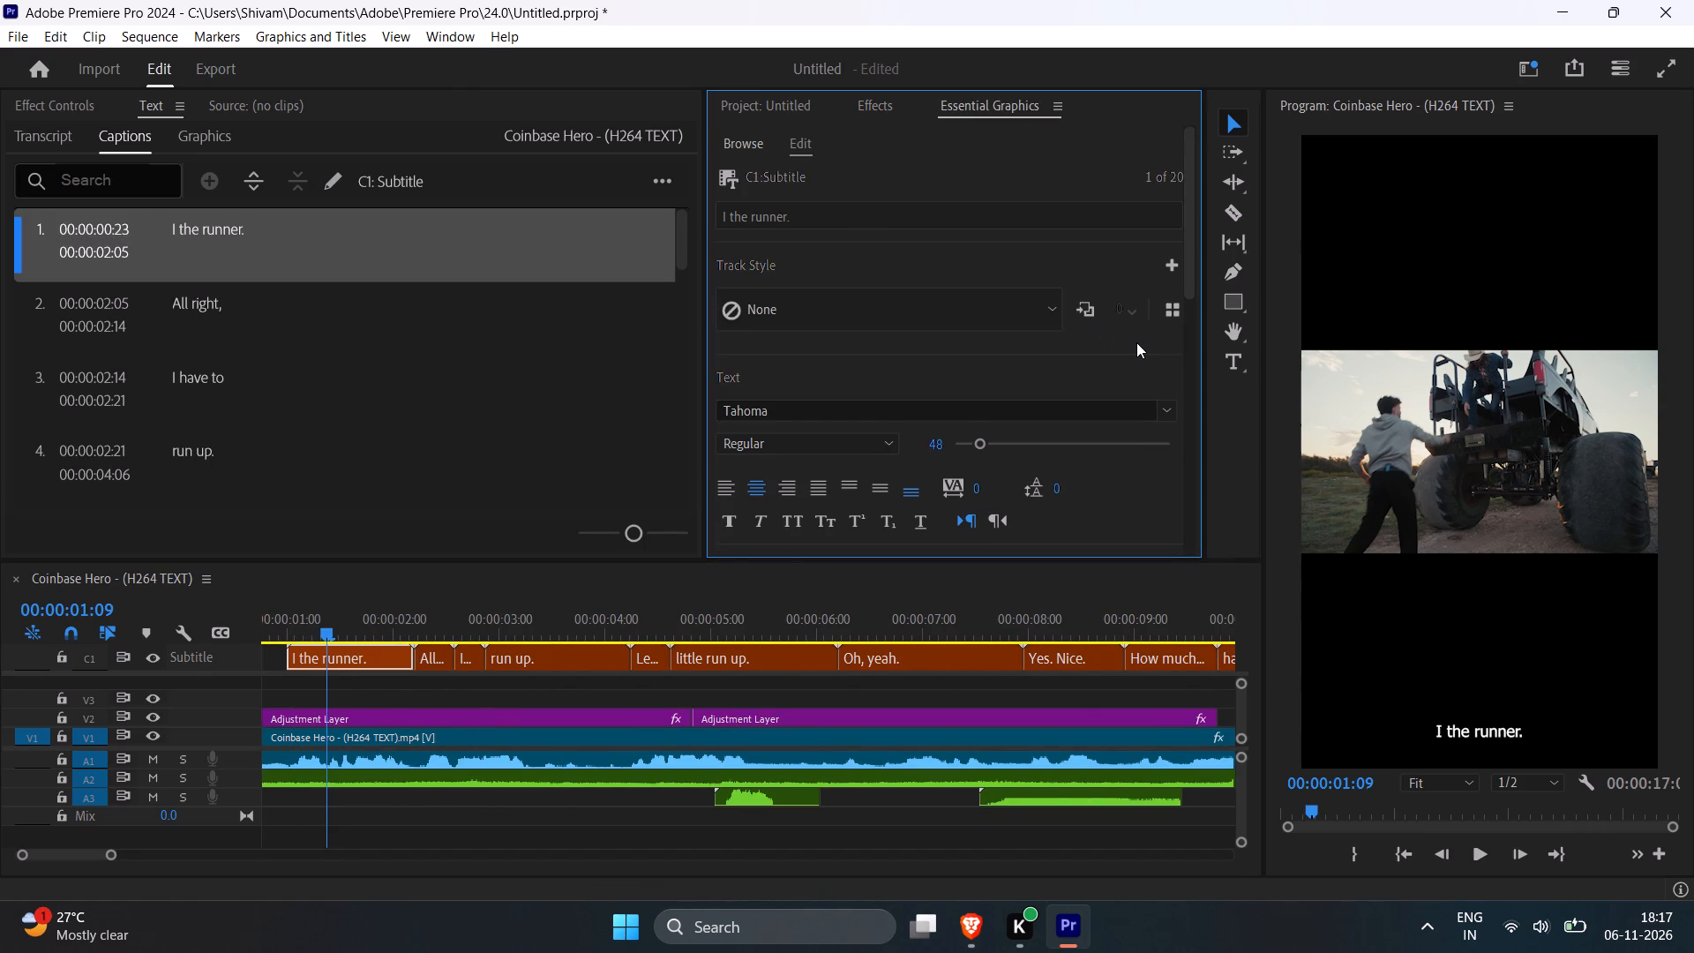
{"action": "scroll", "coordinate": [1136, 342], "scroll_direction": "down", "scroll_amount": 7}
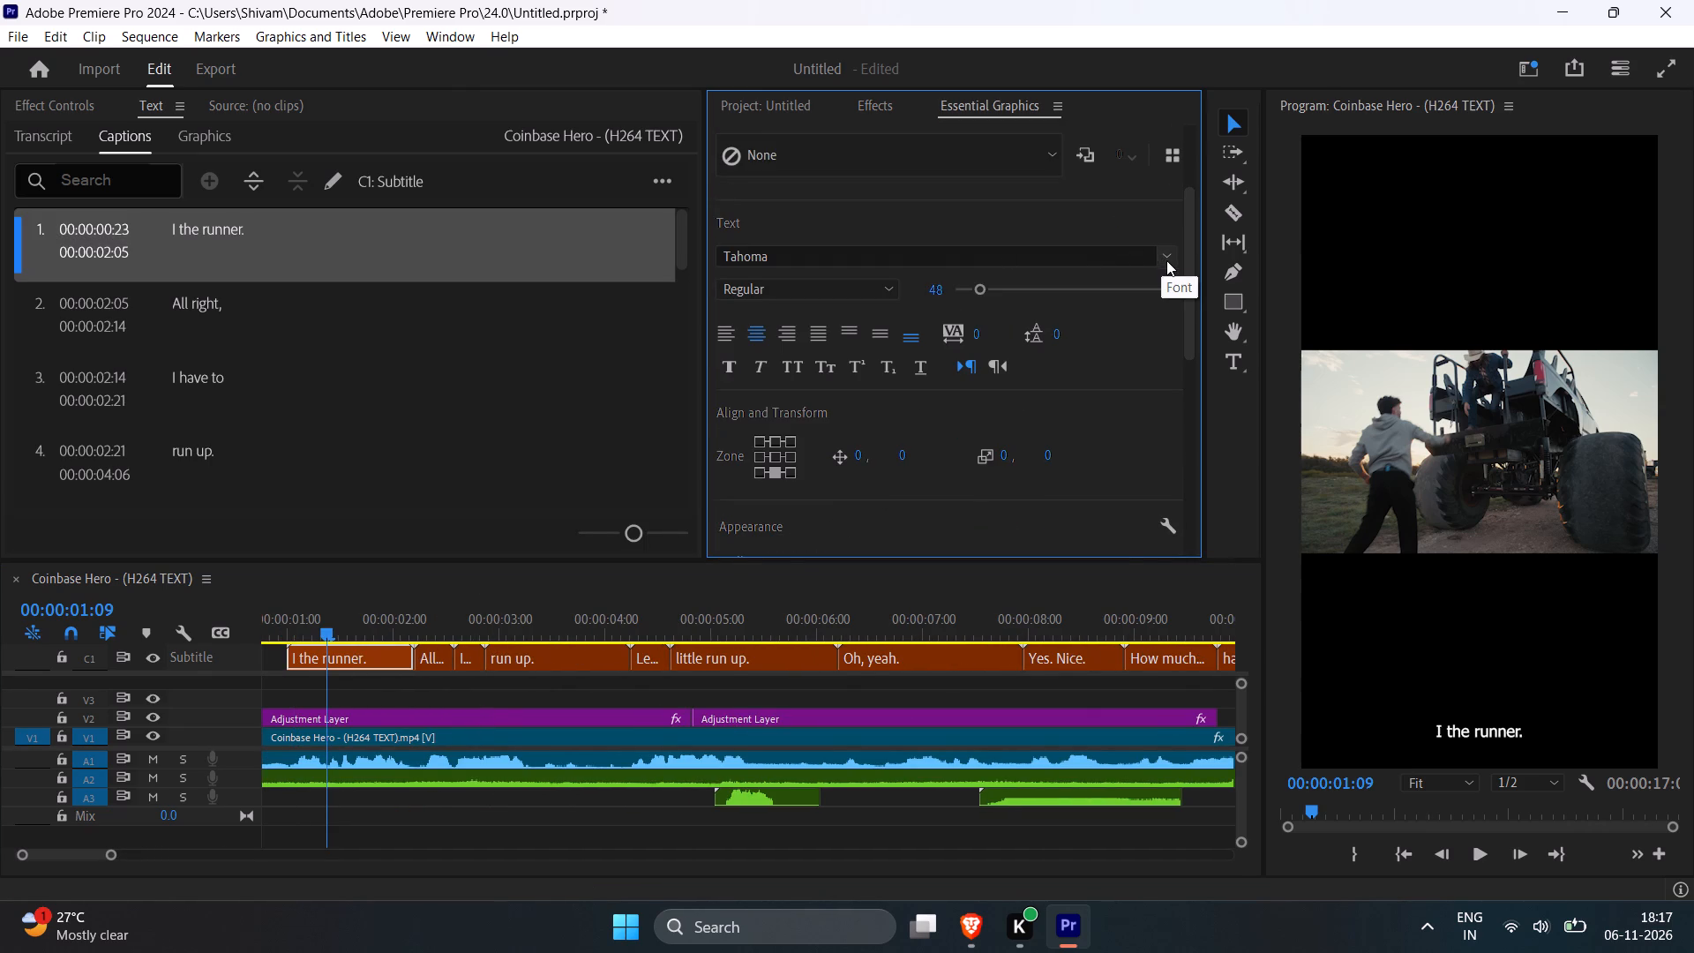
{"action": "left_click", "coordinate": [1166, 260]}
{"action": "type", "text": "ari"}
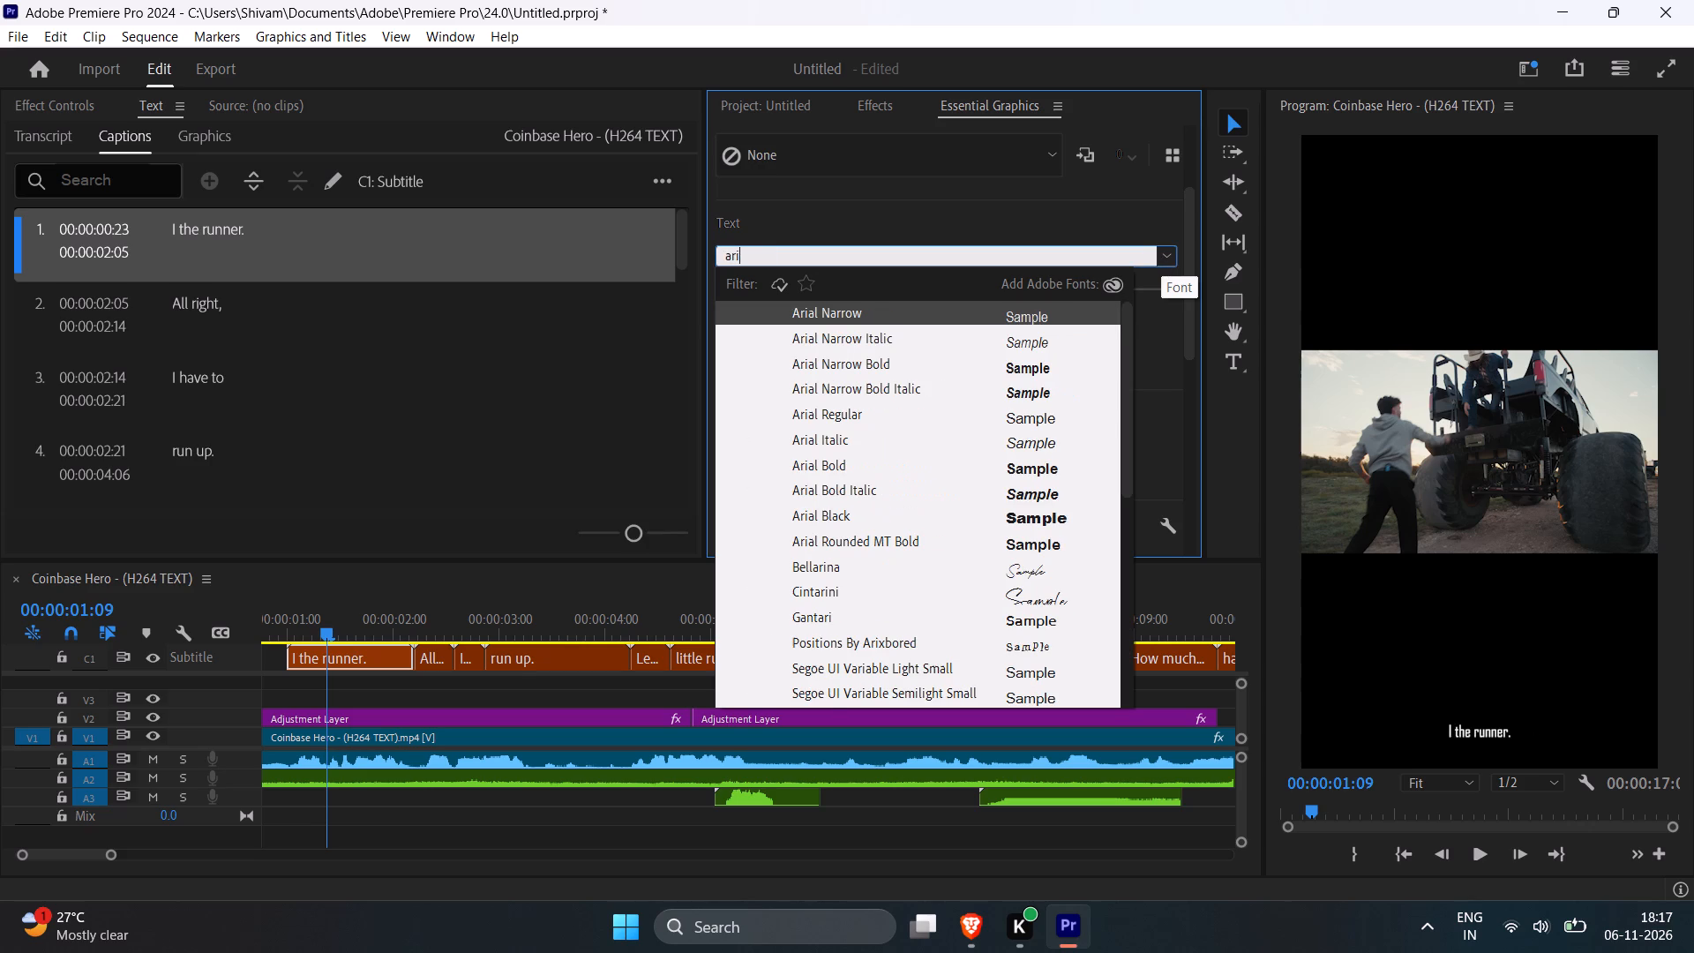
{"action": "key", "text": "a"}
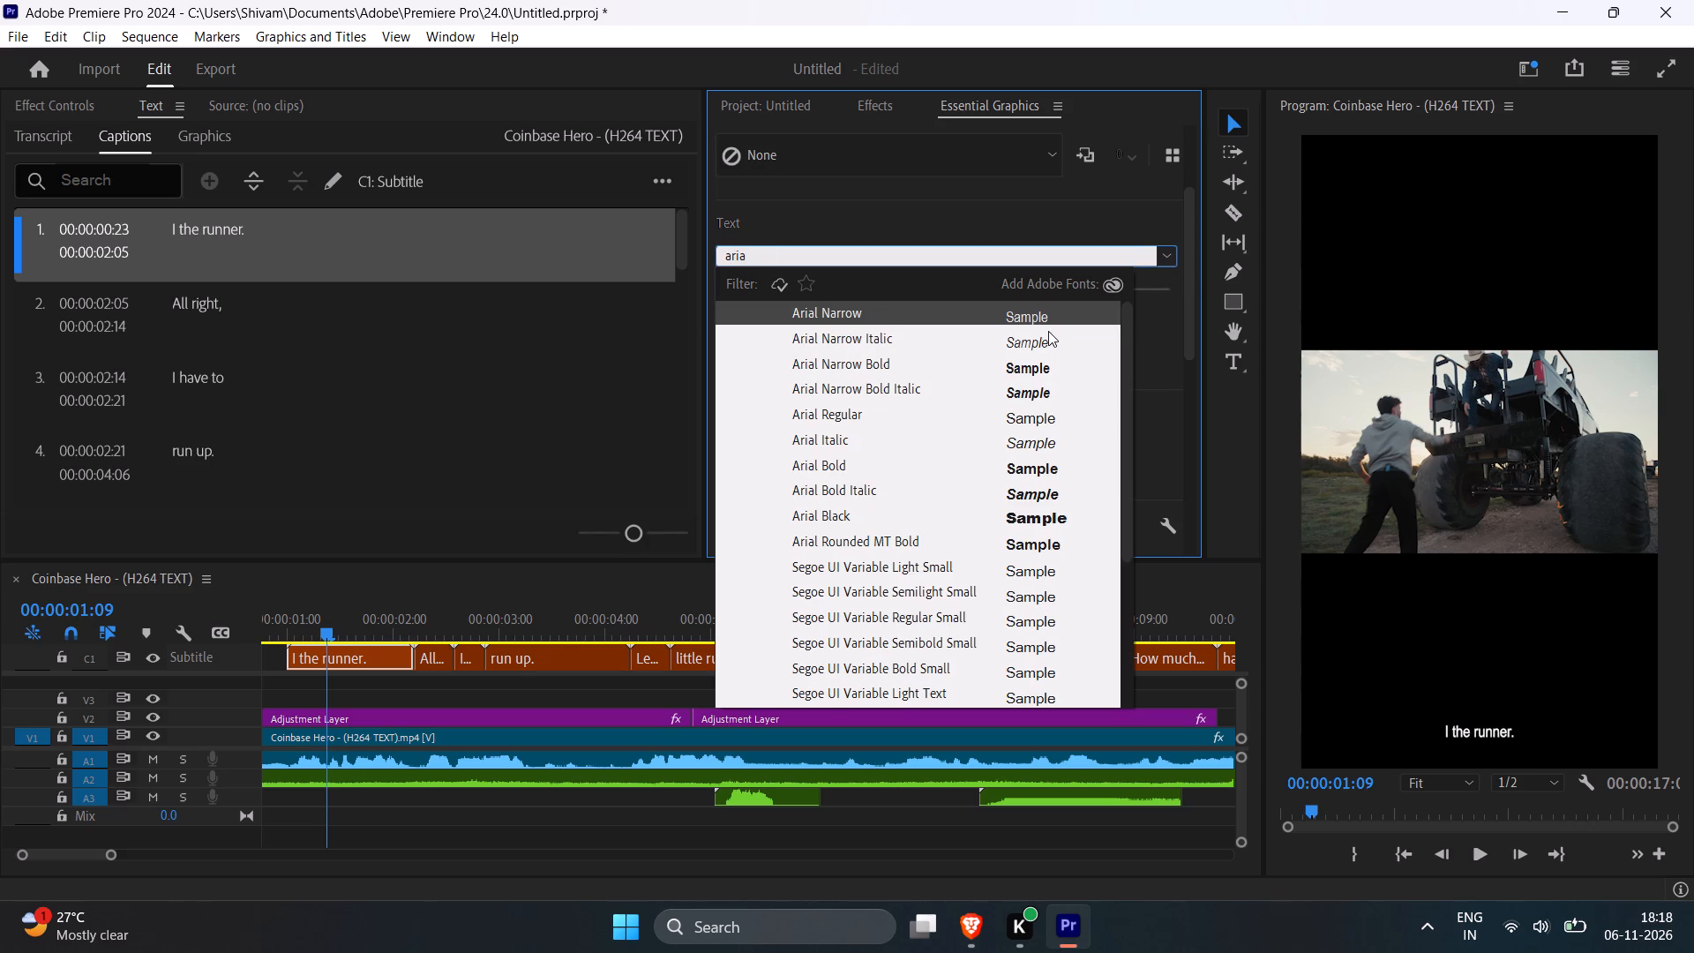
{"action": "key", "text": "l"}
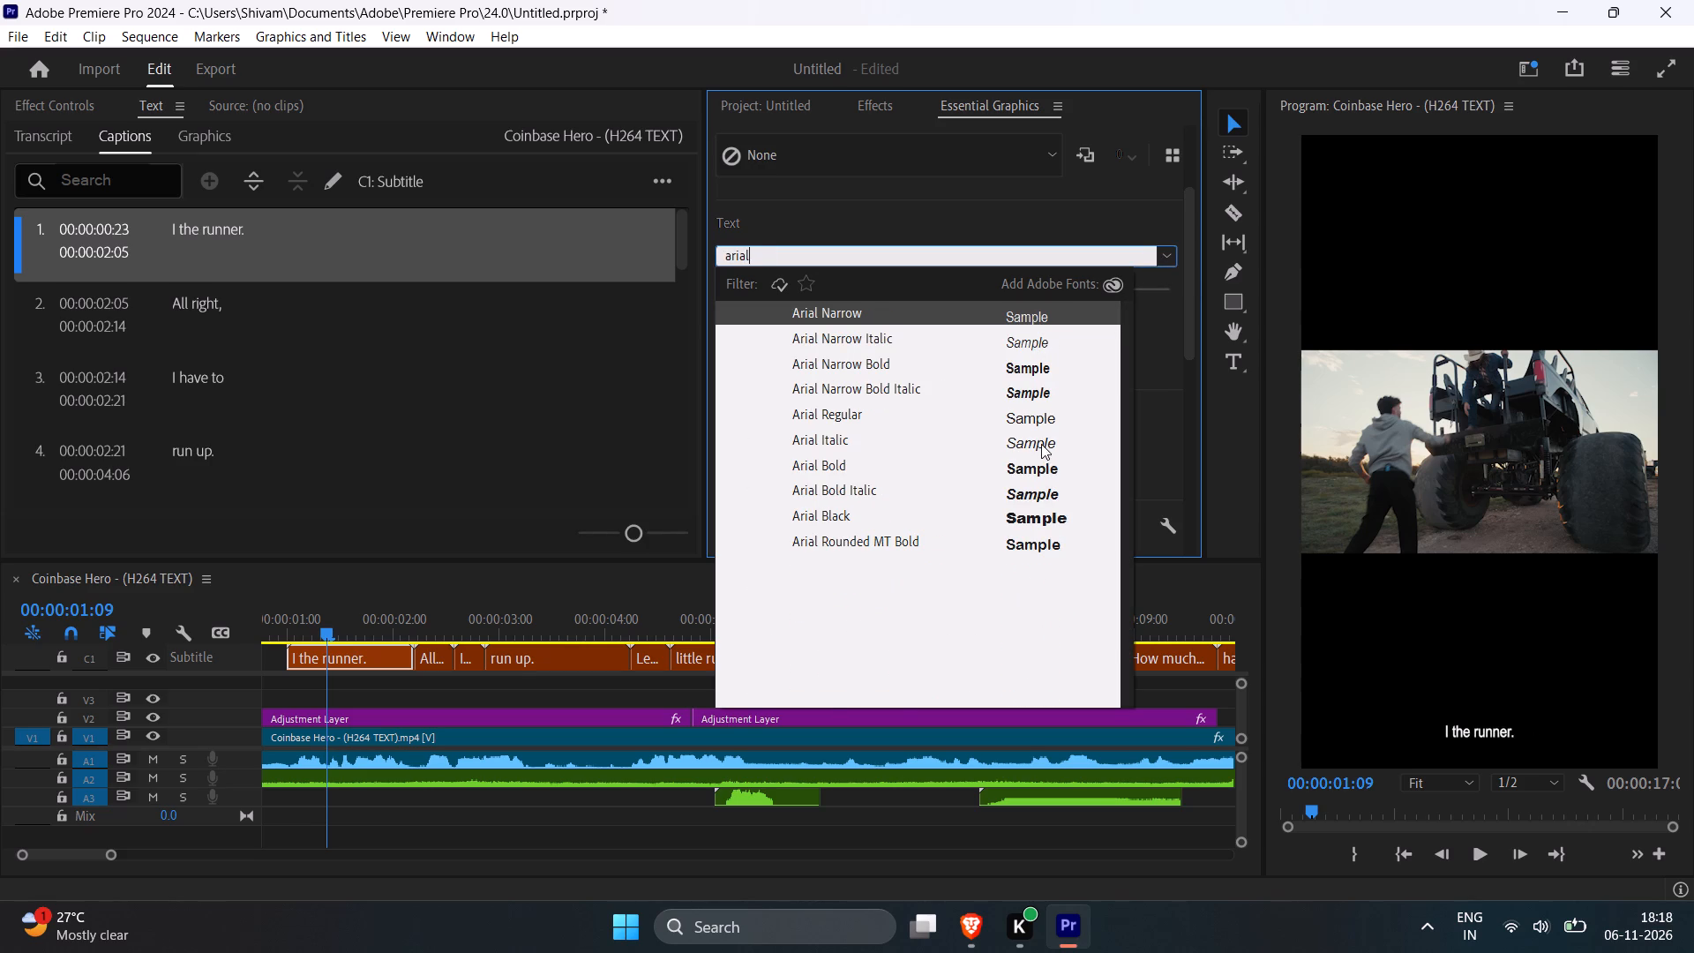
{"action": "left_click", "coordinate": [1035, 461]}
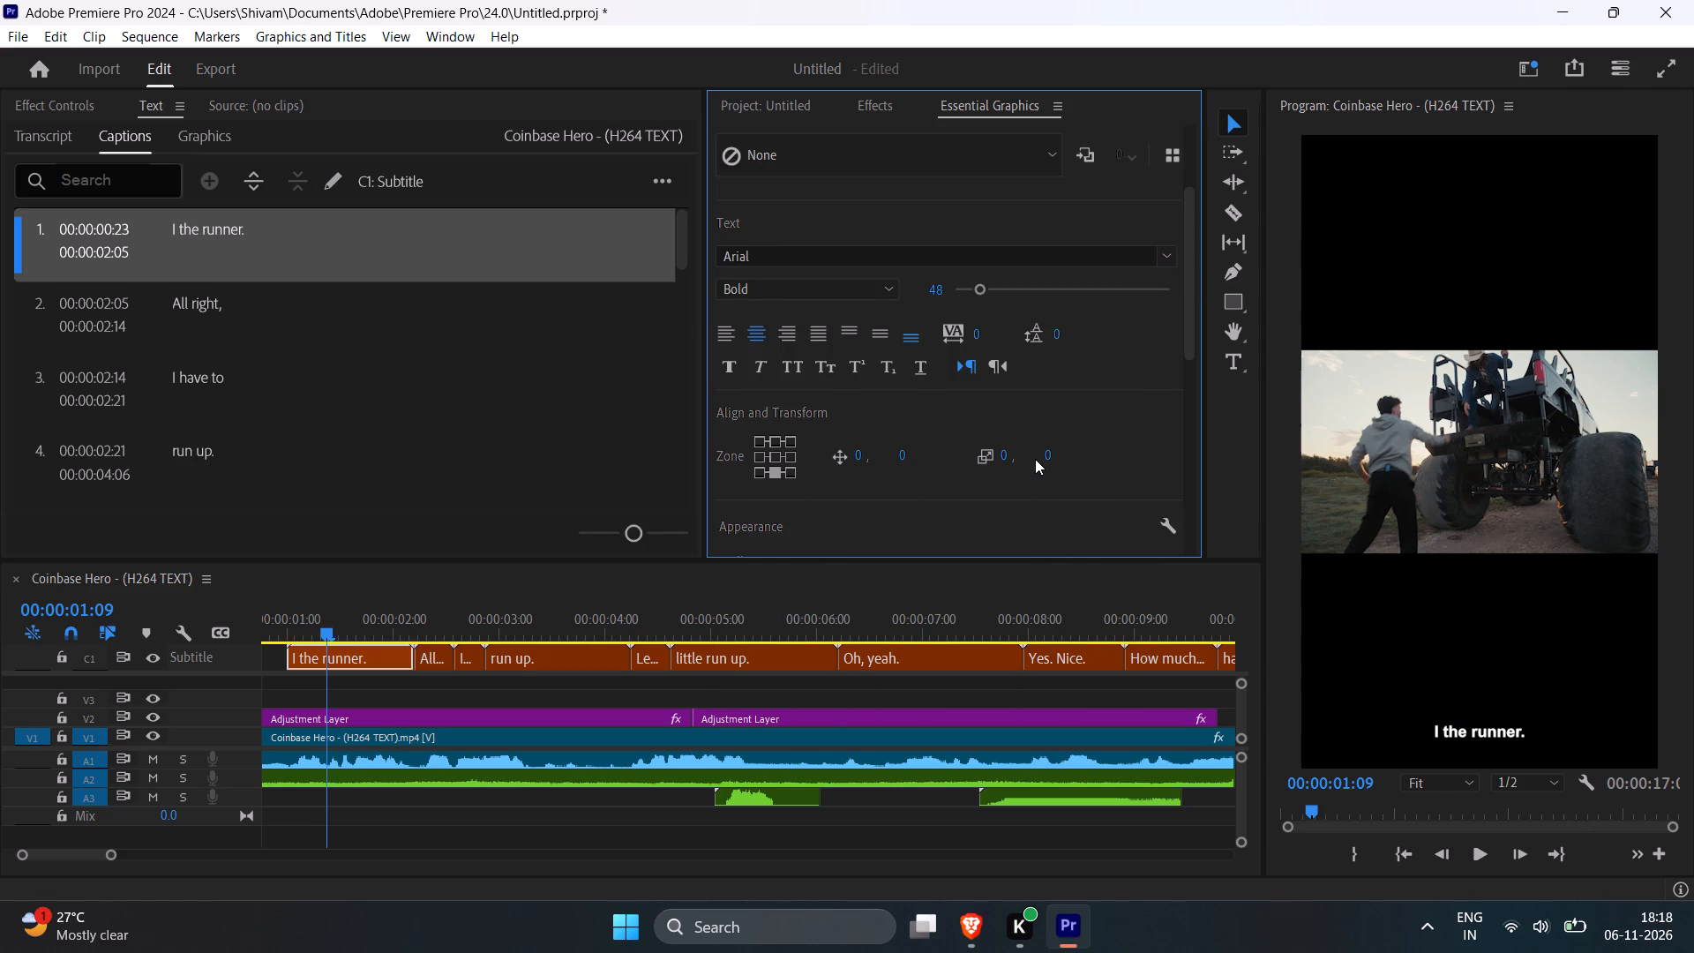
Place the caption in the centre zone and shift it down to a vertical offset of 250.
{"action": "left_click", "coordinate": [772, 457]}
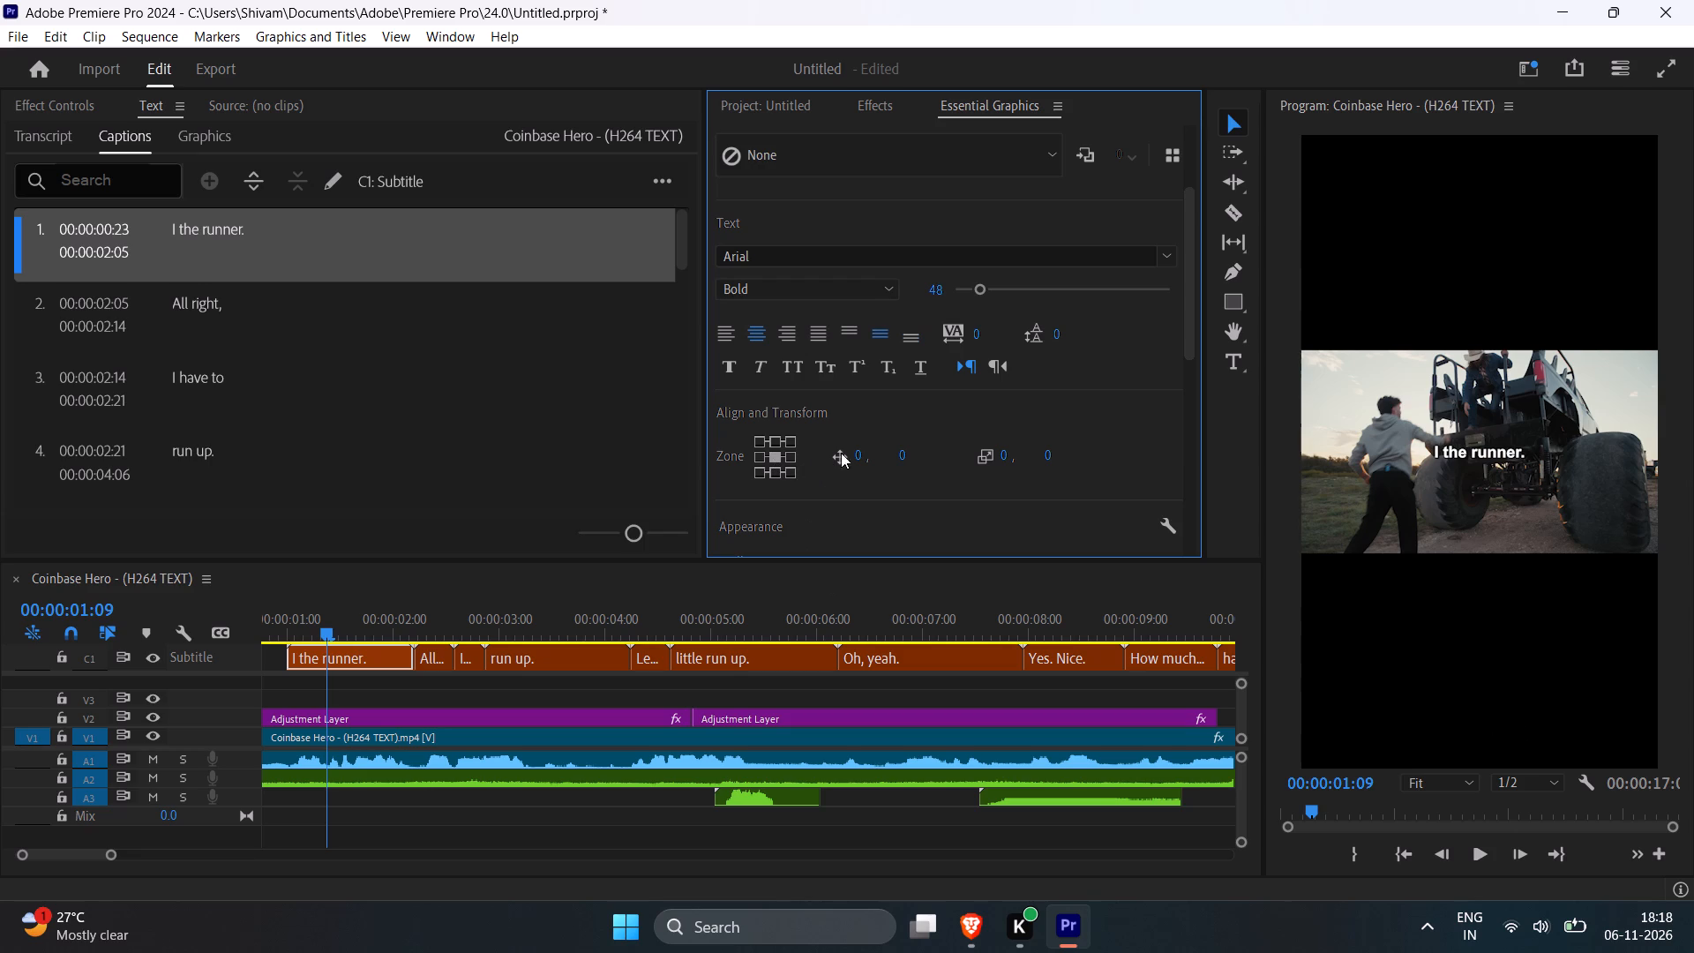
{"action": "left_click_drag", "start_coordinate": [903, 455], "coordinate": [1271, 497]}
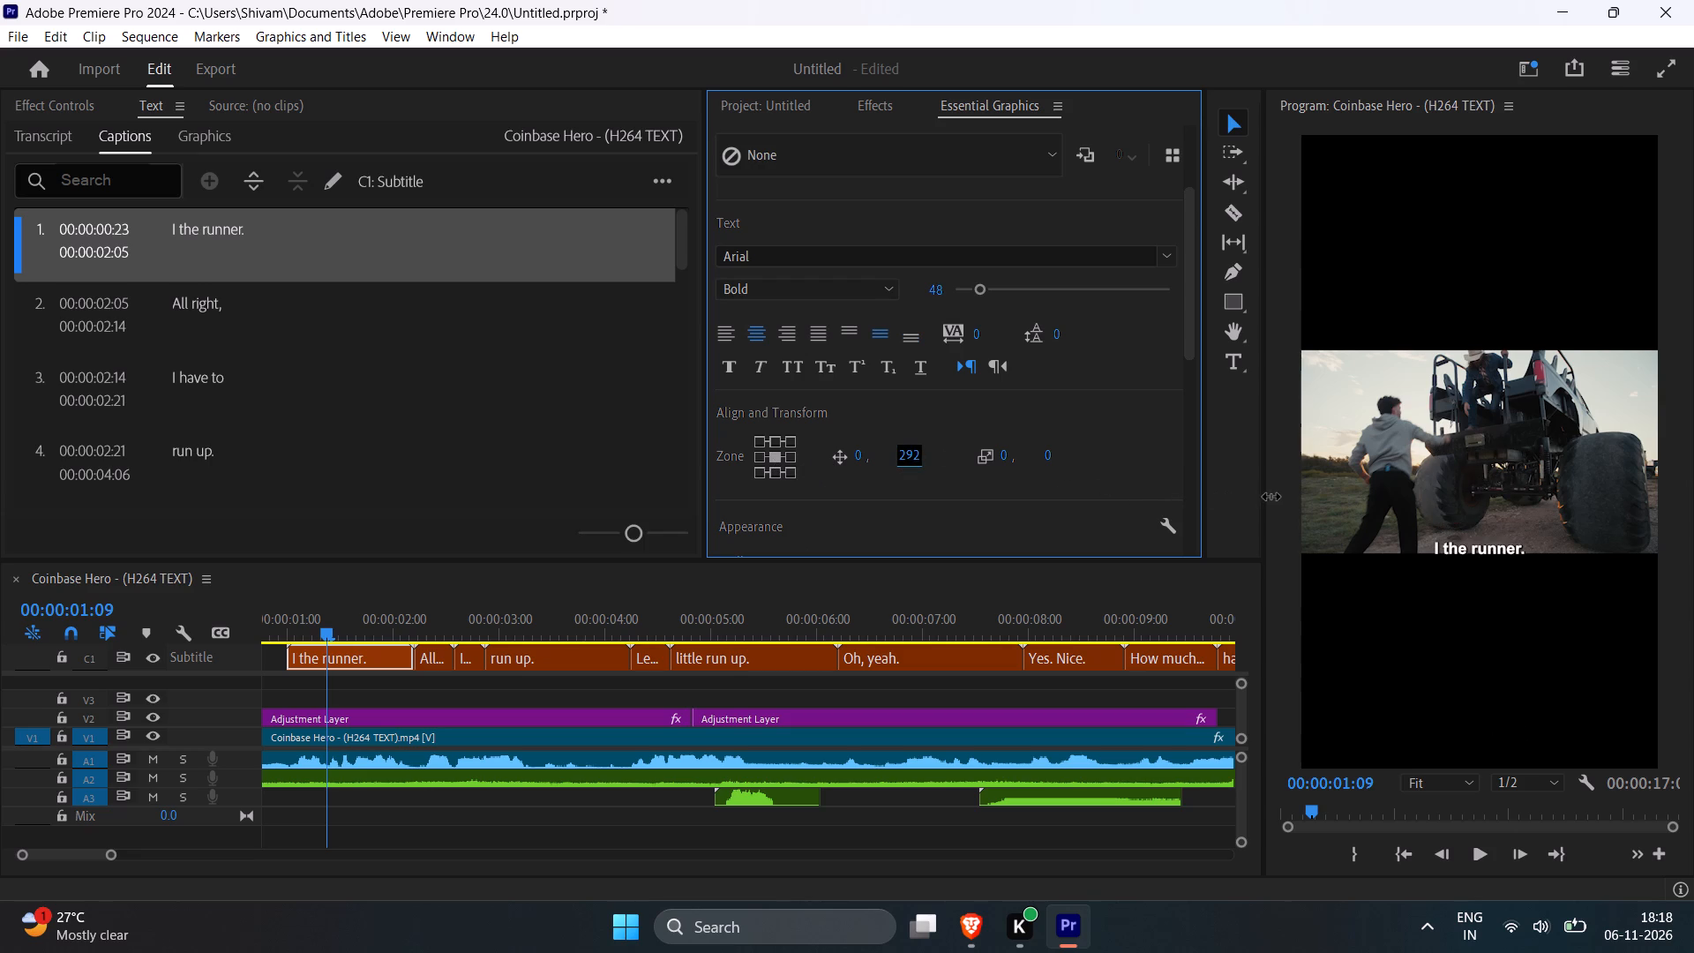
{"action": "left_click_drag", "start_coordinate": [1271, 497], "coordinate": [1218, 493]}
Turn off the caption text's shadow.
{"action": "scroll", "coordinate": [988, 476], "scroll_direction": "down", "scroll_amount": 8}
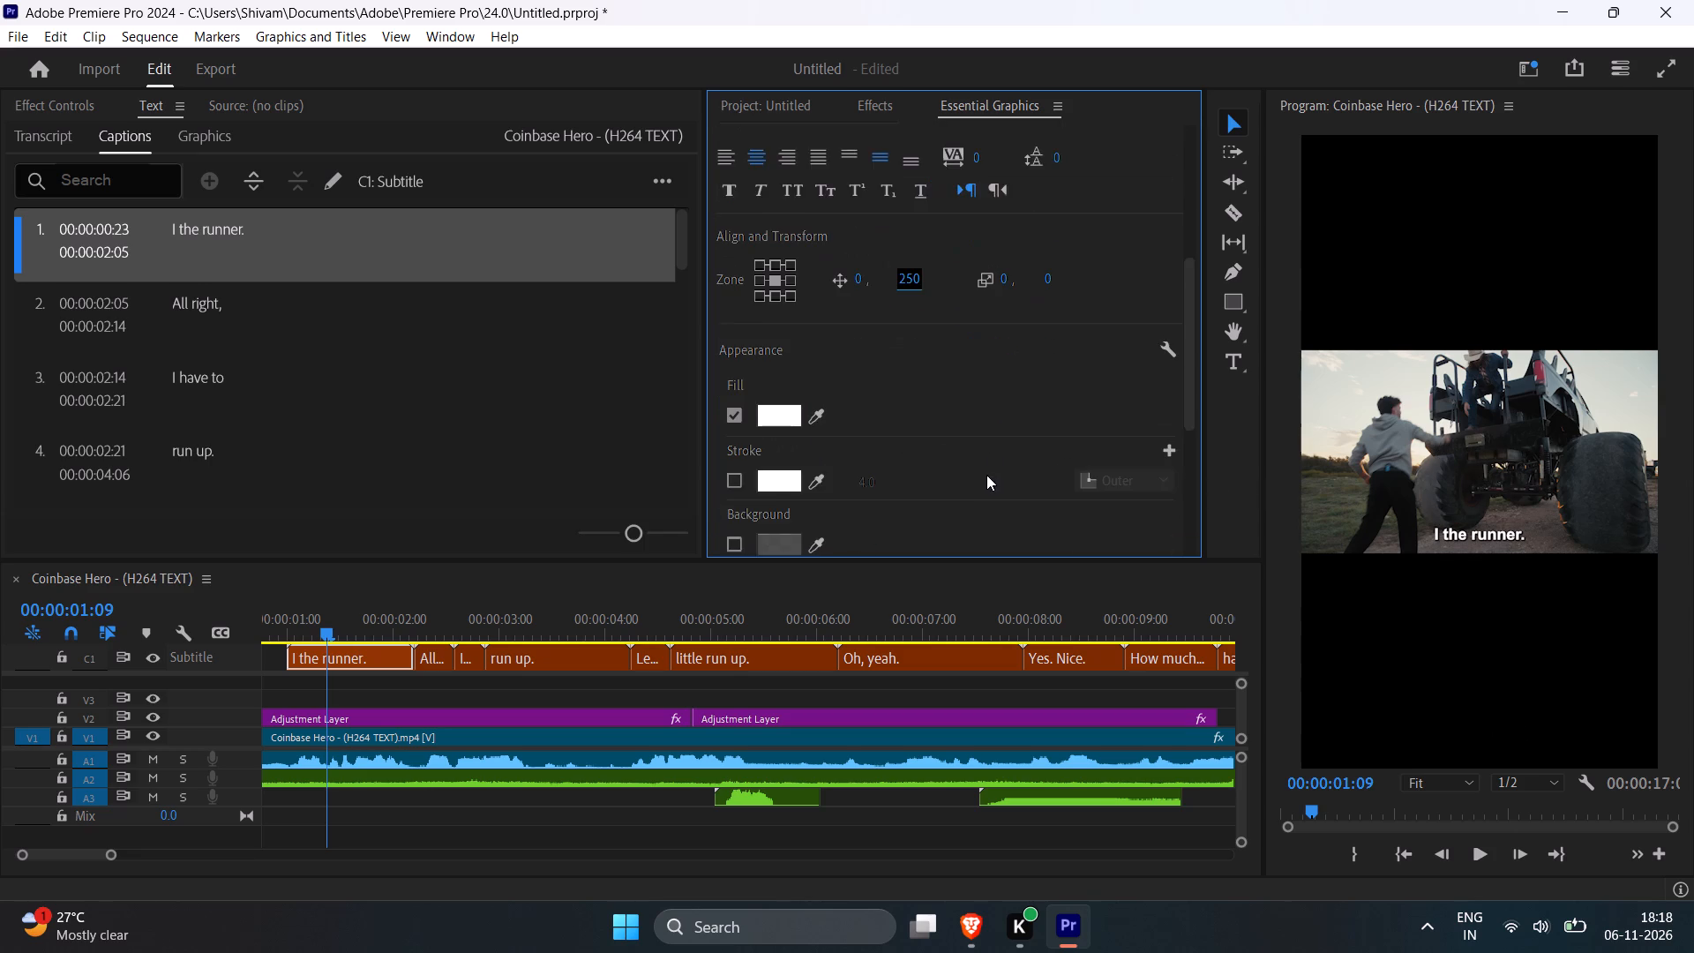
{"action": "scroll", "coordinate": [986, 475], "scroll_direction": "down", "scroll_amount": 5}
{"action": "left_click", "coordinate": [732, 499]}
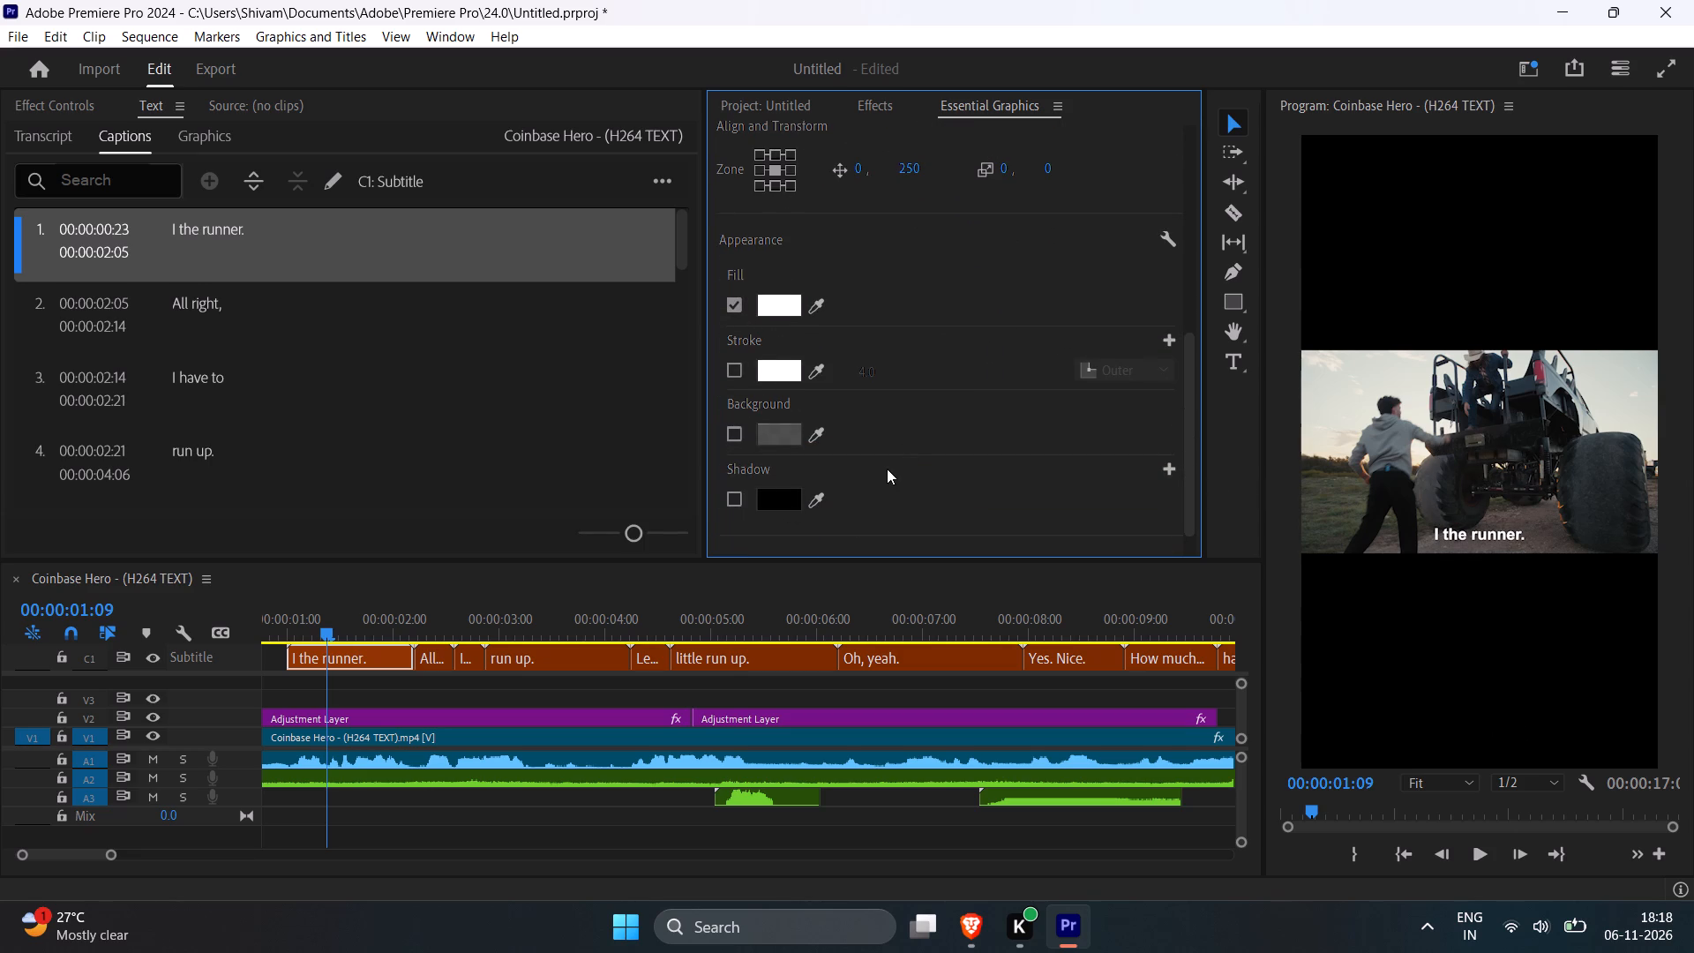
Fine-tune the caption's vertical offset to 274.
{"action": "scroll", "coordinate": [887, 469], "scroll_direction": "up", "scroll_amount": 9}
{"action": "left_click_drag", "start_coordinate": [903, 369], "coordinate": [941, 369]}
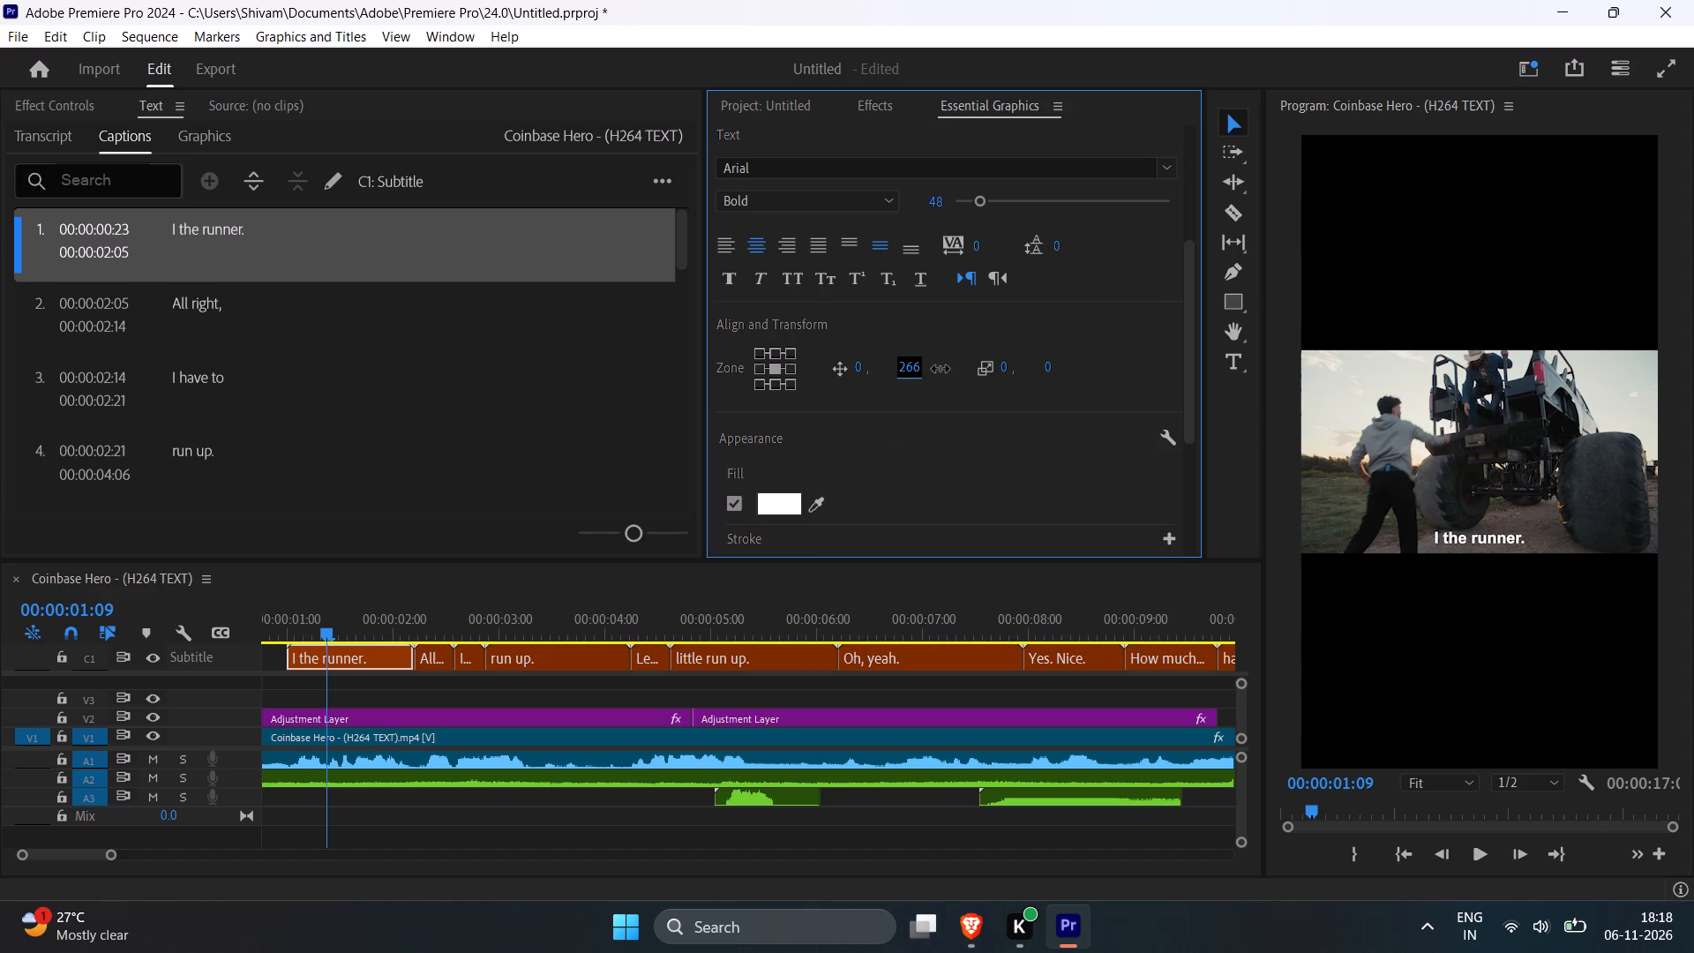
{"action": "left_click_drag", "start_coordinate": [941, 369], "coordinate": [933, 369]}
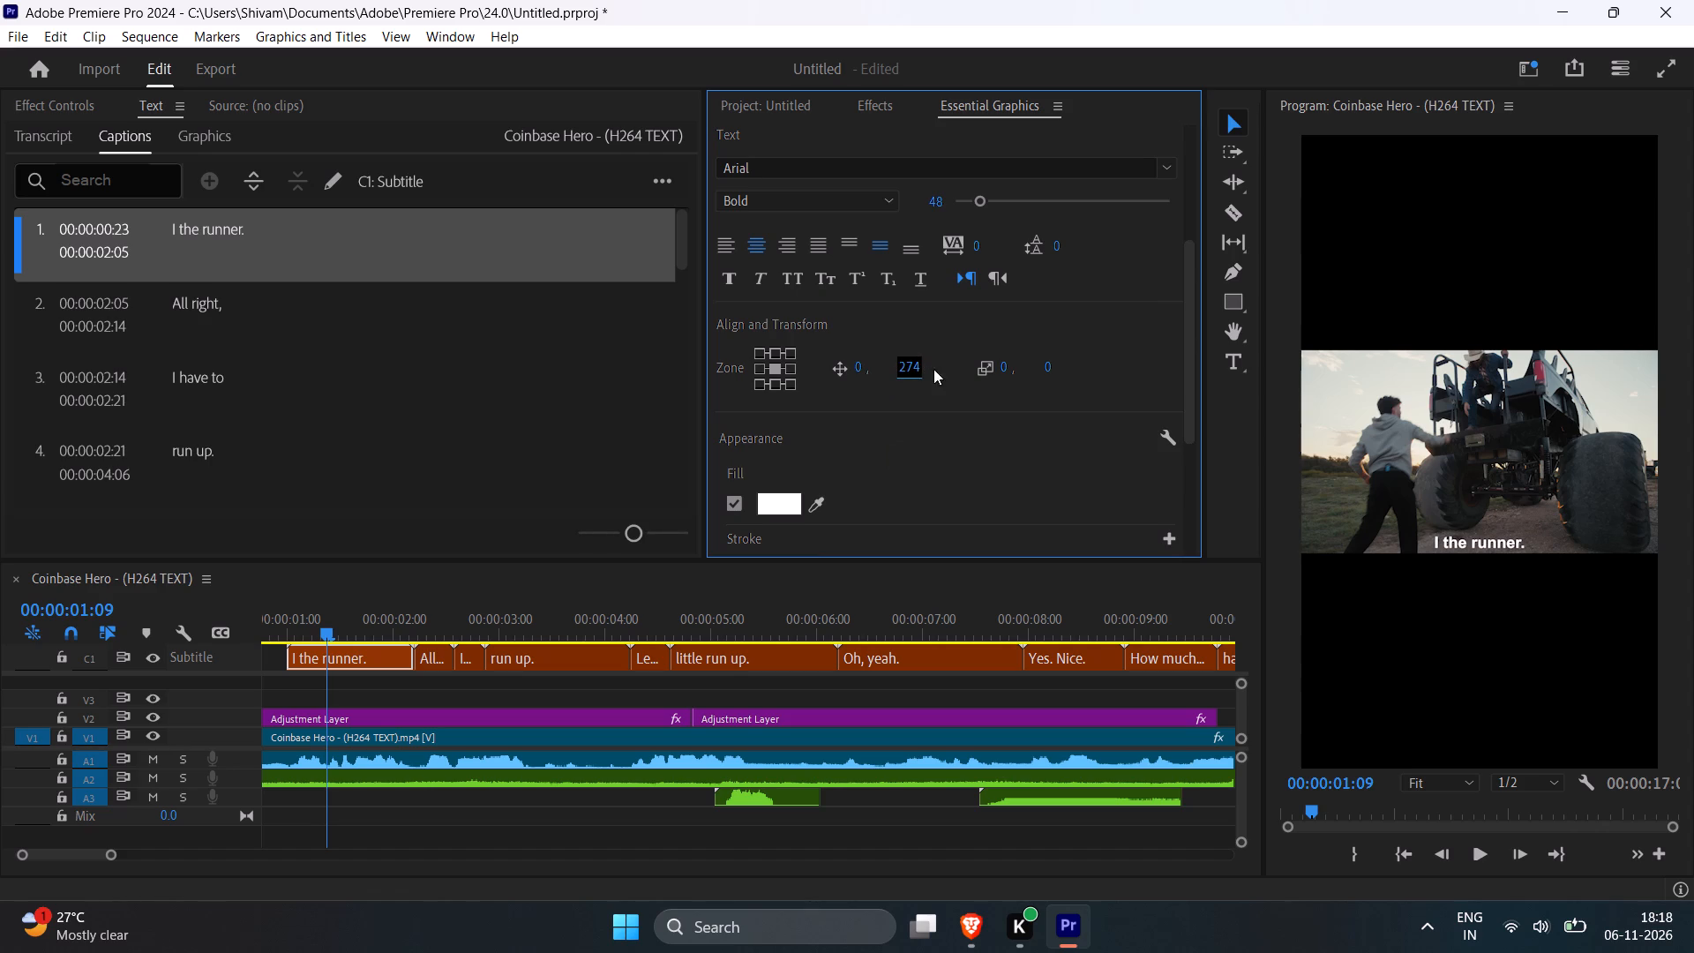
Save the caption formatting as a new track style for the subtitle track.
{"action": "scroll", "coordinate": [700, 728], "scroll_direction": "down", "scroll_amount": 8, "text": "alt"}
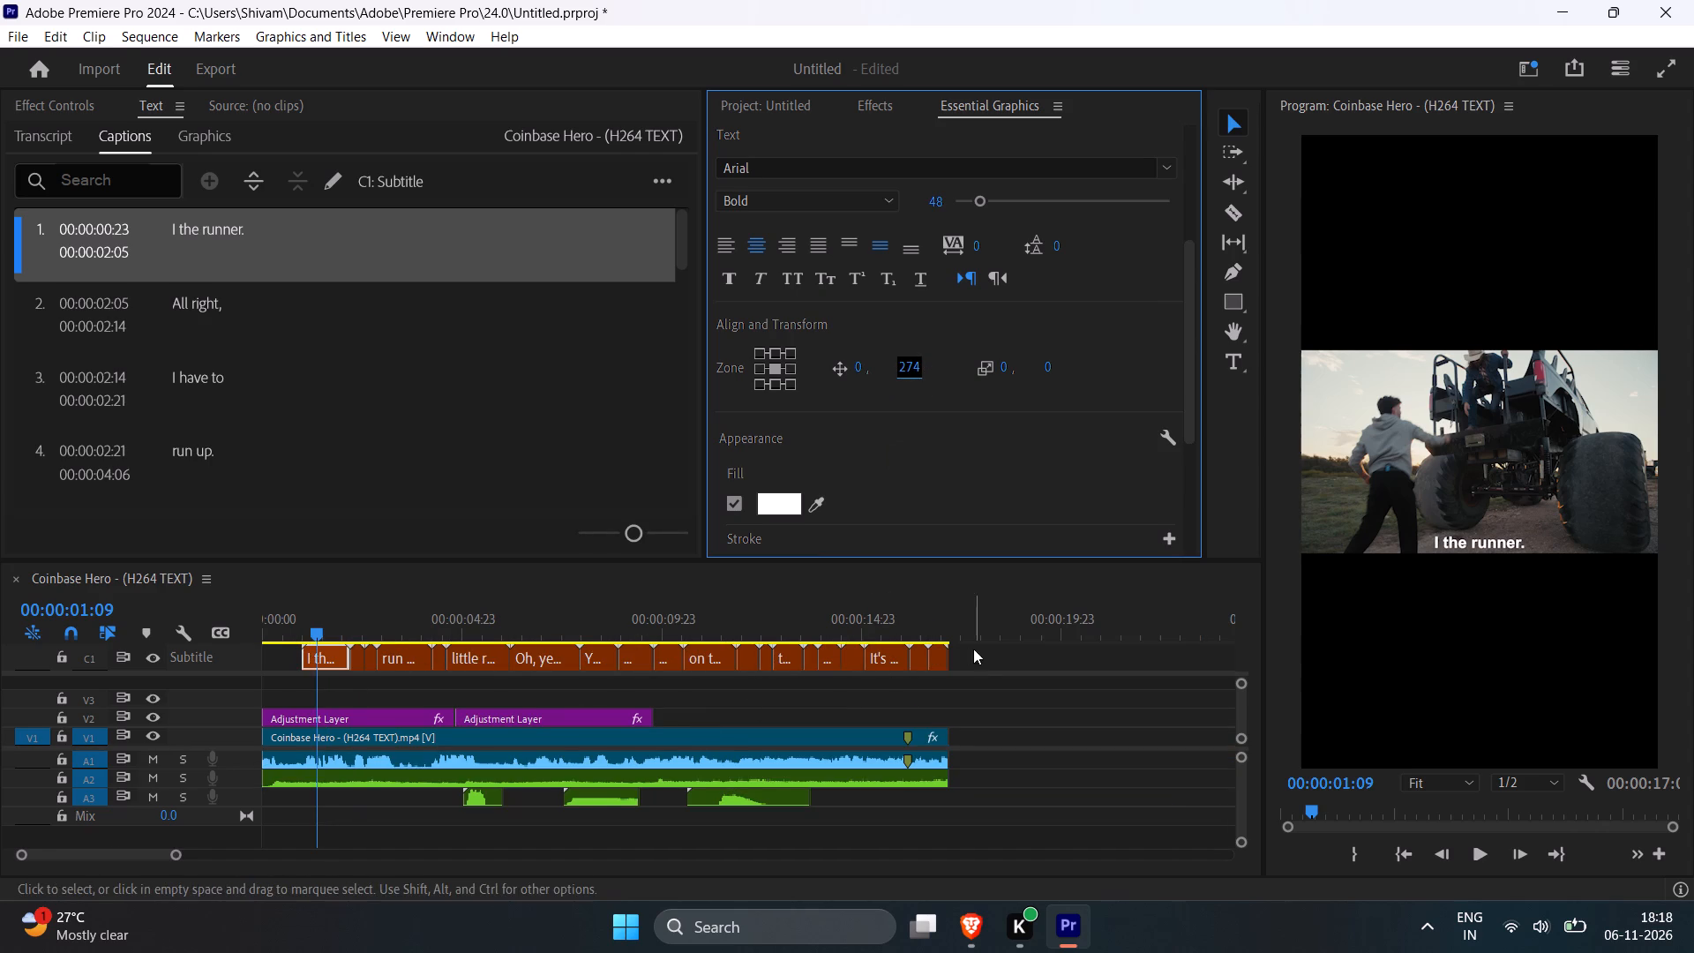
{"action": "scroll", "coordinate": [1053, 416], "scroll_direction": "up", "scroll_amount": 5}
{"action": "left_click", "coordinate": [1165, 137]}
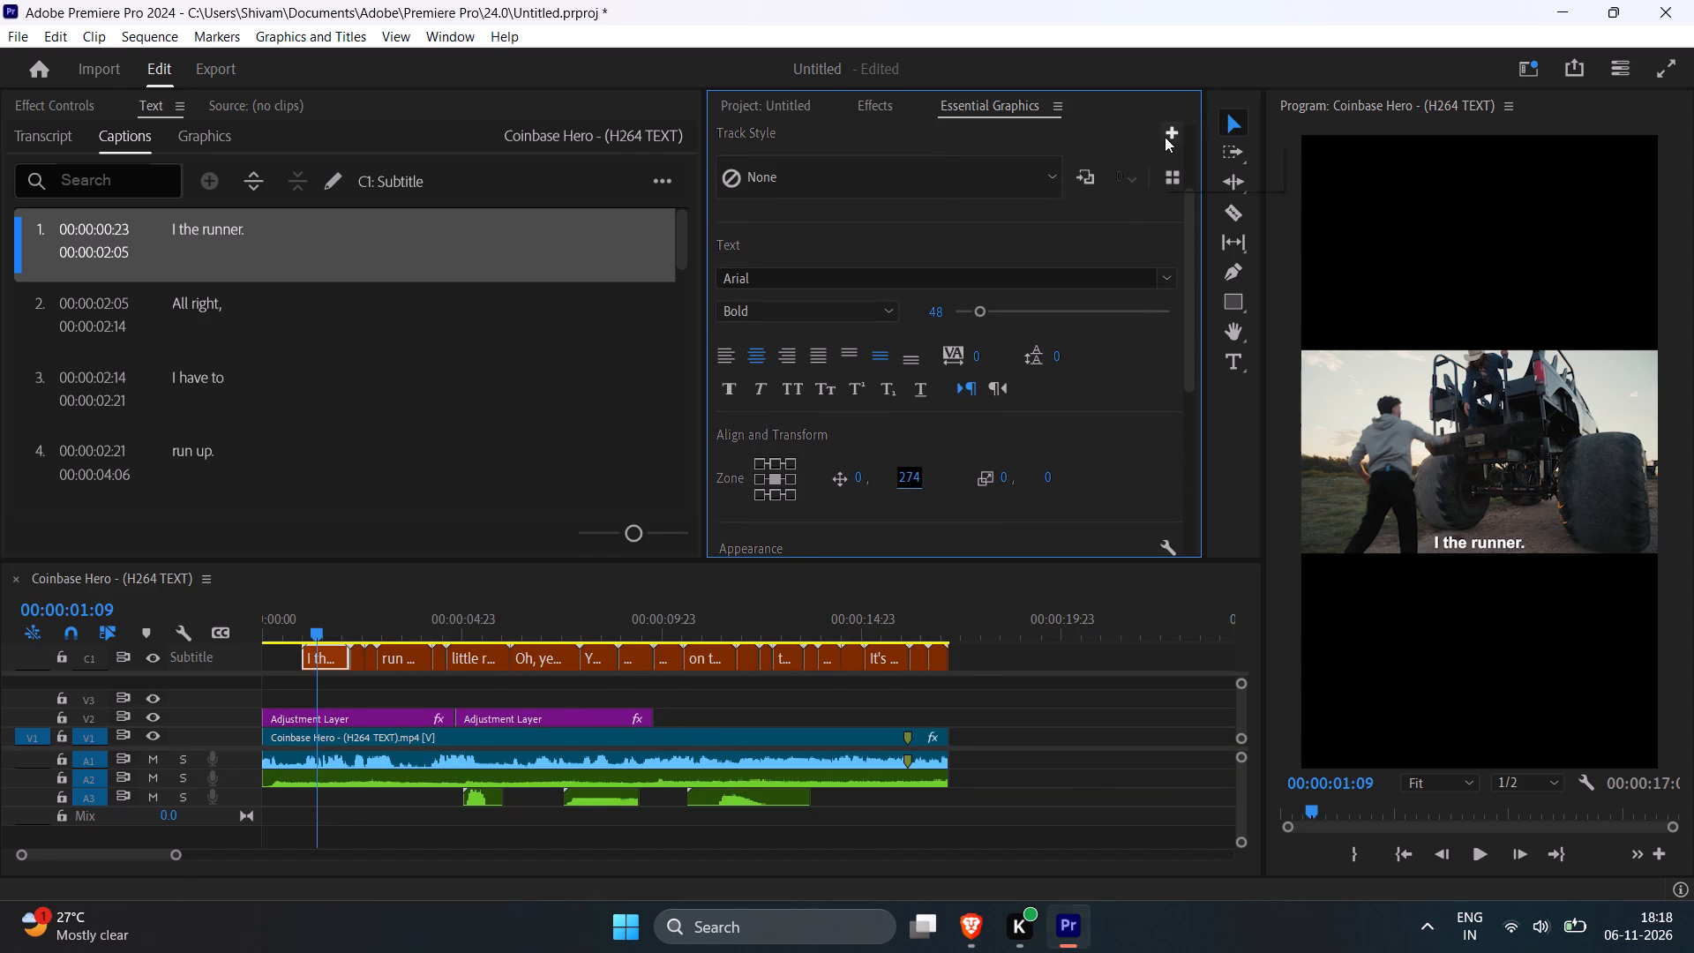
{"action": "left_click", "coordinate": [1183, 152]}
{"action": "left_click", "coordinate": [854, 568]}
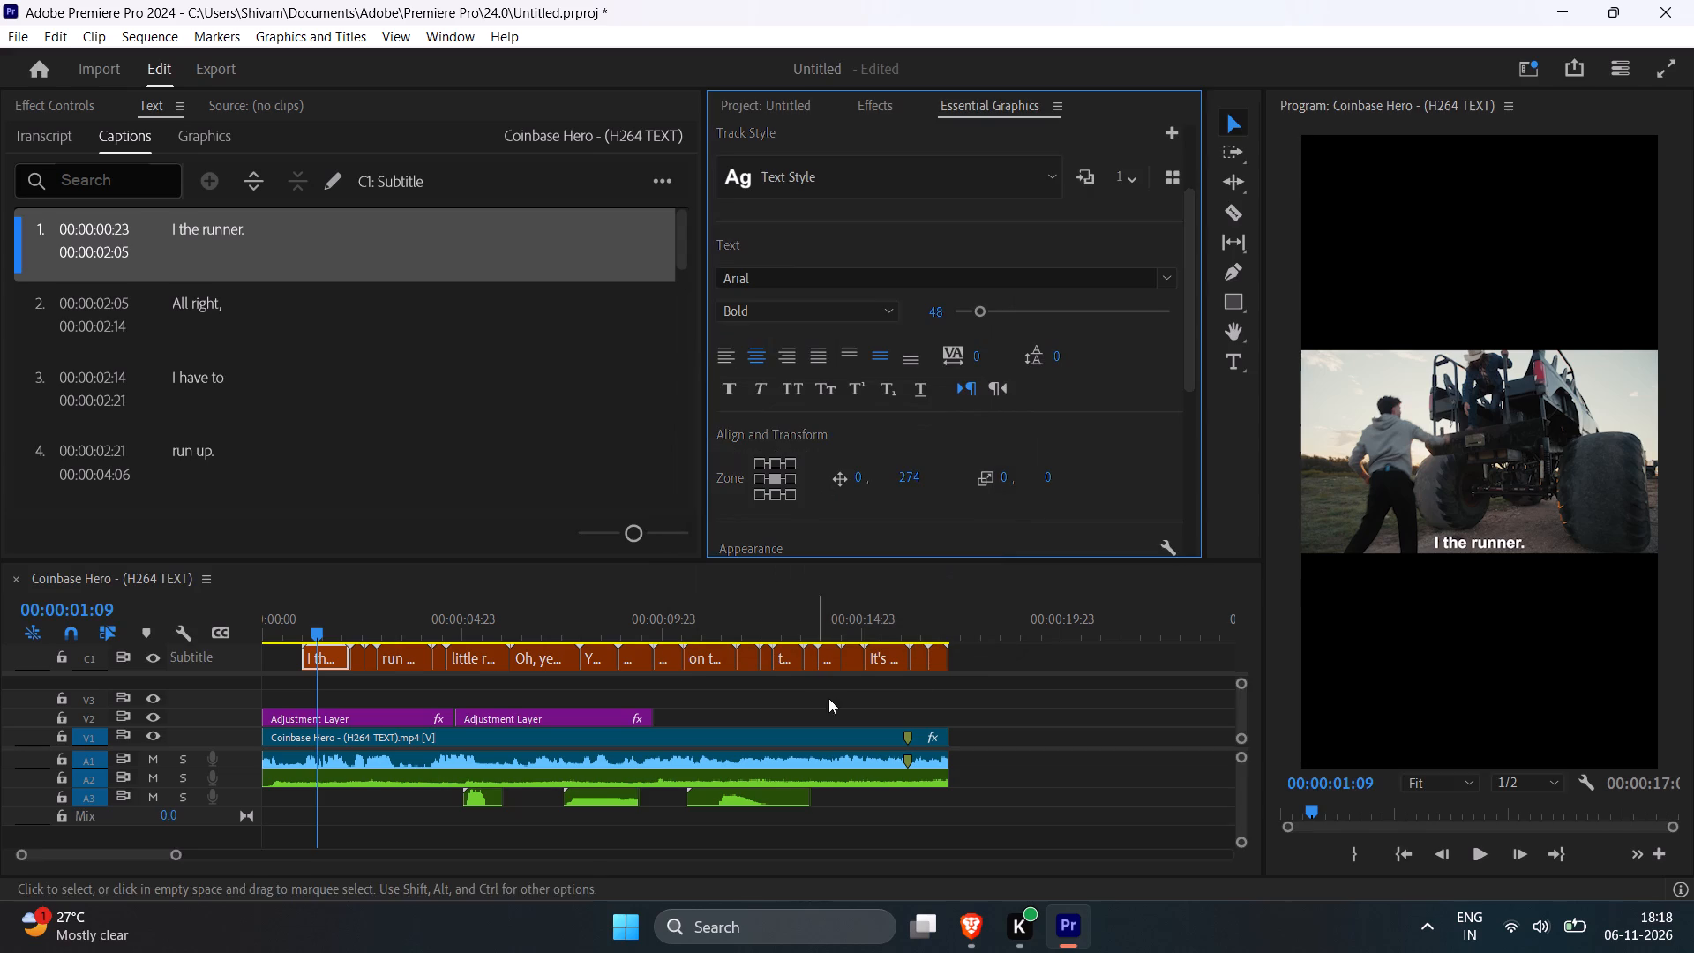
Select all captions on the subtitle track and upgrade them to graphics.
{"action": "left_click_drag", "start_coordinate": [982, 660], "coordinate": [276, 666]}
{"action": "left_click", "coordinate": [274, 41]}
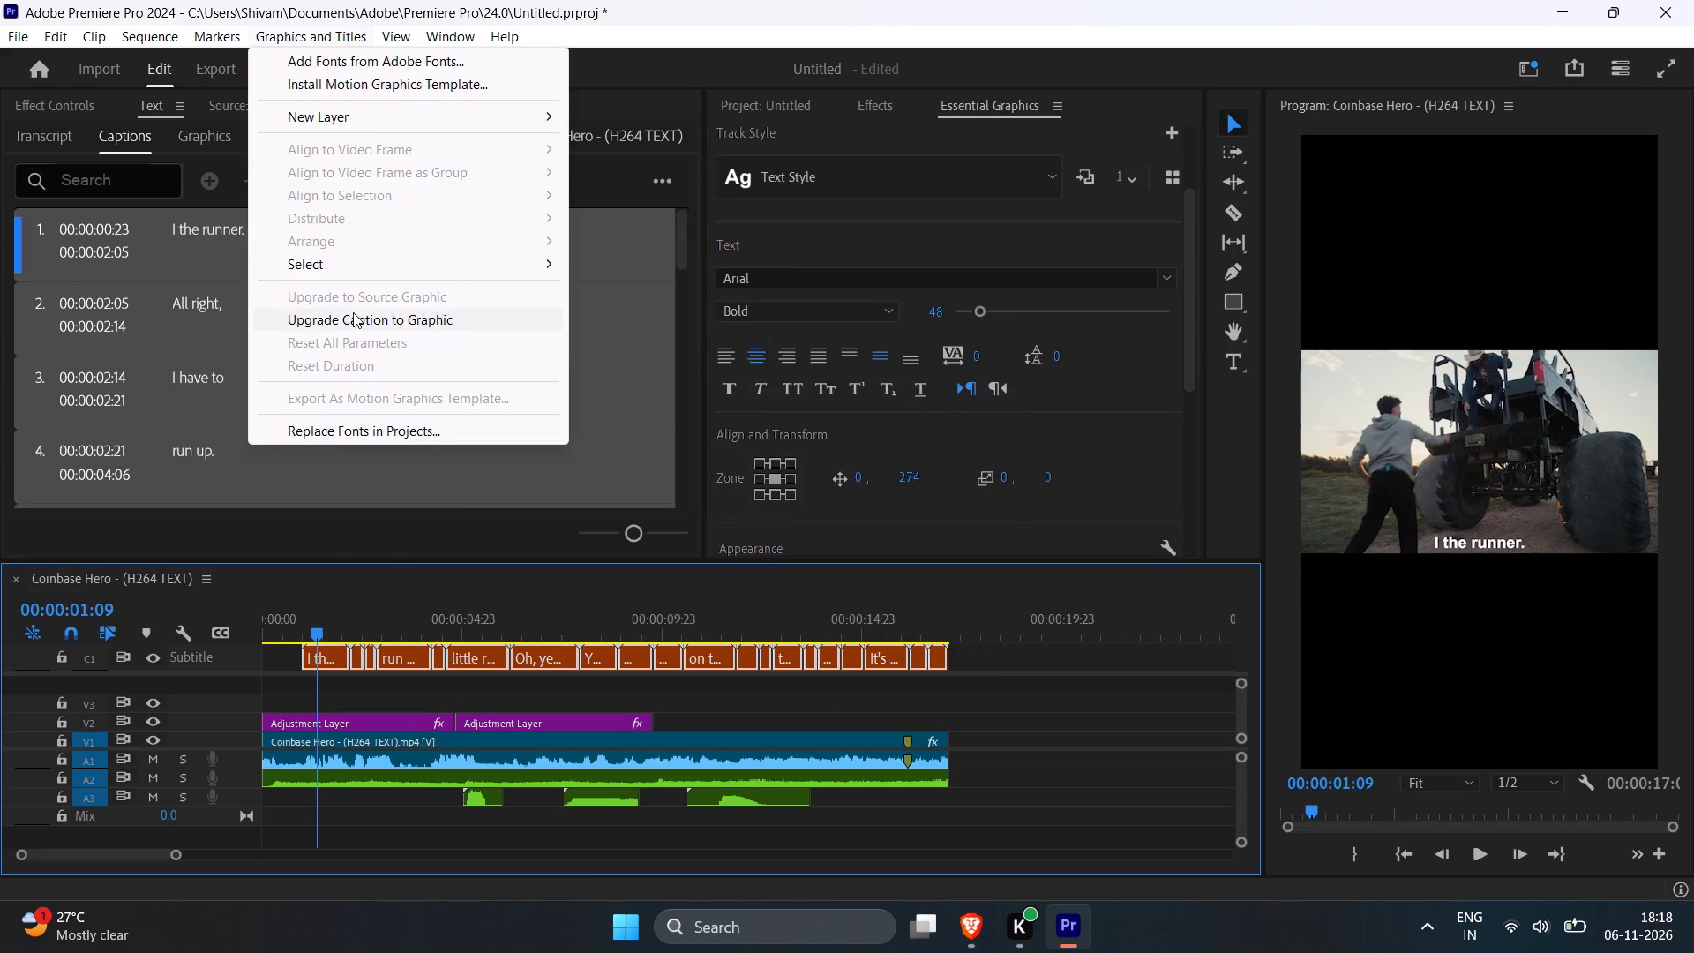
{"action": "left_click", "coordinate": [353, 312]}
Select the "I the runner." caption graphic on V3 and expand the effects presets.
{"action": "scroll", "coordinate": [390, 685], "scroll_direction": "up", "scroll_amount": 8, "text": "alt"}
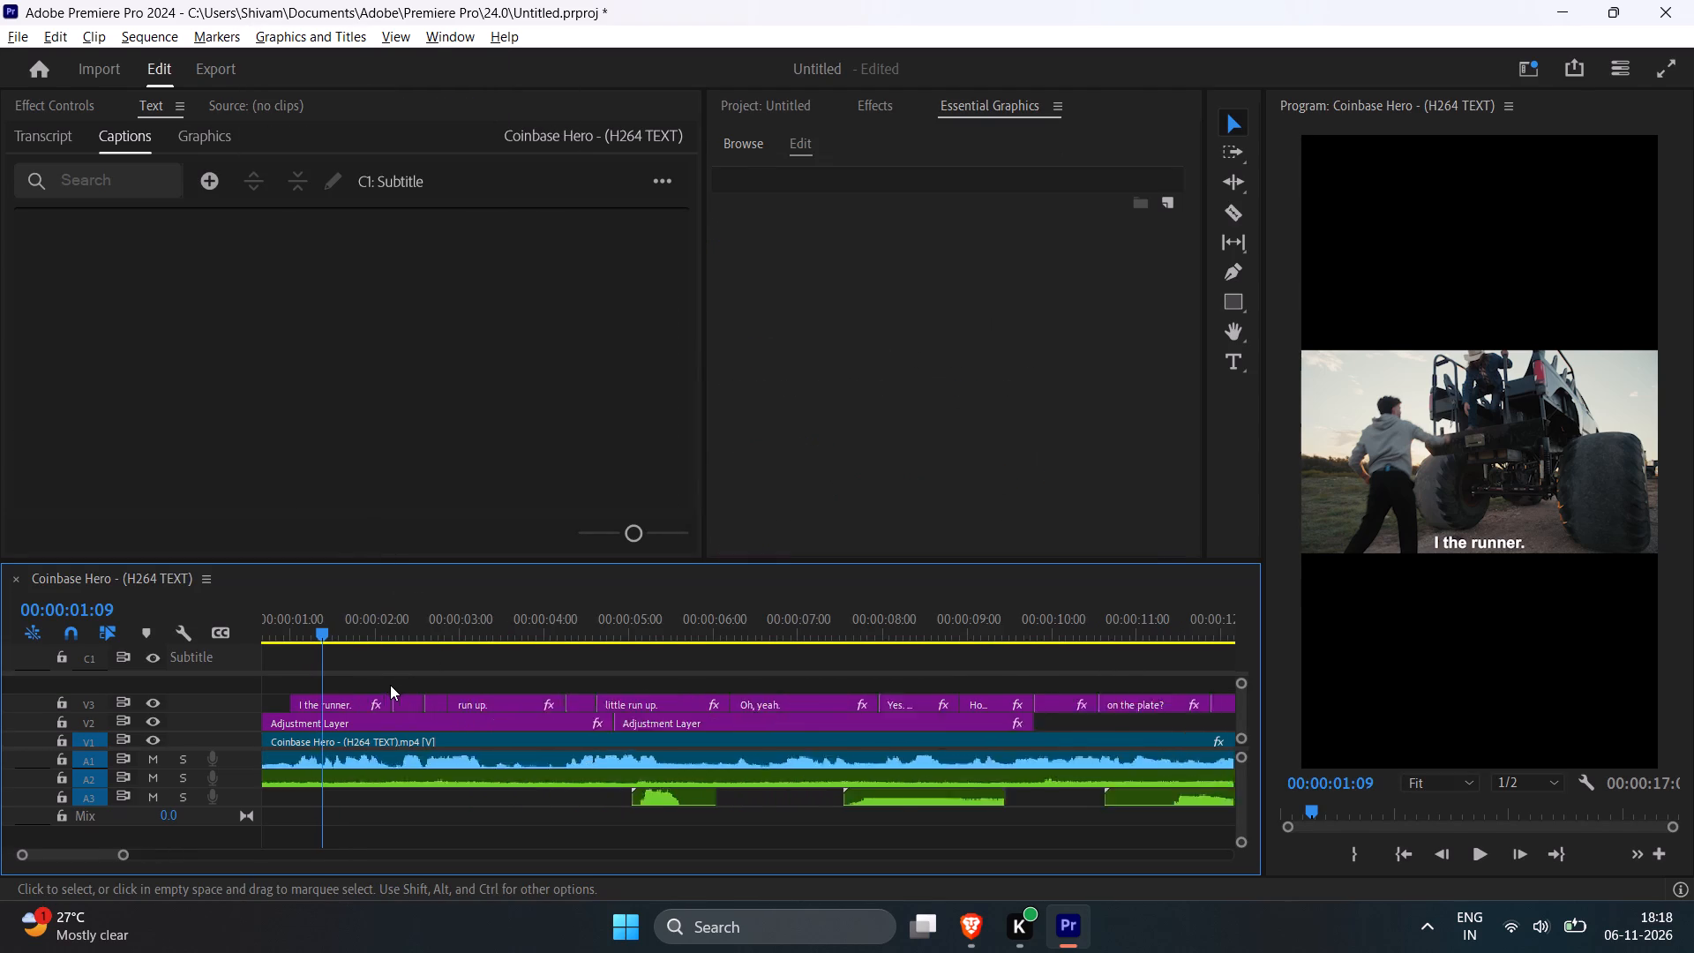
{"action": "left_click", "coordinate": [333, 704]}
{"action": "scroll", "coordinate": [440, 707], "scroll_direction": "down", "scroll_amount": 6, "text": "alt"}
{"action": "left_click", "coordinate": [857, 103]}
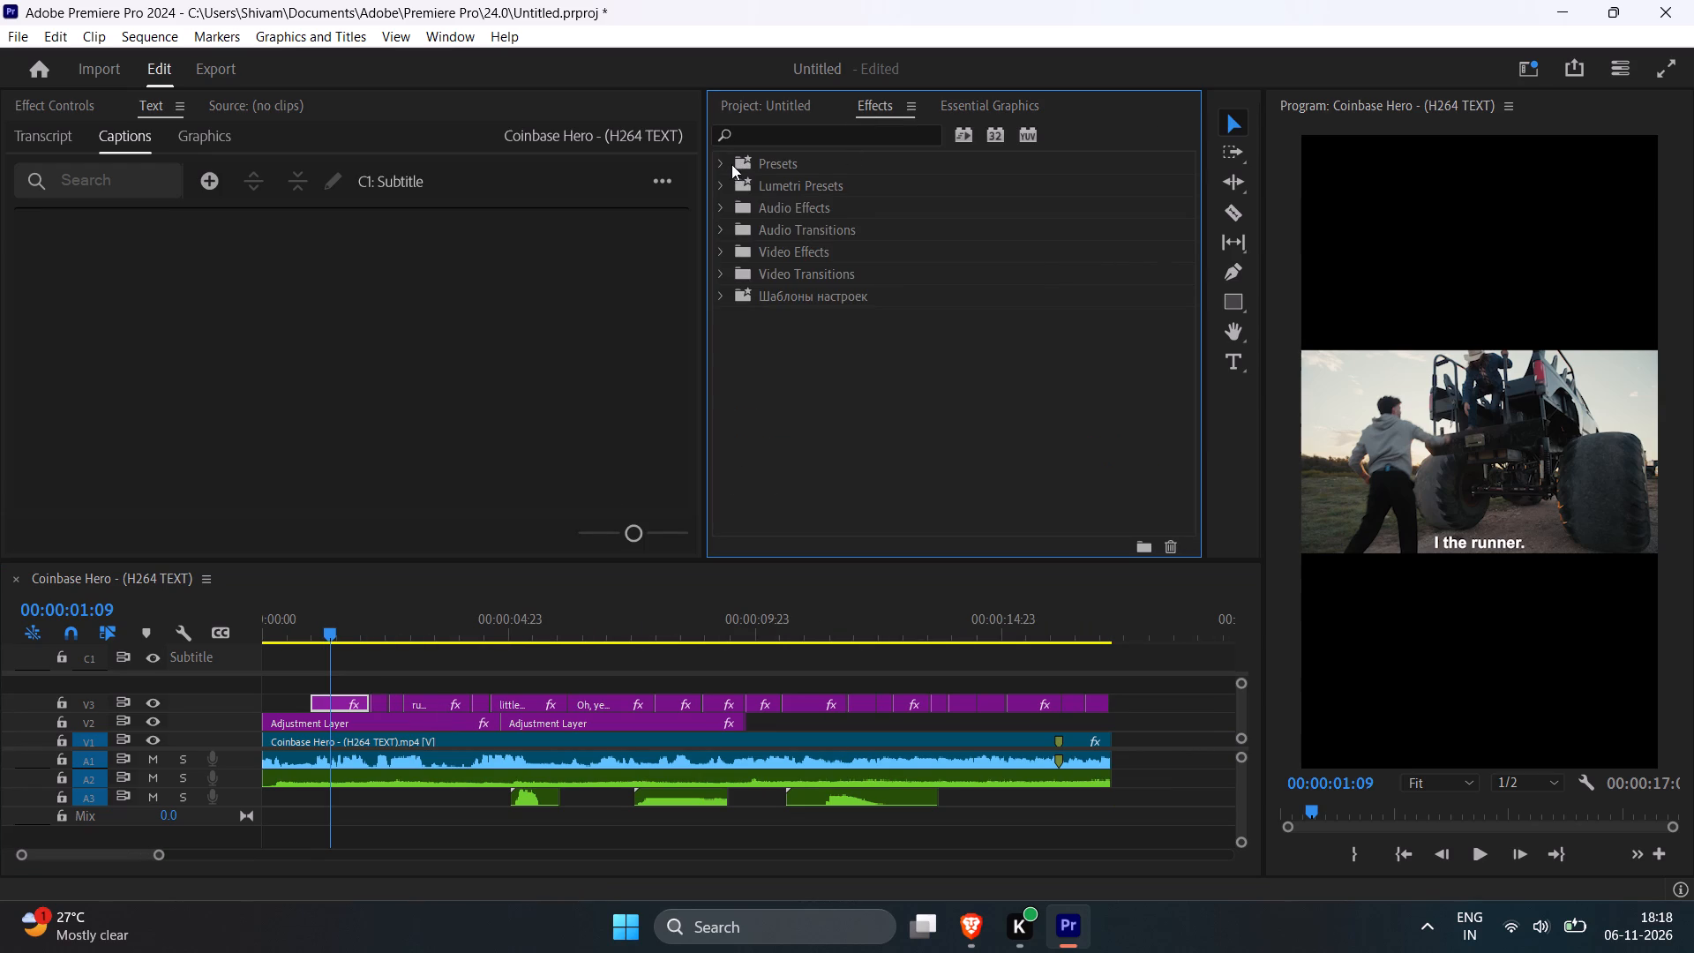
{"action": "left_click", "coordinate": [728, 163]}
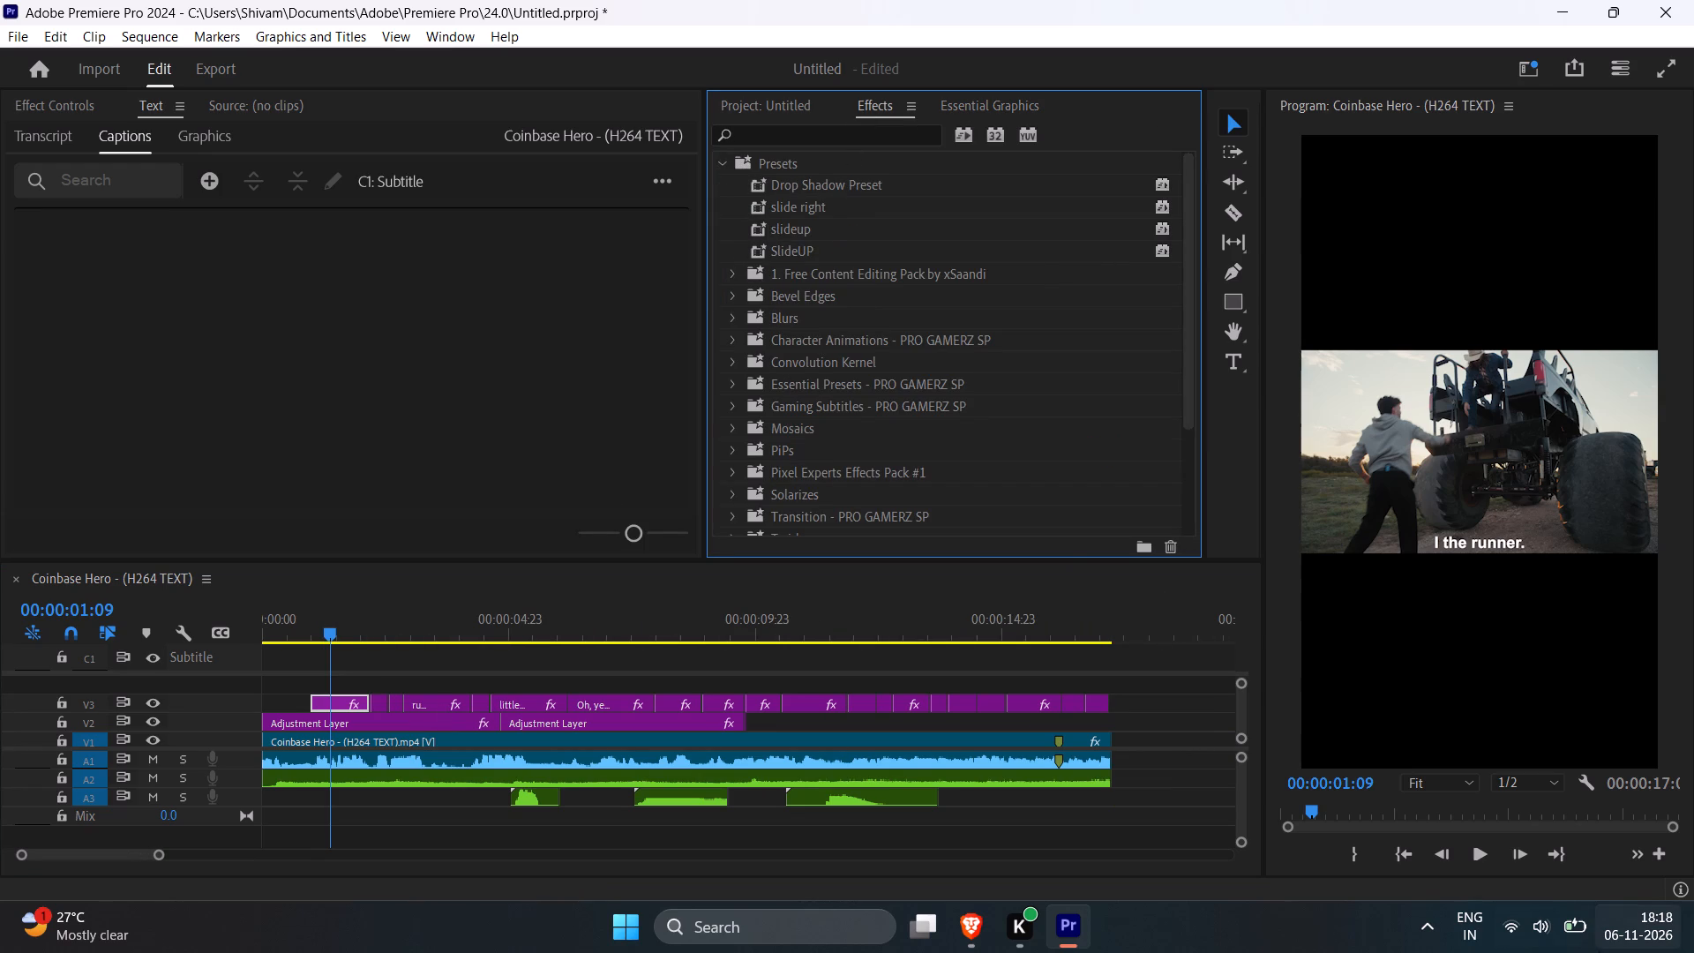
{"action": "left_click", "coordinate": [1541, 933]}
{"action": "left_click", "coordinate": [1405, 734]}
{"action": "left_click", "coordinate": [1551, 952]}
Apply the 1. Pop in (Basic) preset from Gaming Subtitles - PRO GAMERZ SP to the "I the runner." graphic on V3.
{"action": "left_click", "coordinate": [731, 399]}
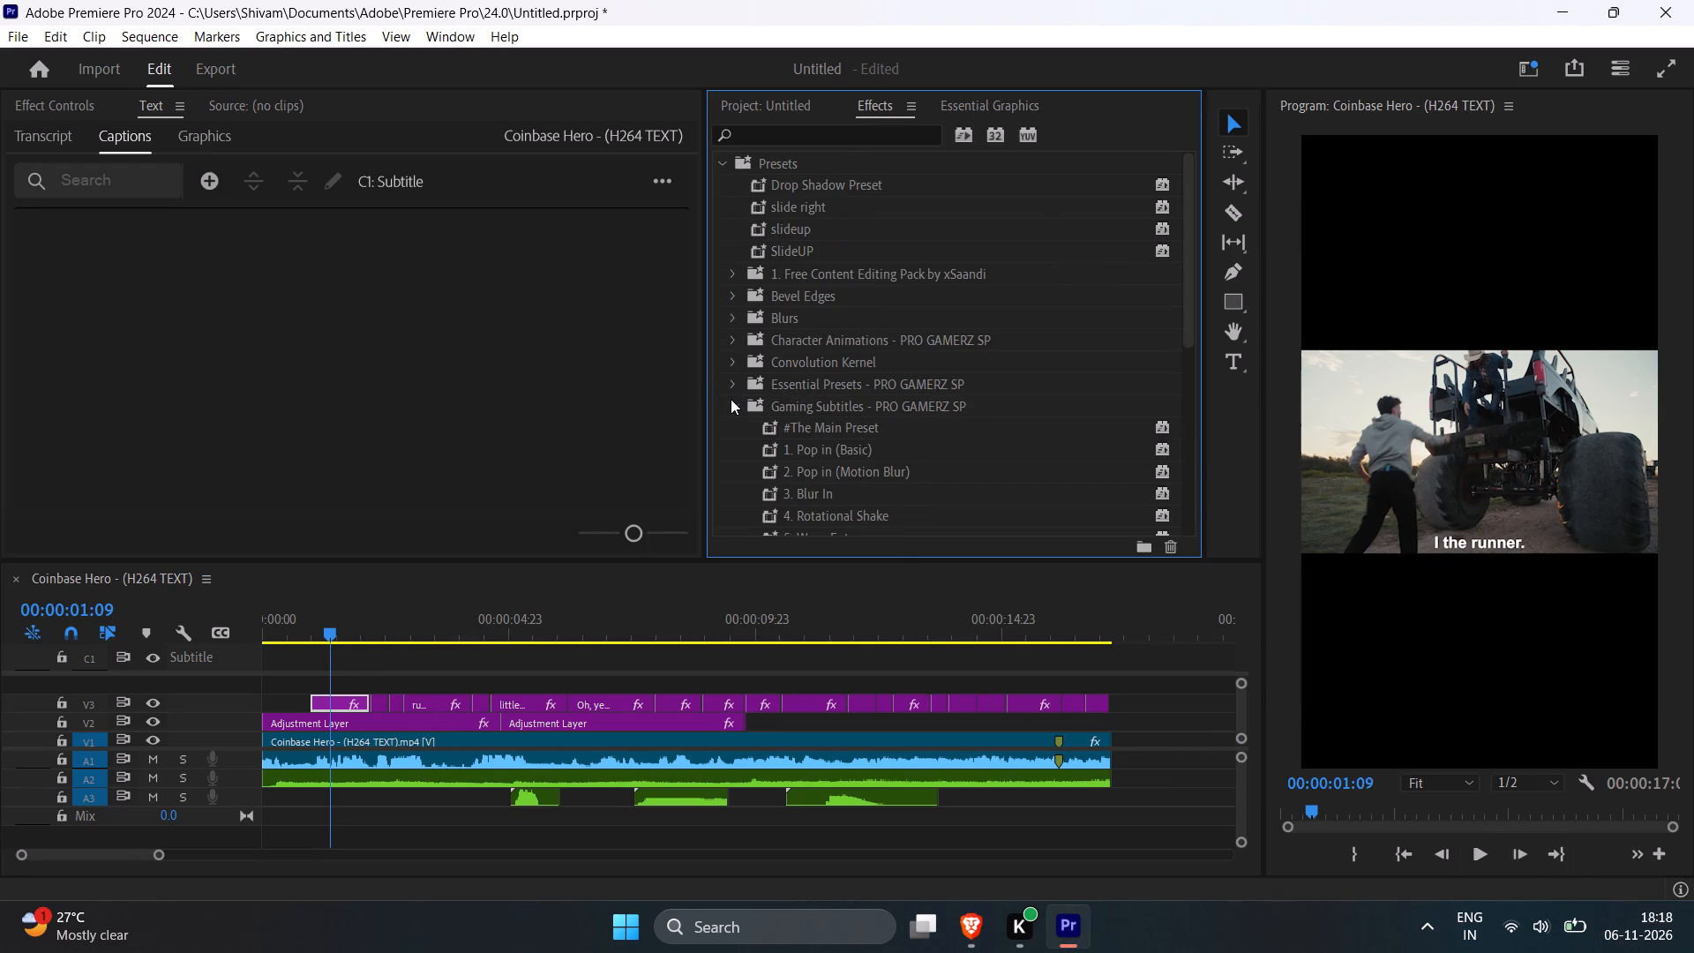
{"action": "scroll", "coordinate": [795, 409], "scroll_direction": "down", "scroll_amount": 6}
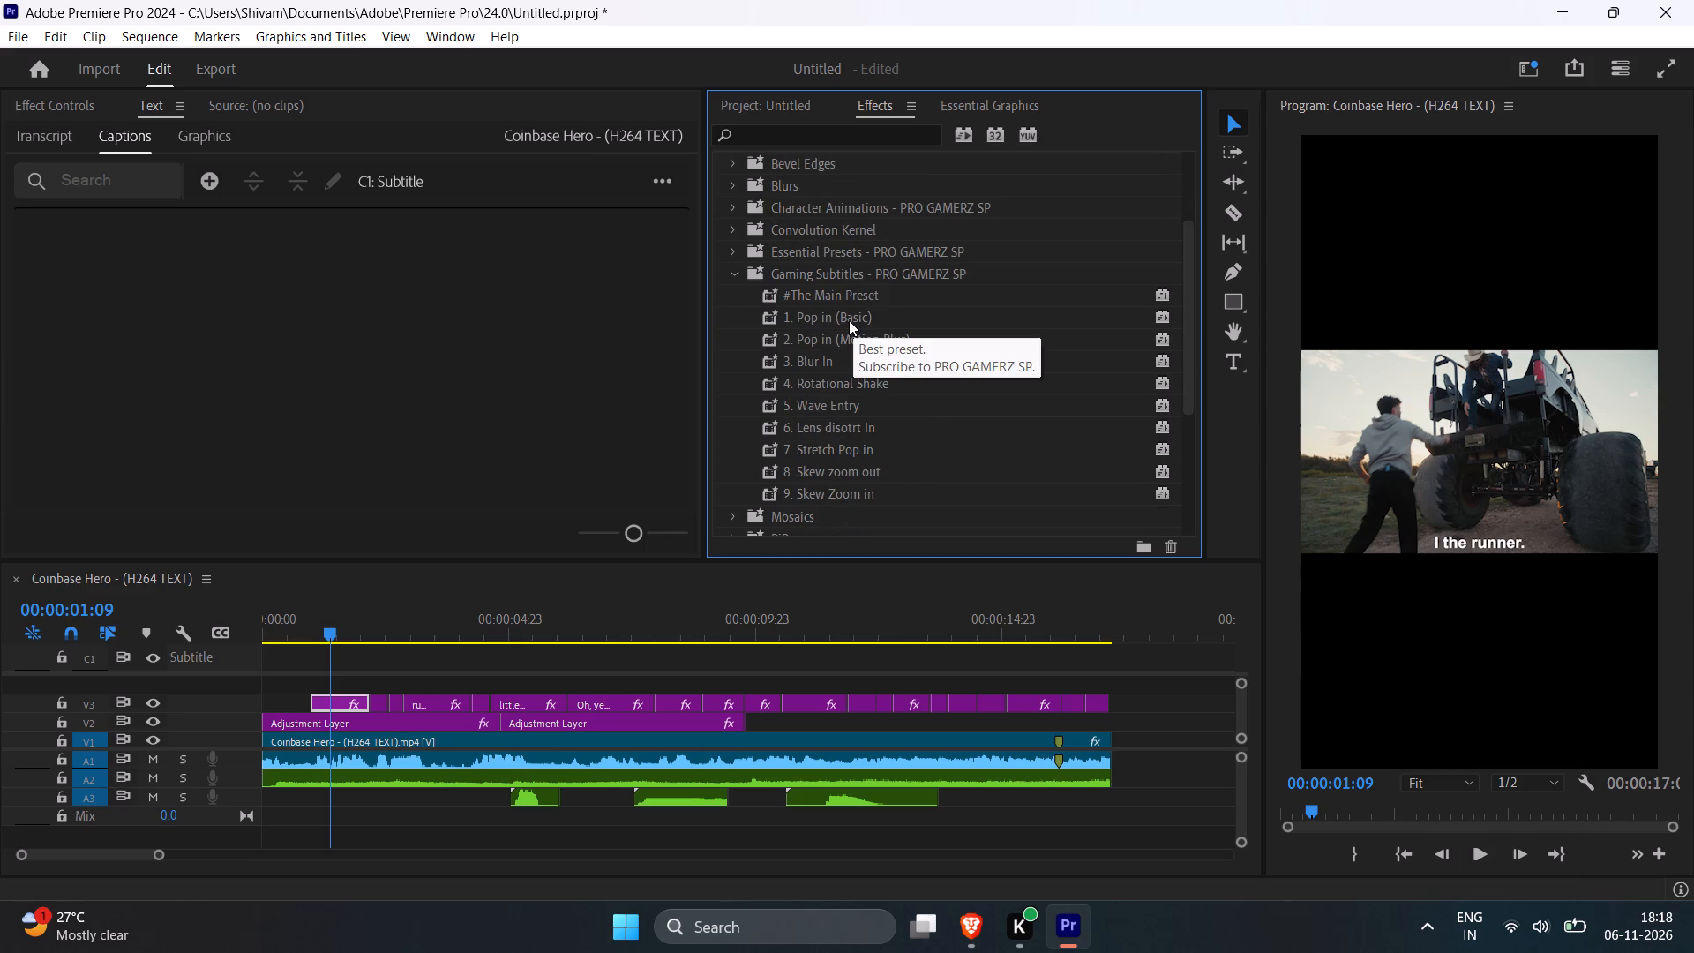
{"action": "left_click_drag", "start_coordinate": [851, 317], "coordinate": [332, 699]}
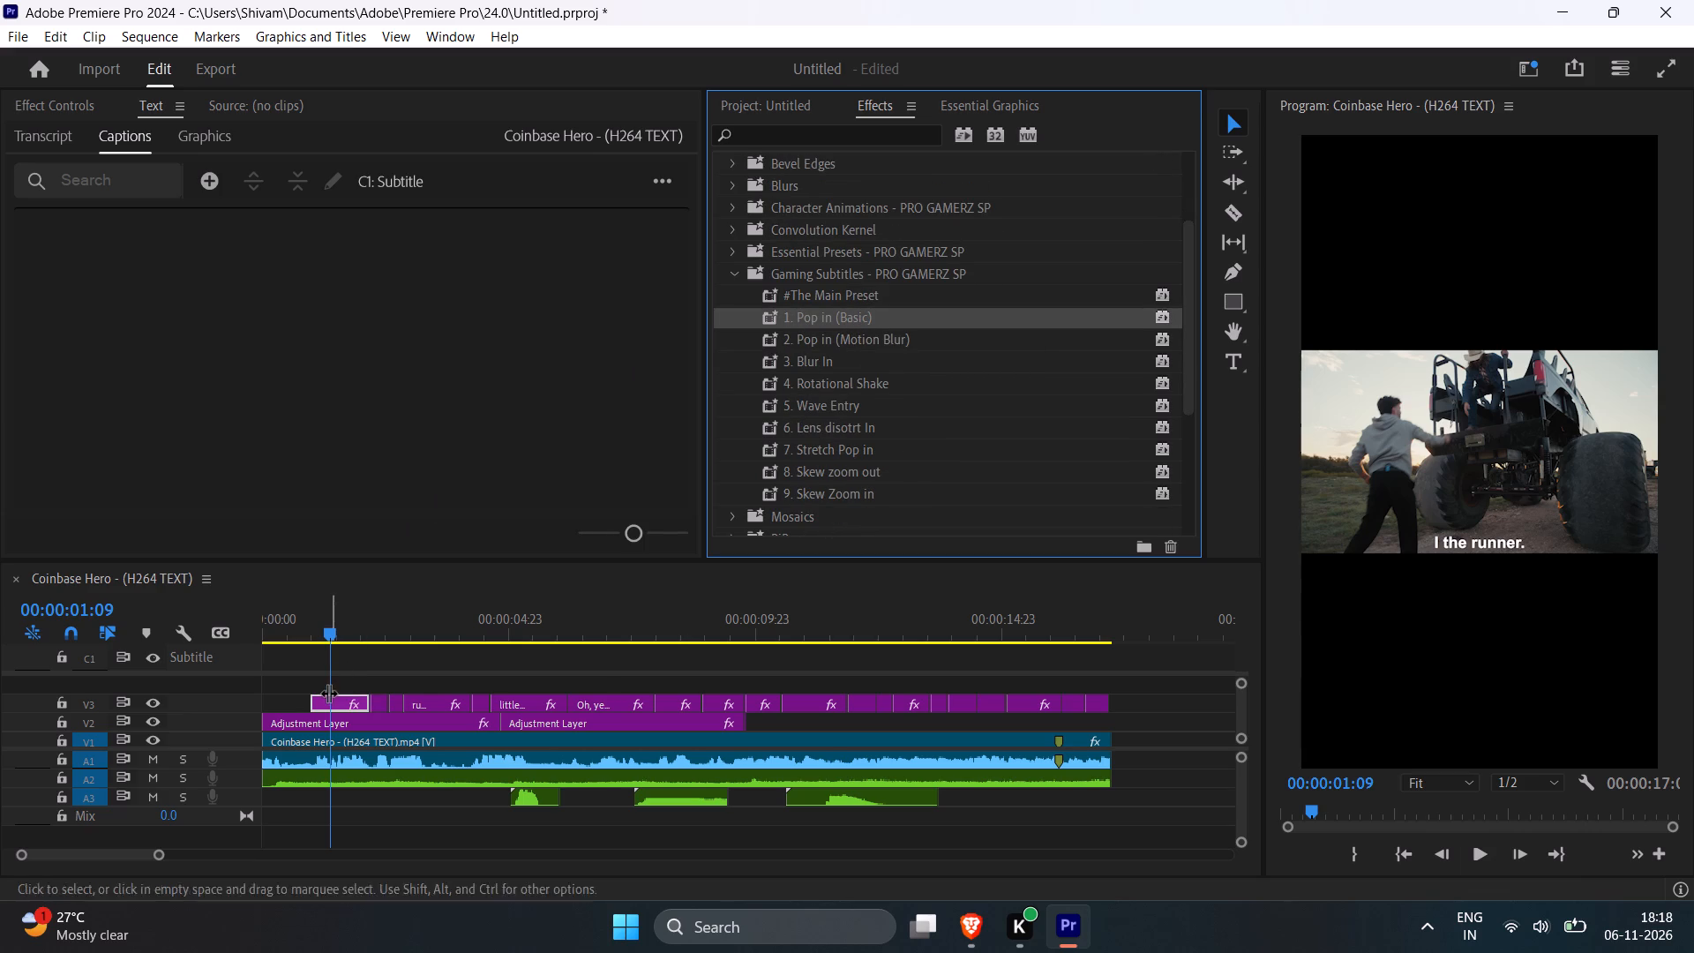
Preview the pop-in animation at the start of the "I the runner." graphic.
{"action": "left_click_drag", "start_coordinate": [323, 639], "coordinate": [304, 634]}
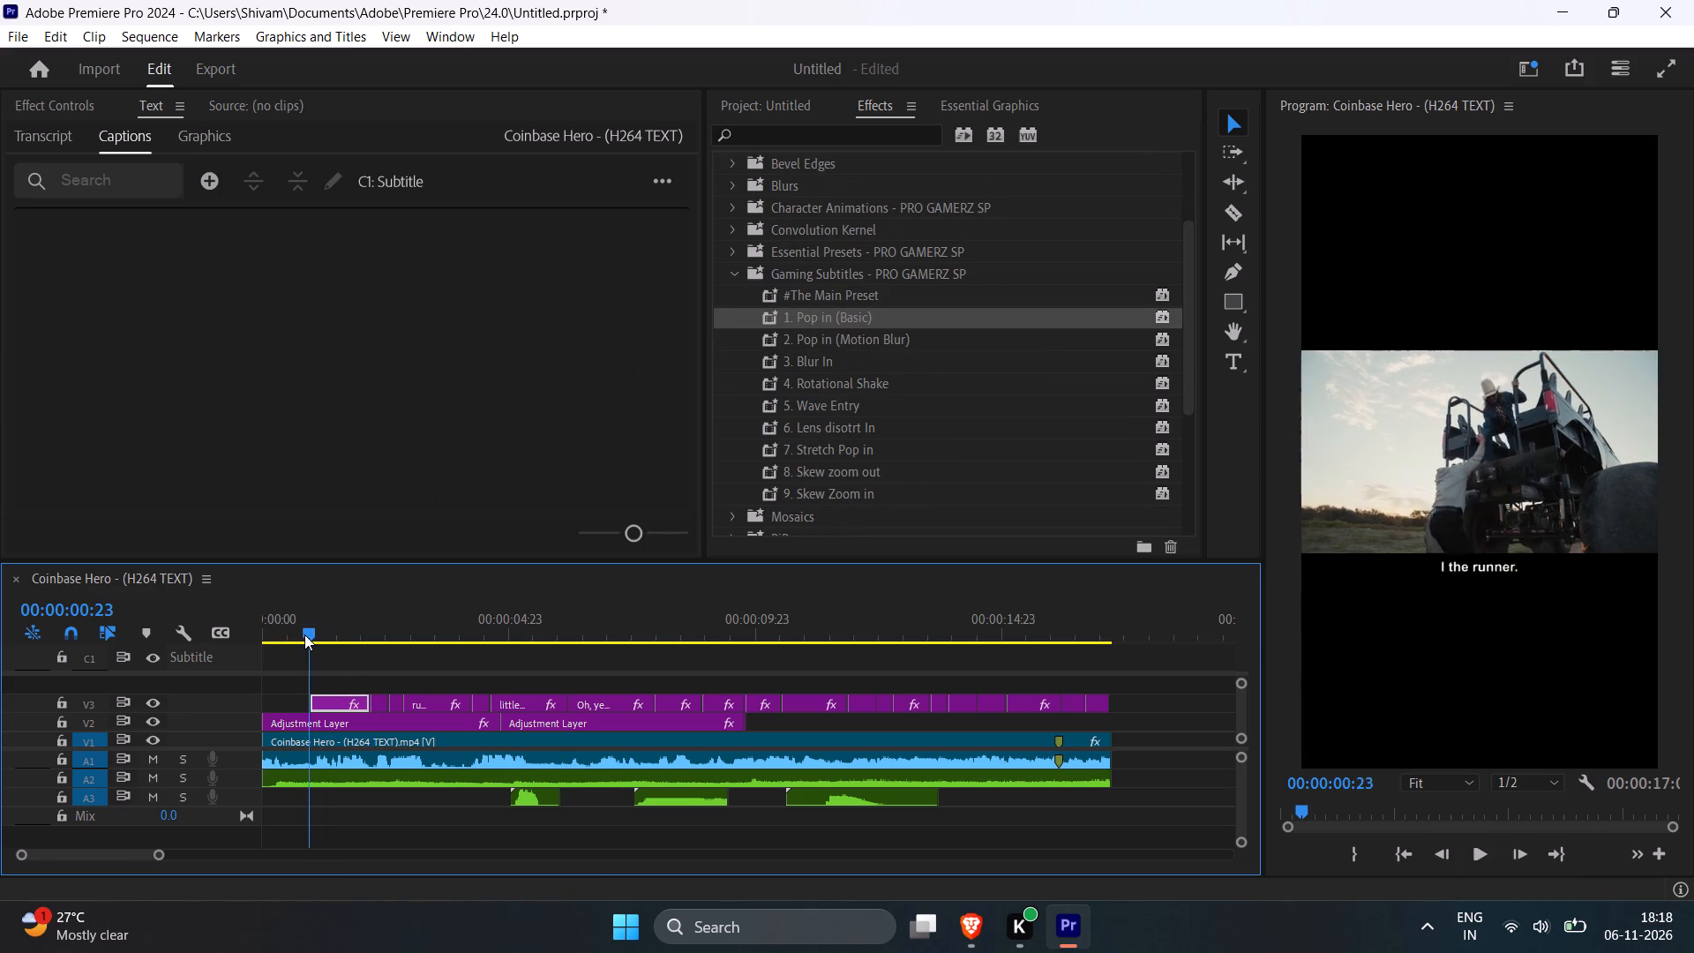
{"action": "left_click_drag", "start_coordinate": [304, 634], "coordinate": [315, 633]}
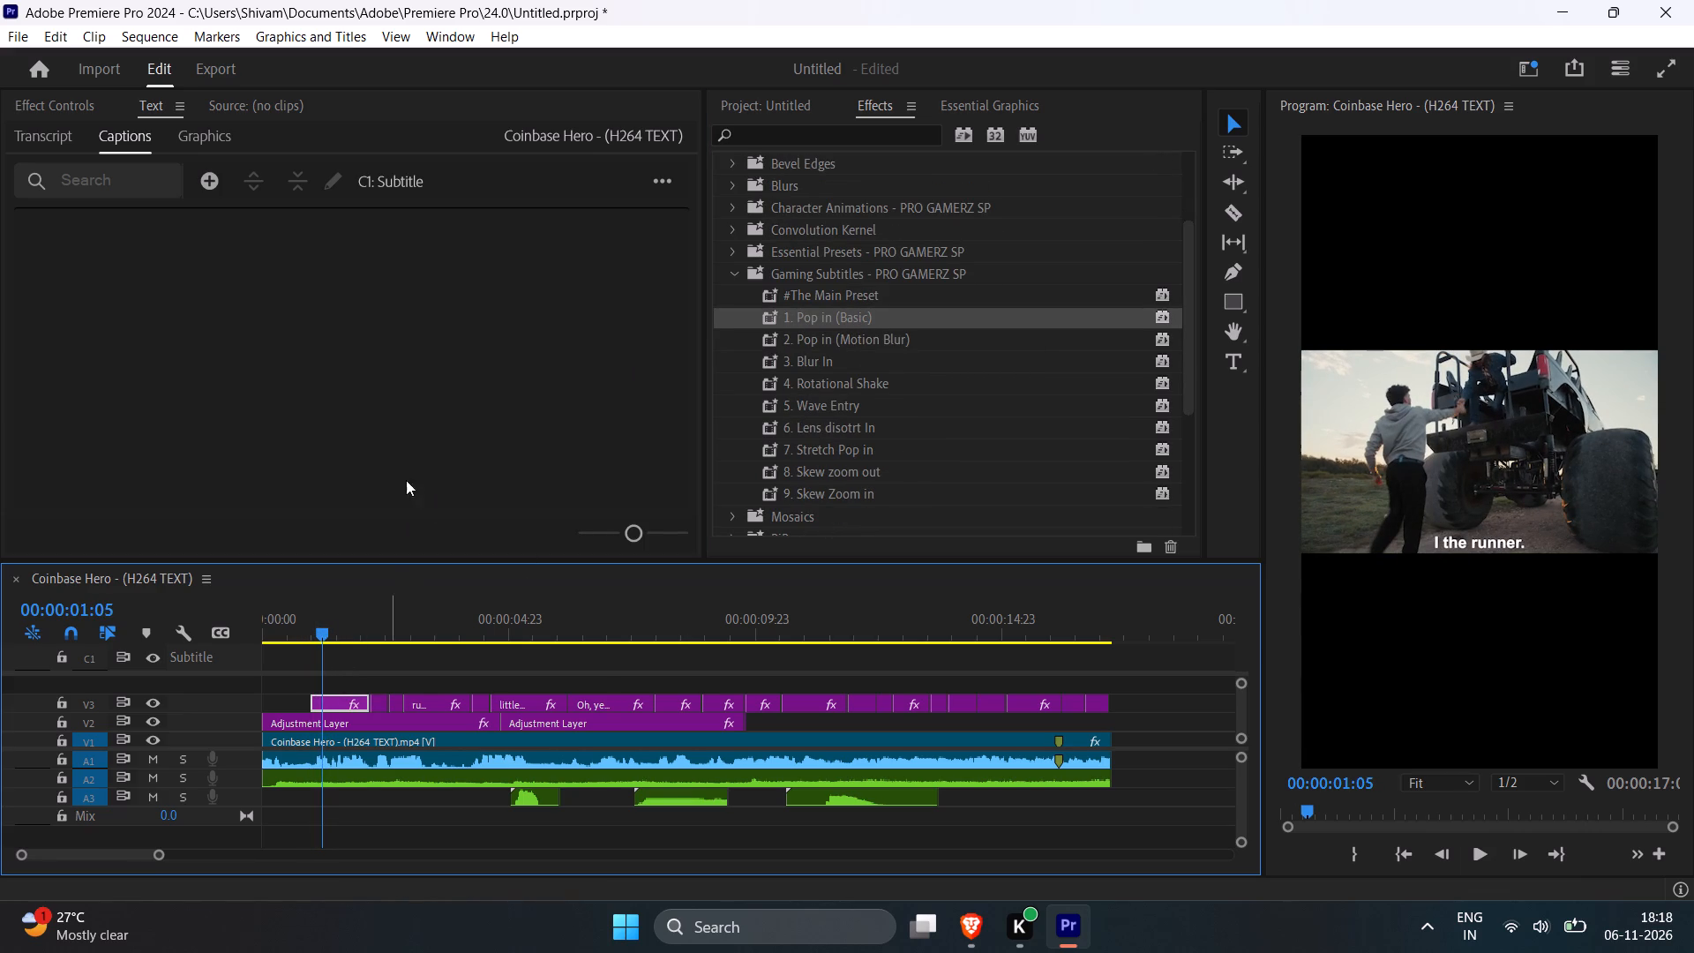
For the "I the runner." graphic's pop-in Motion effect, set the vertical anchor point to 1235.6 and the vertical position to 1234.6.
{"action": "left_click", "coordinate": [47, 103]}
{"action": "scroll", "coordinate": [172, 397], "scroll_direction": "down", "scroll_amount": 3}
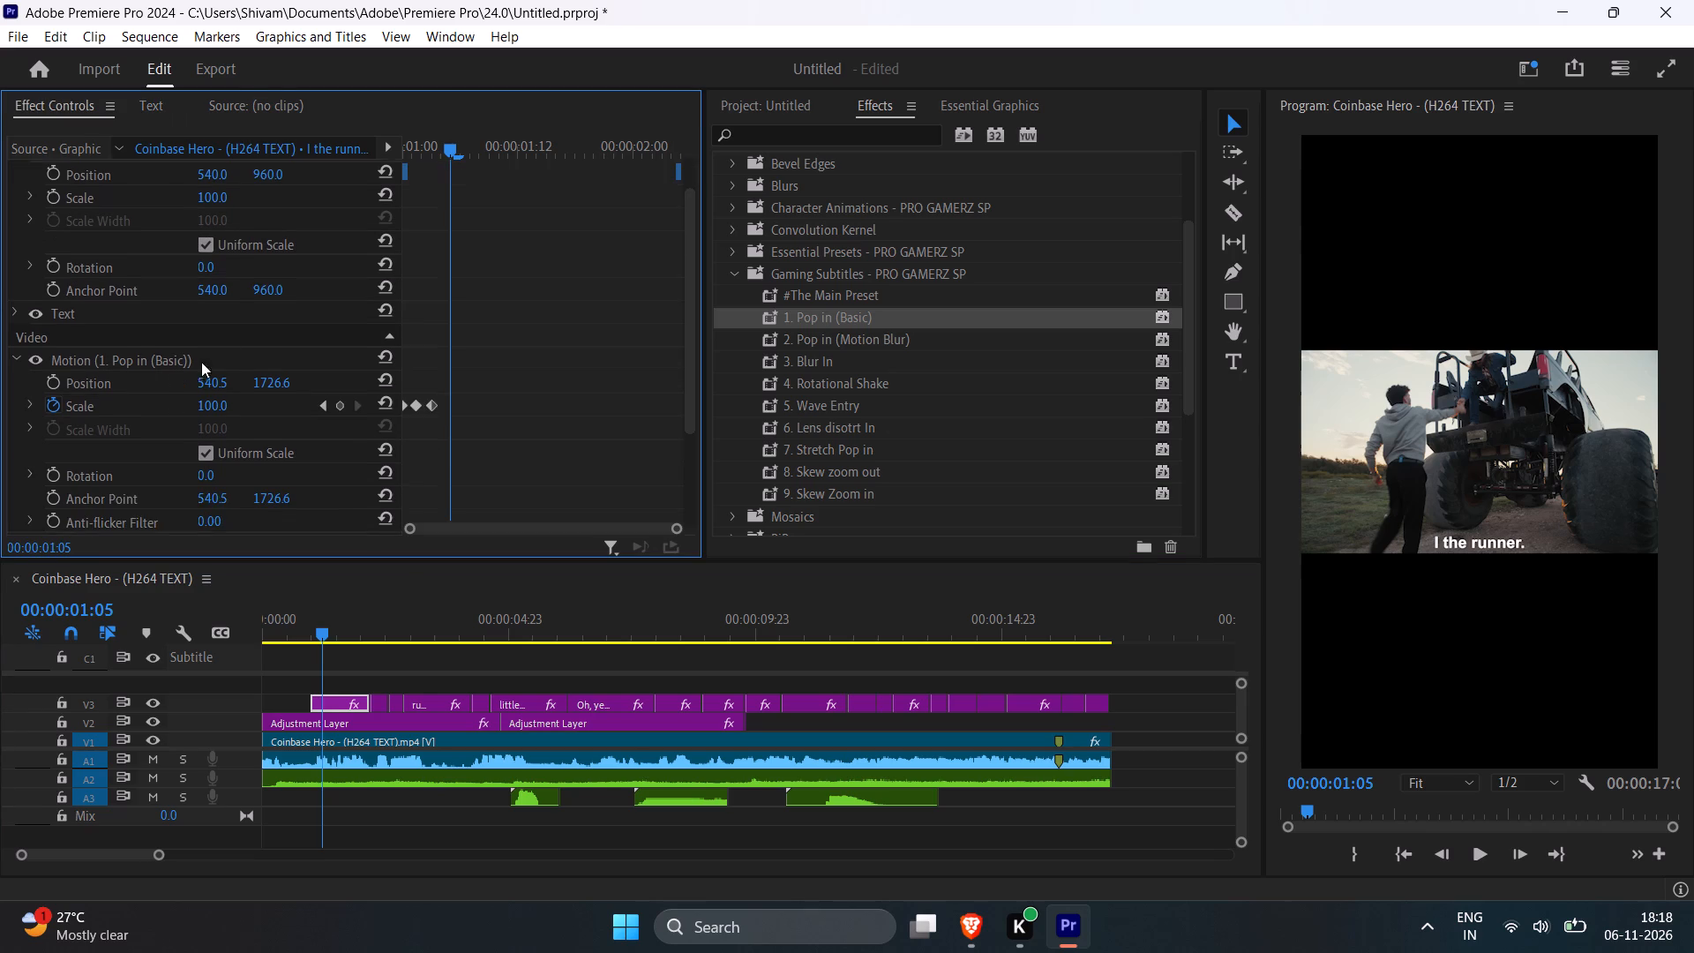
{"action": "left_click_drag", "start_coordinate": [461, 144], "coordinate": [421, 144]}
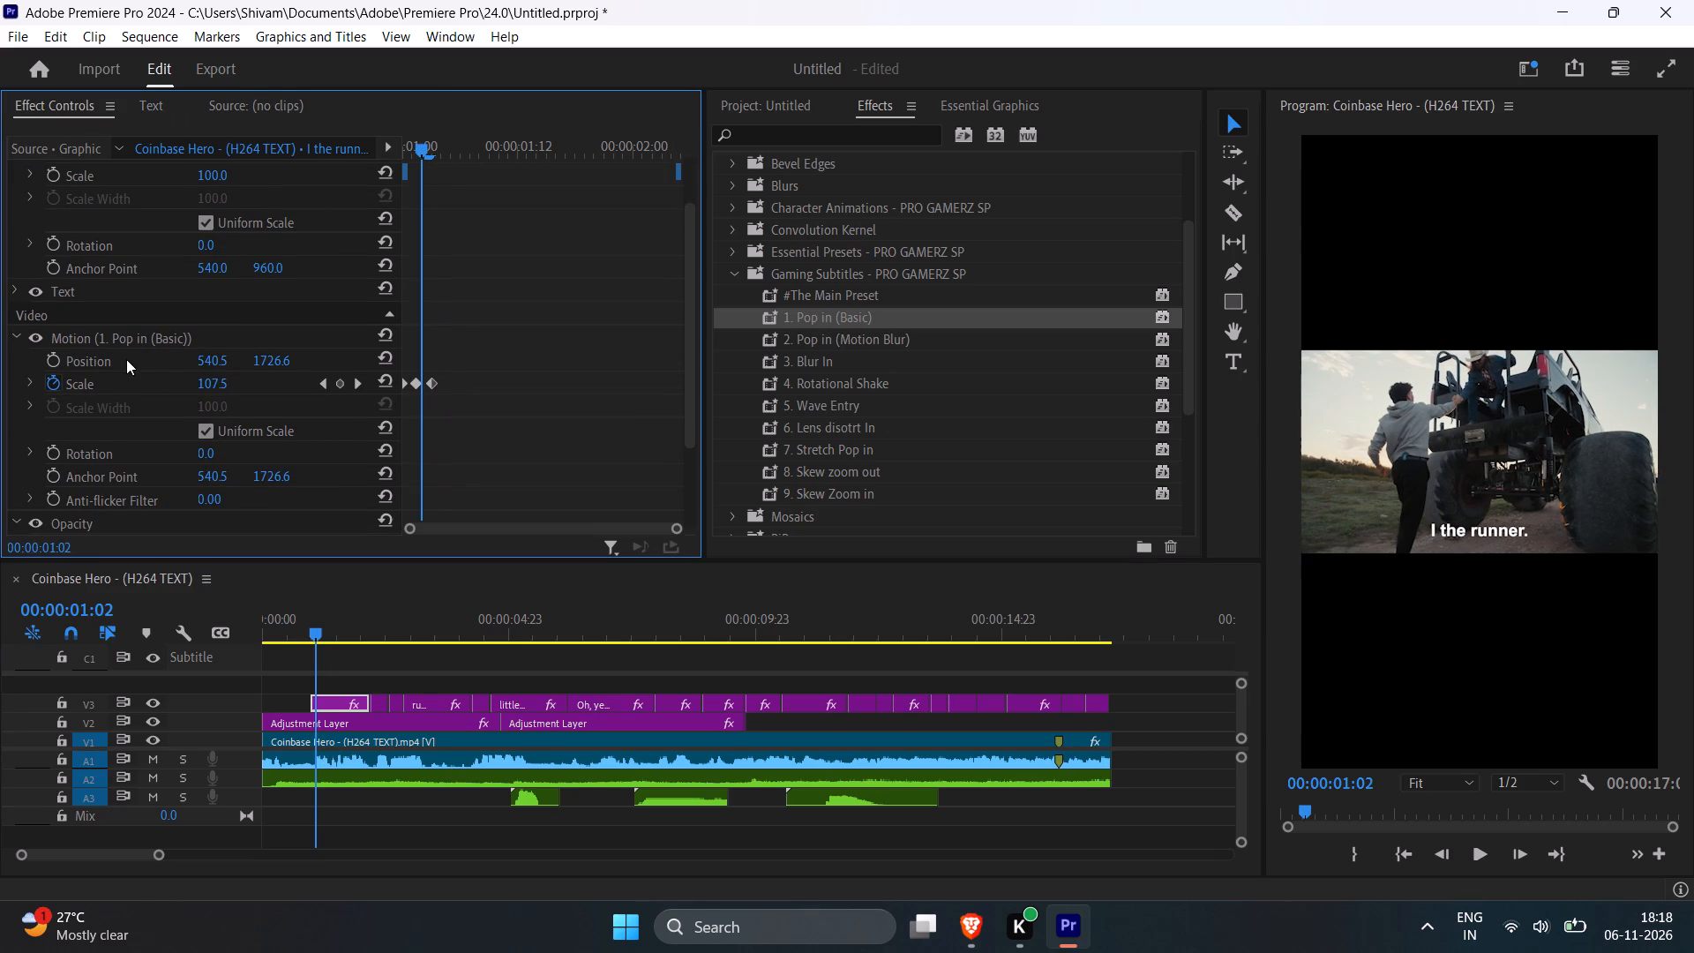
{"action": "left_click", "coordinate": [115, 336]}
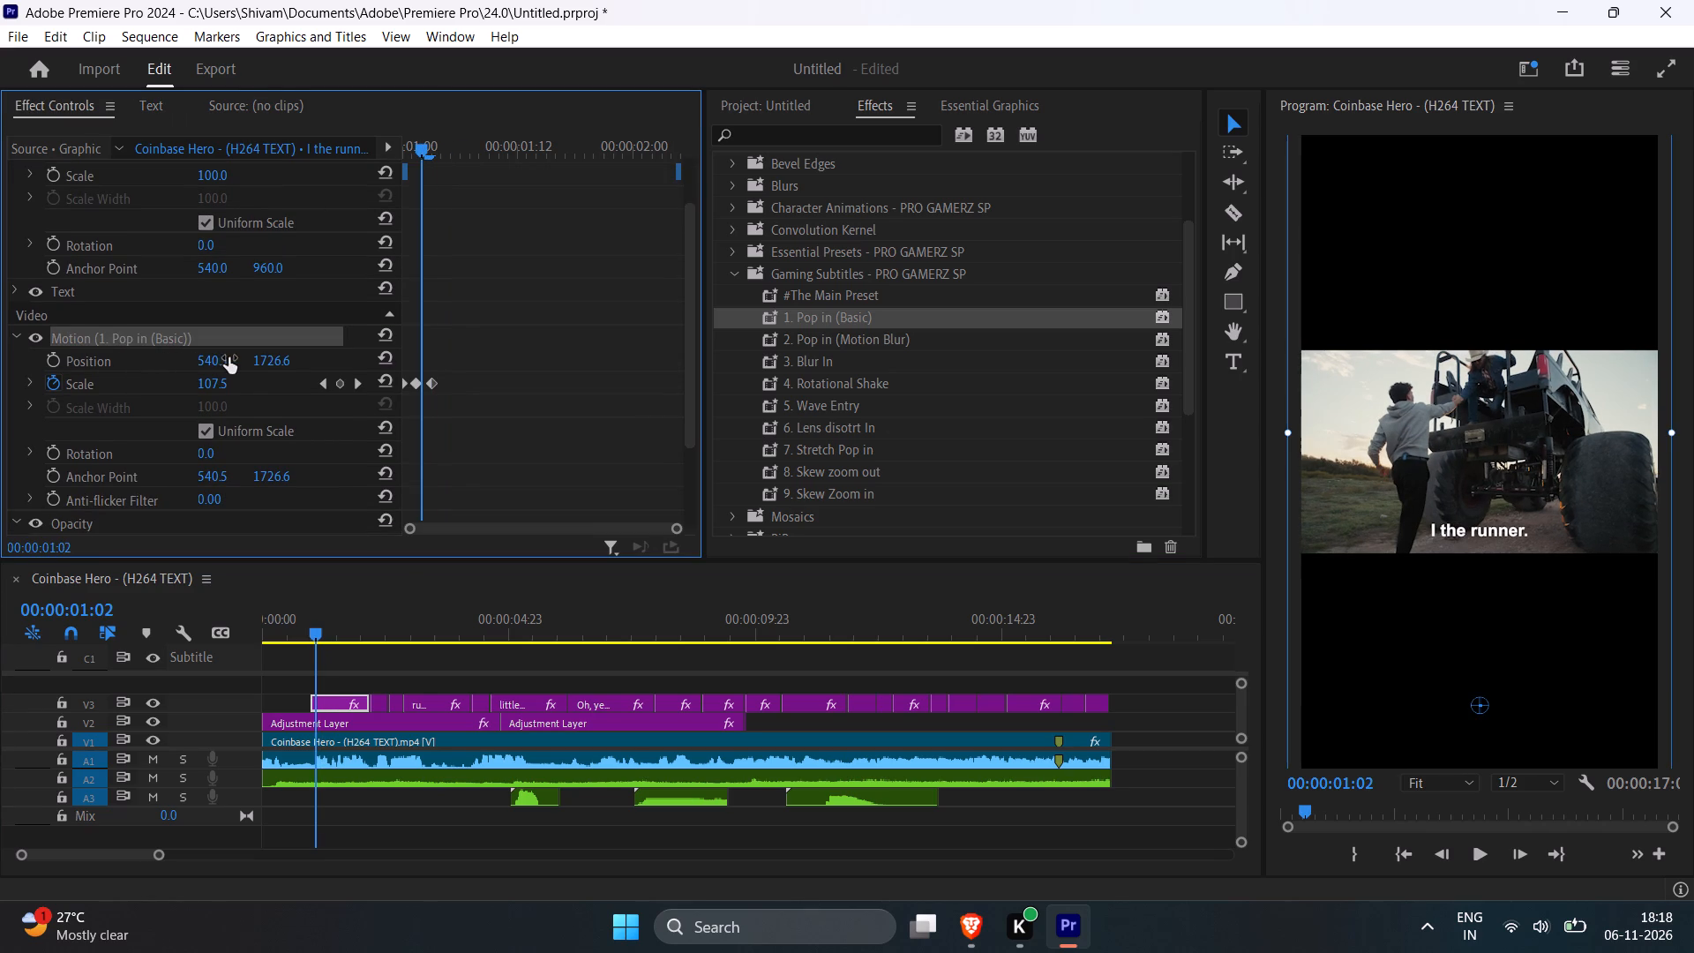
{"action": "left_click_drag", "start_coordinate": [274, 358], "coordinate": [218, 359]}
{"action": "key", "text": "ctrl+z"}
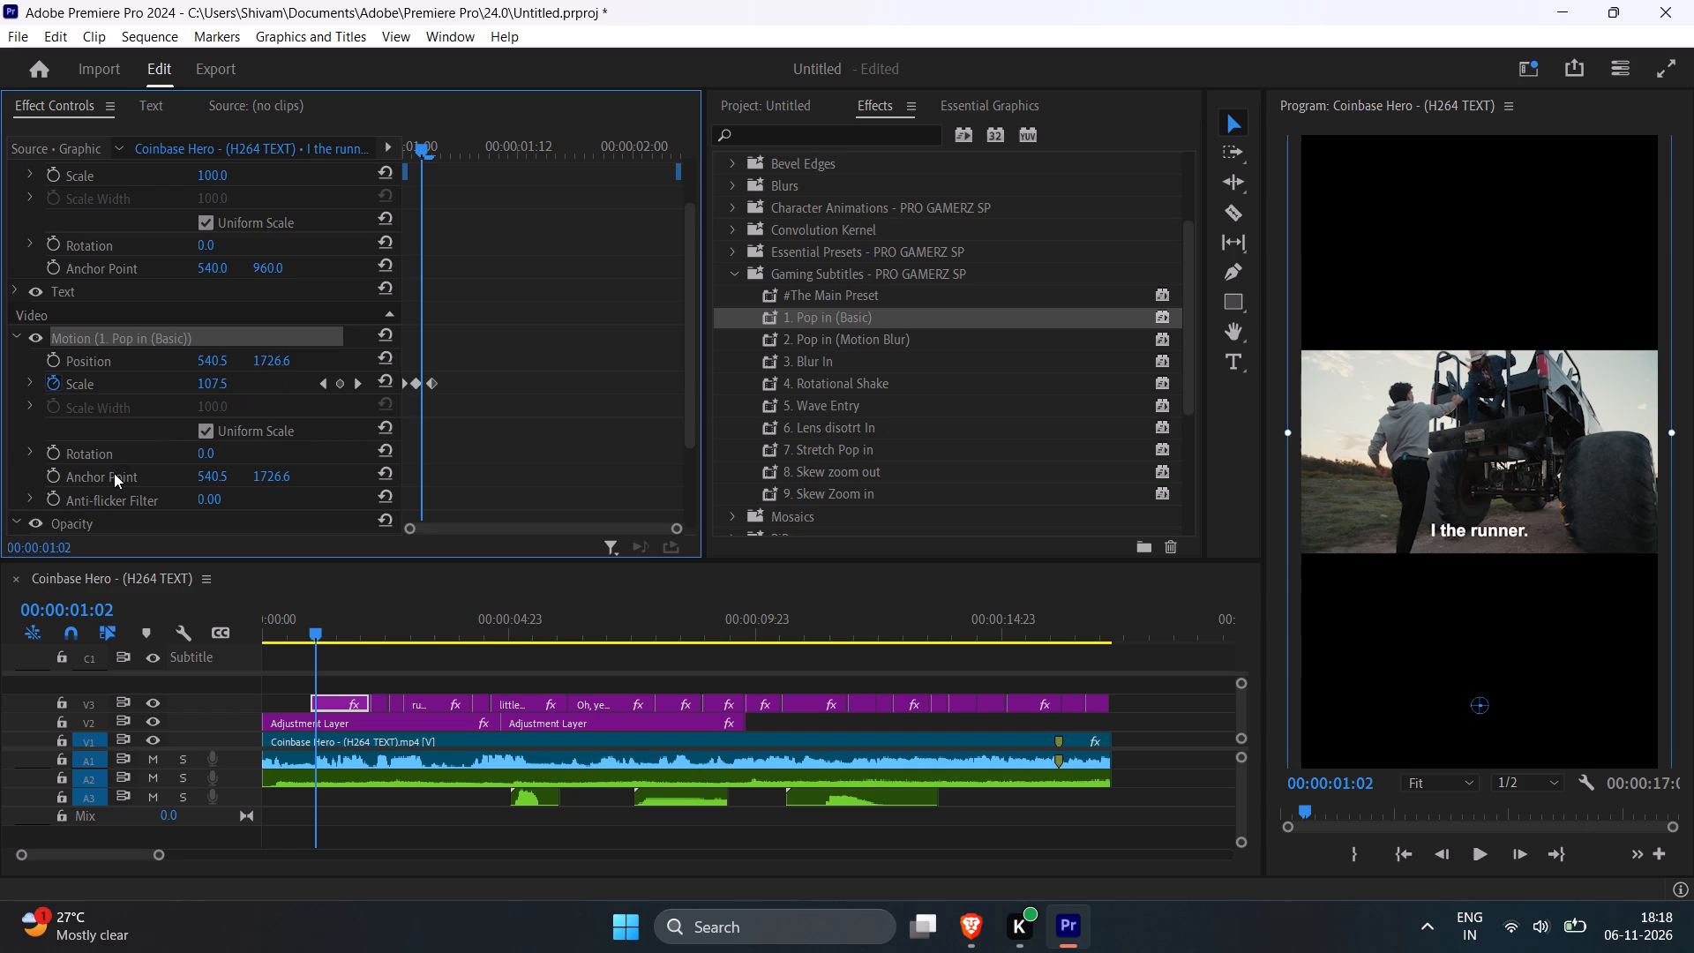
{"action": "left_click", "coordinate": [114, 473]}
{"action": "left_click_drag", "start_coordinate": [290, 475], "coordinate": [248, 475]}
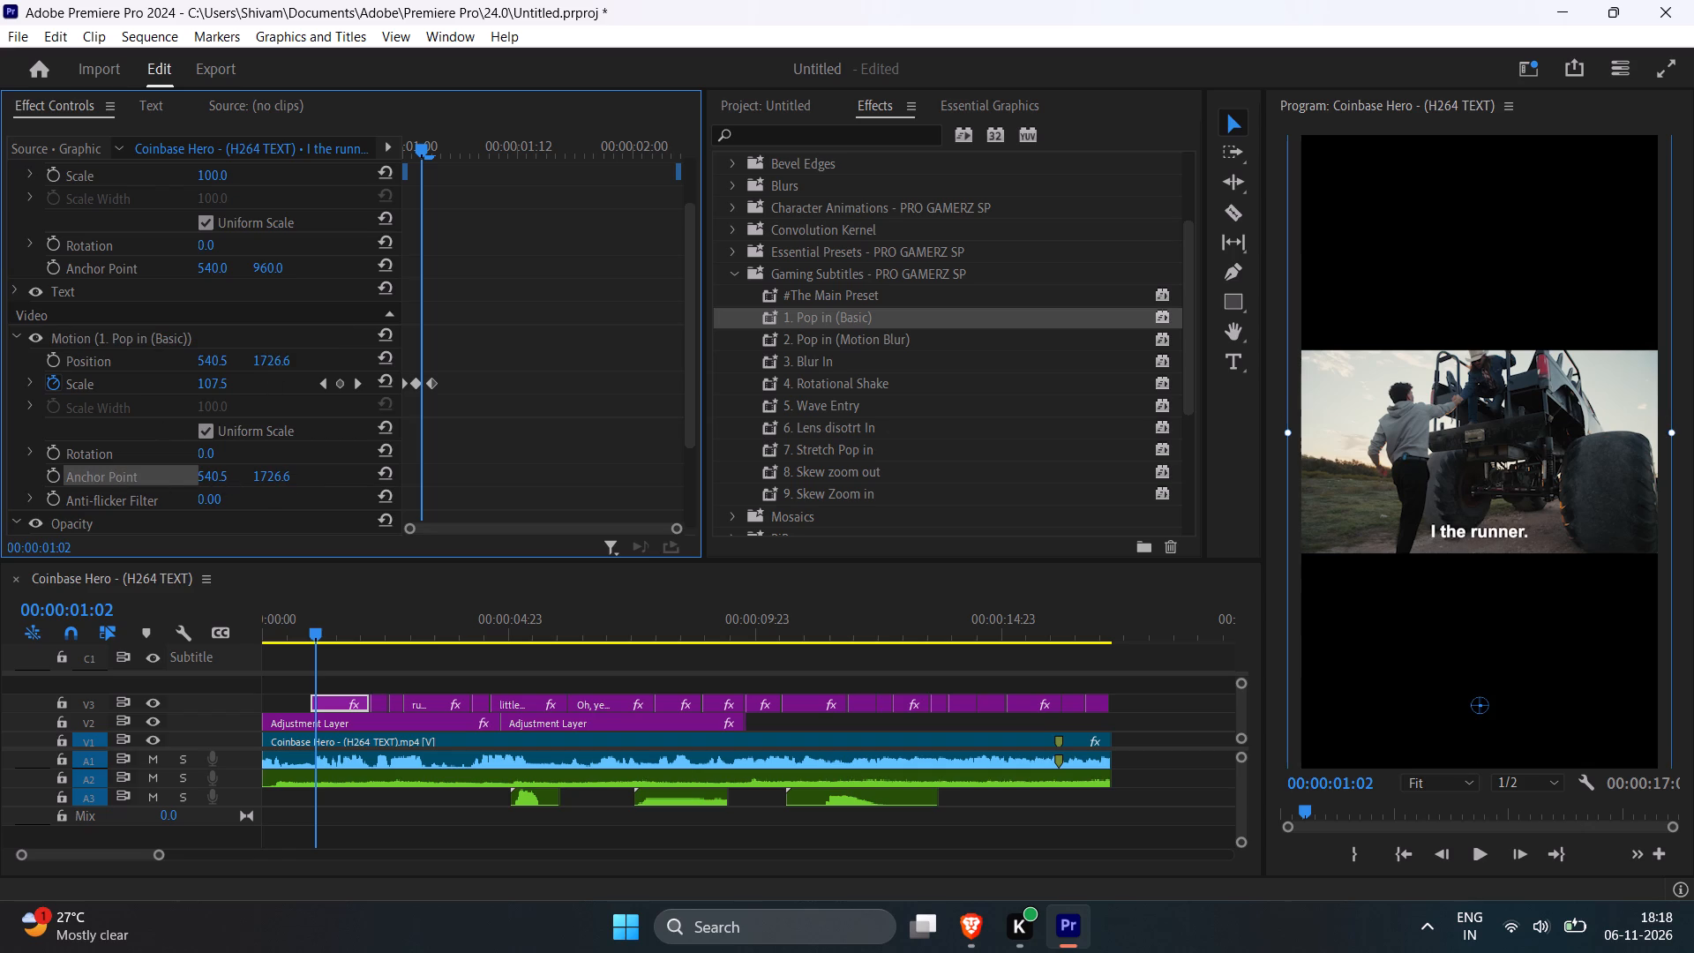
{"action": "left_click_drag", "start_coordinate": [248, 475], "coordinate": [55, 514]}
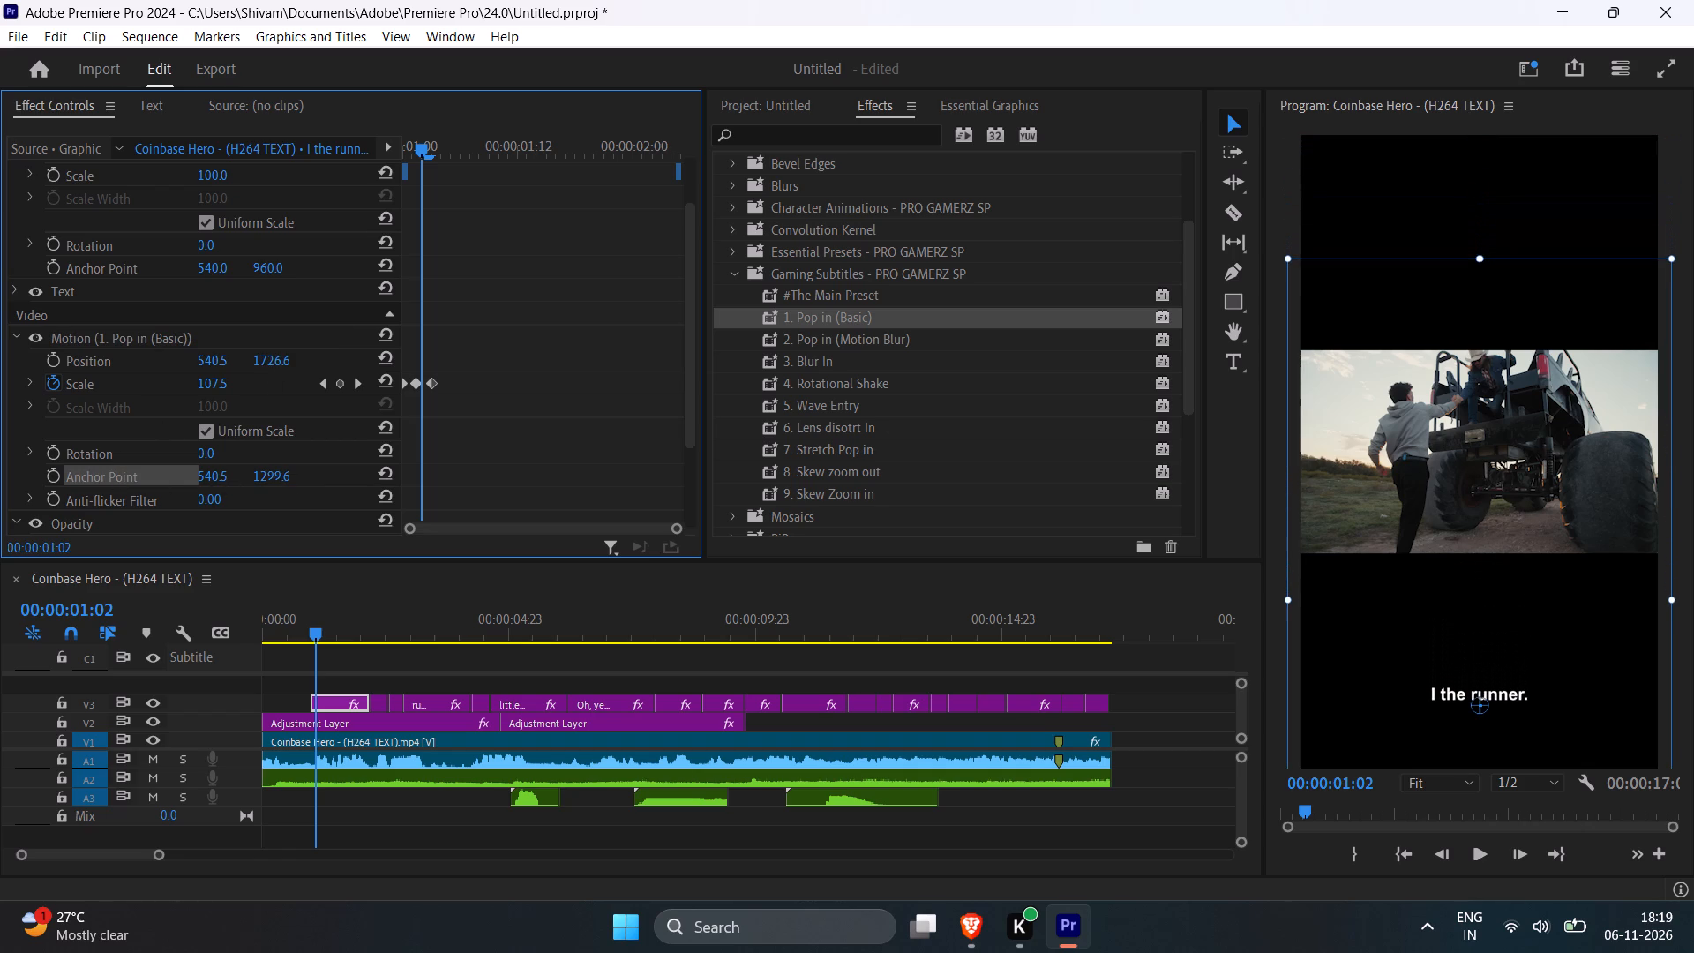
{"action": "left_click_drag", "start_coordinate": [55, 514], "coordinate": [34, 514]}
{"action": "left_click_drag", "start_coordinate": [267, 356], "coordinate": [9, 356]}
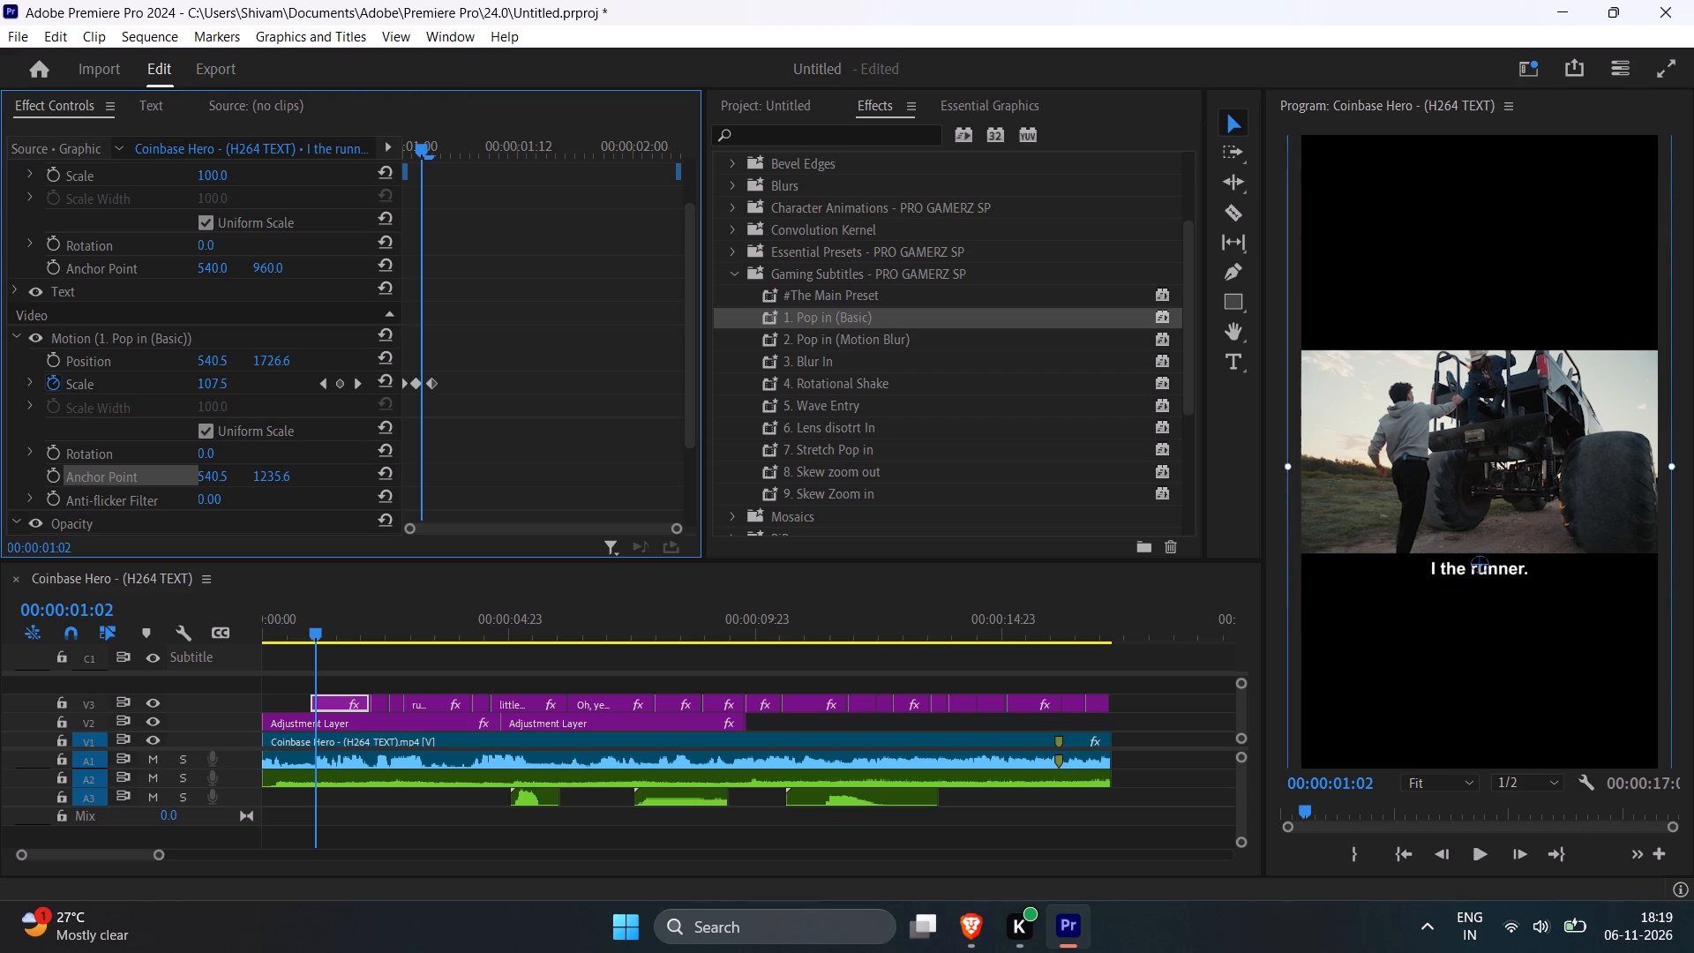
{"action": "left_click_drag", "start_coordinate": [9, 356], "coordinate": [258, 356]}
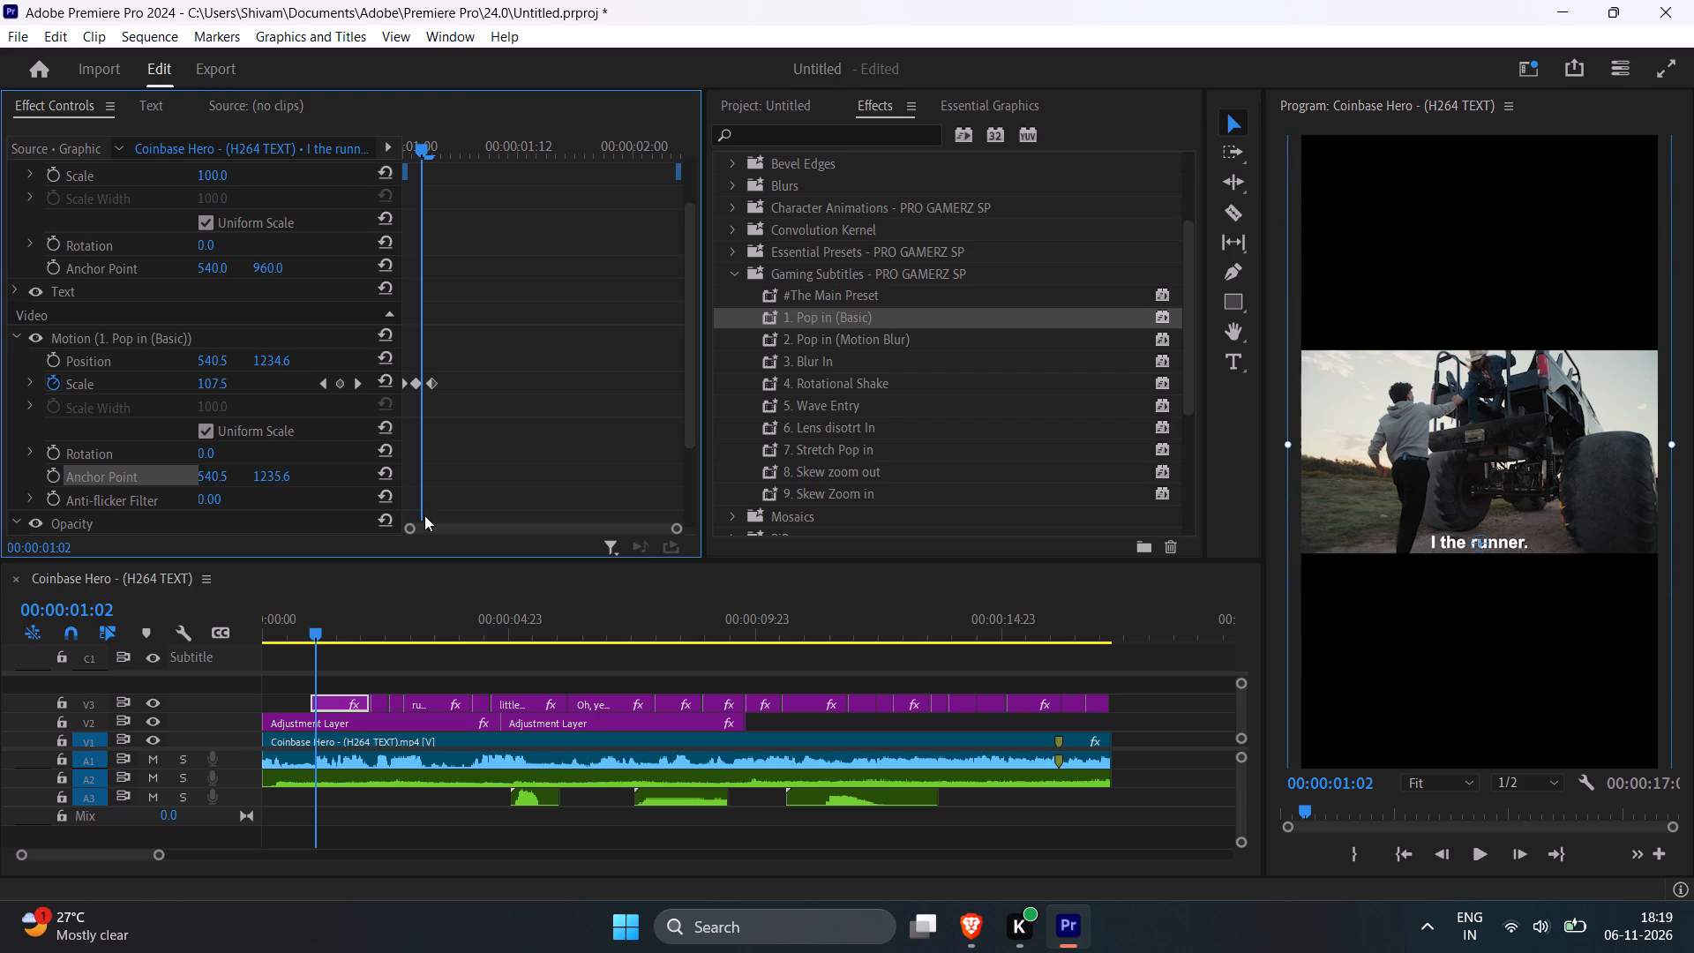
Preview the adjusted pop-in animation on the "I the runner." graphic.
{"action": "left_click_drag", "start_coordinate": [305, 615], "coordinate": [277, 616]}
{"action": "key", "text": "space"}
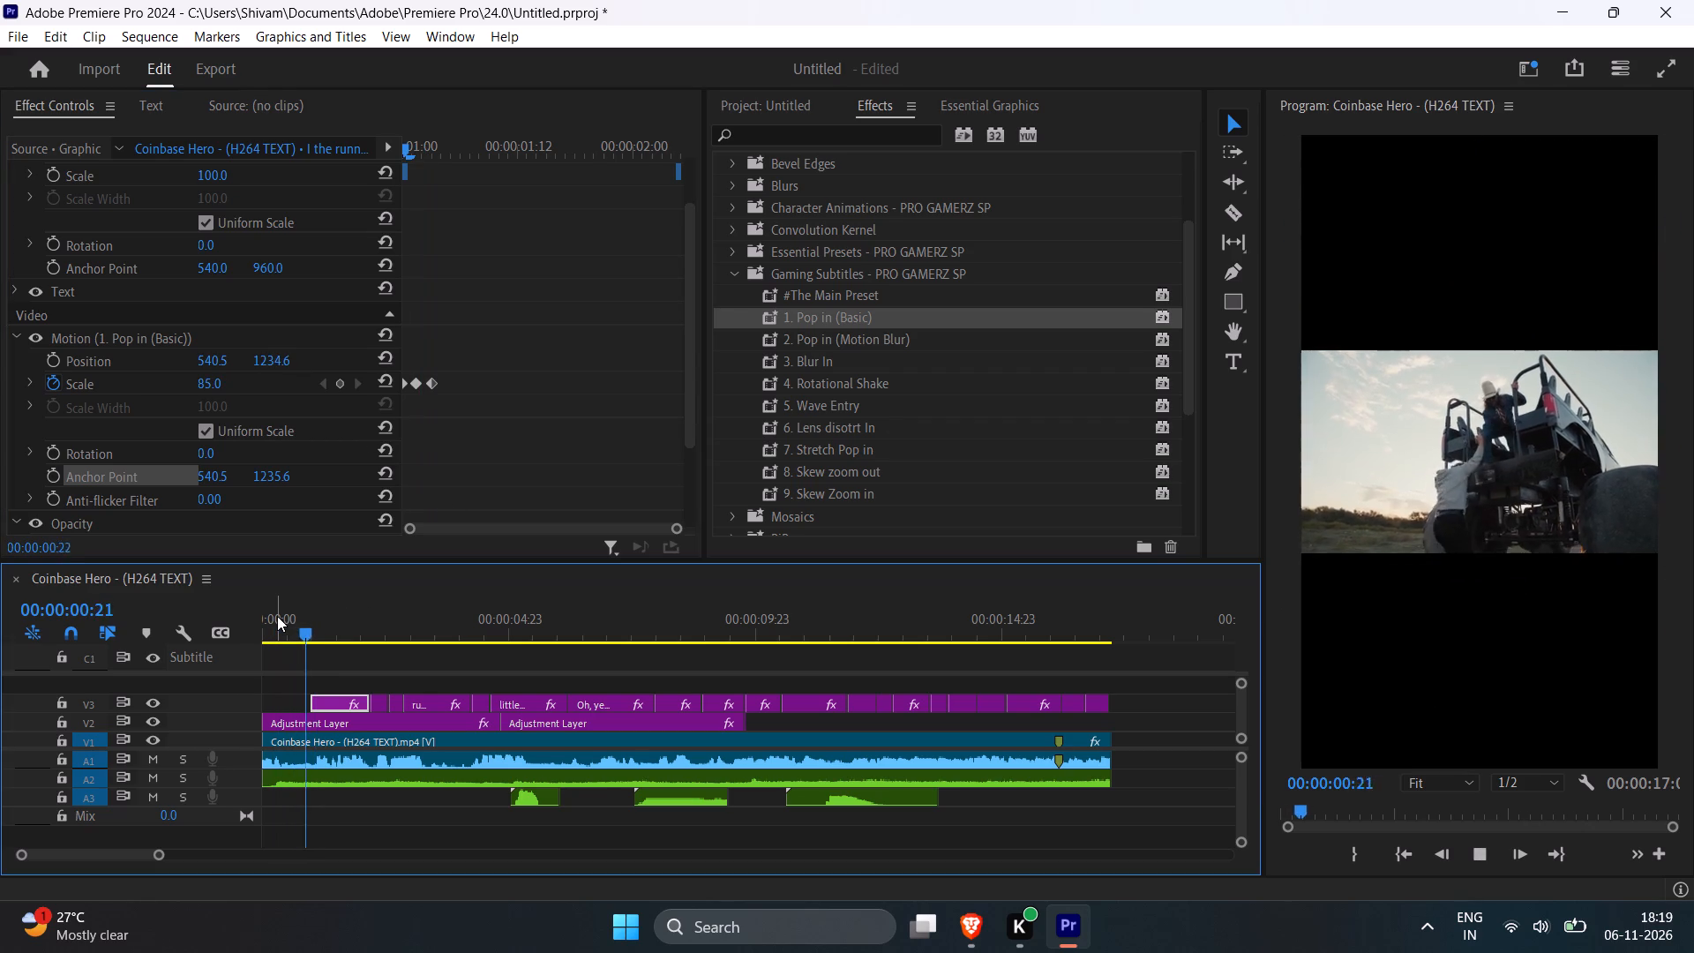
{"action": "key", "text": "space"}
{"action": "left_click_drag", "start_coordinate": [340, 625], "coordinate": [310, 625]}
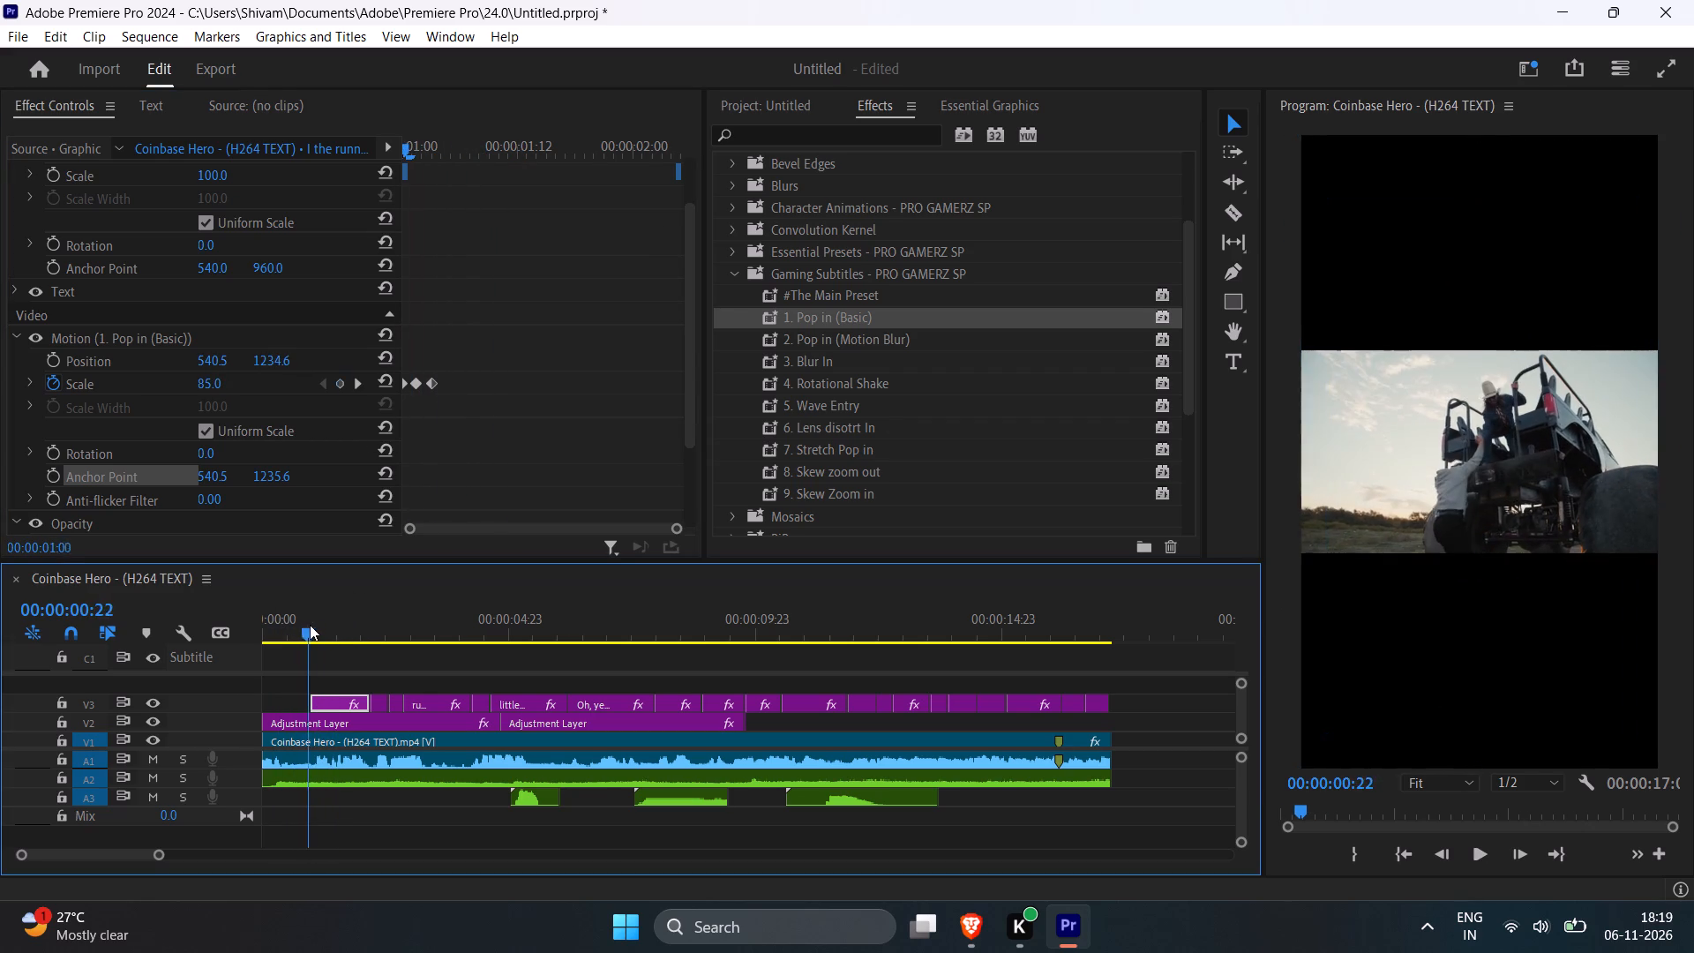
{"action": "left_click_drag", "start_coordinate": [310, 625], "coordinate": [324, 625]}
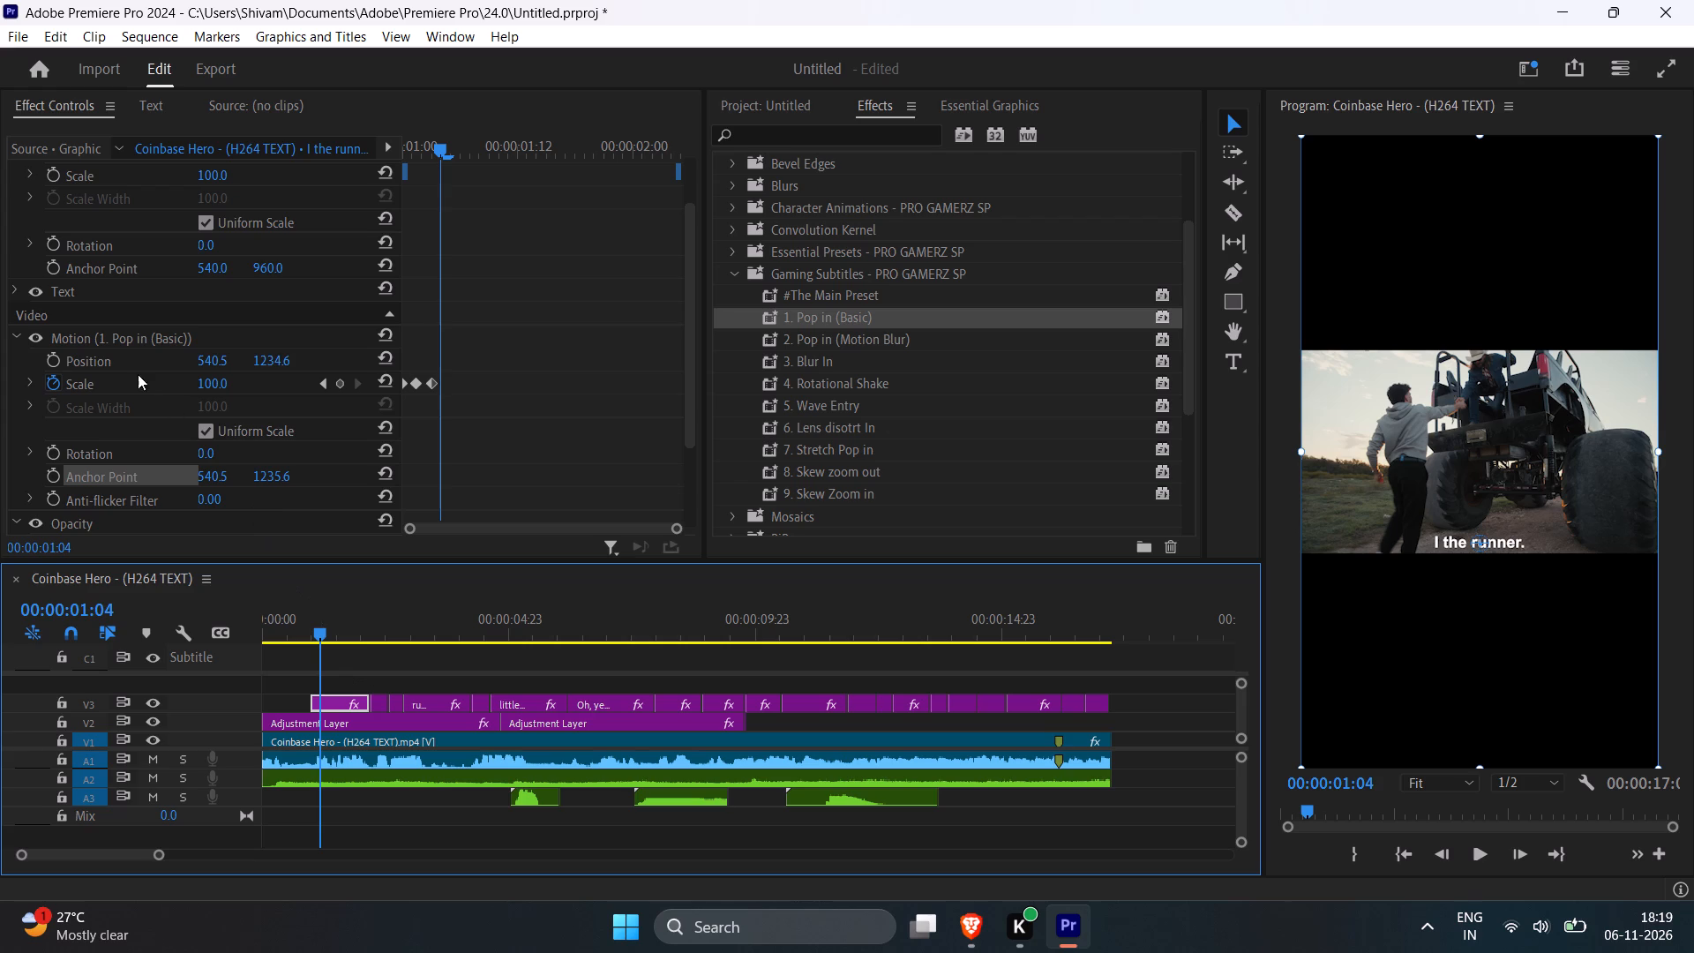
Copy the Motion (1. Pop in (Basic)) effect from the "I the runner." graphic and paste it onto the "All right," graphic.
{"action": "left_click", "coordinate": [113, 341]}
{"action": "key", "text": "ctrl+c"}
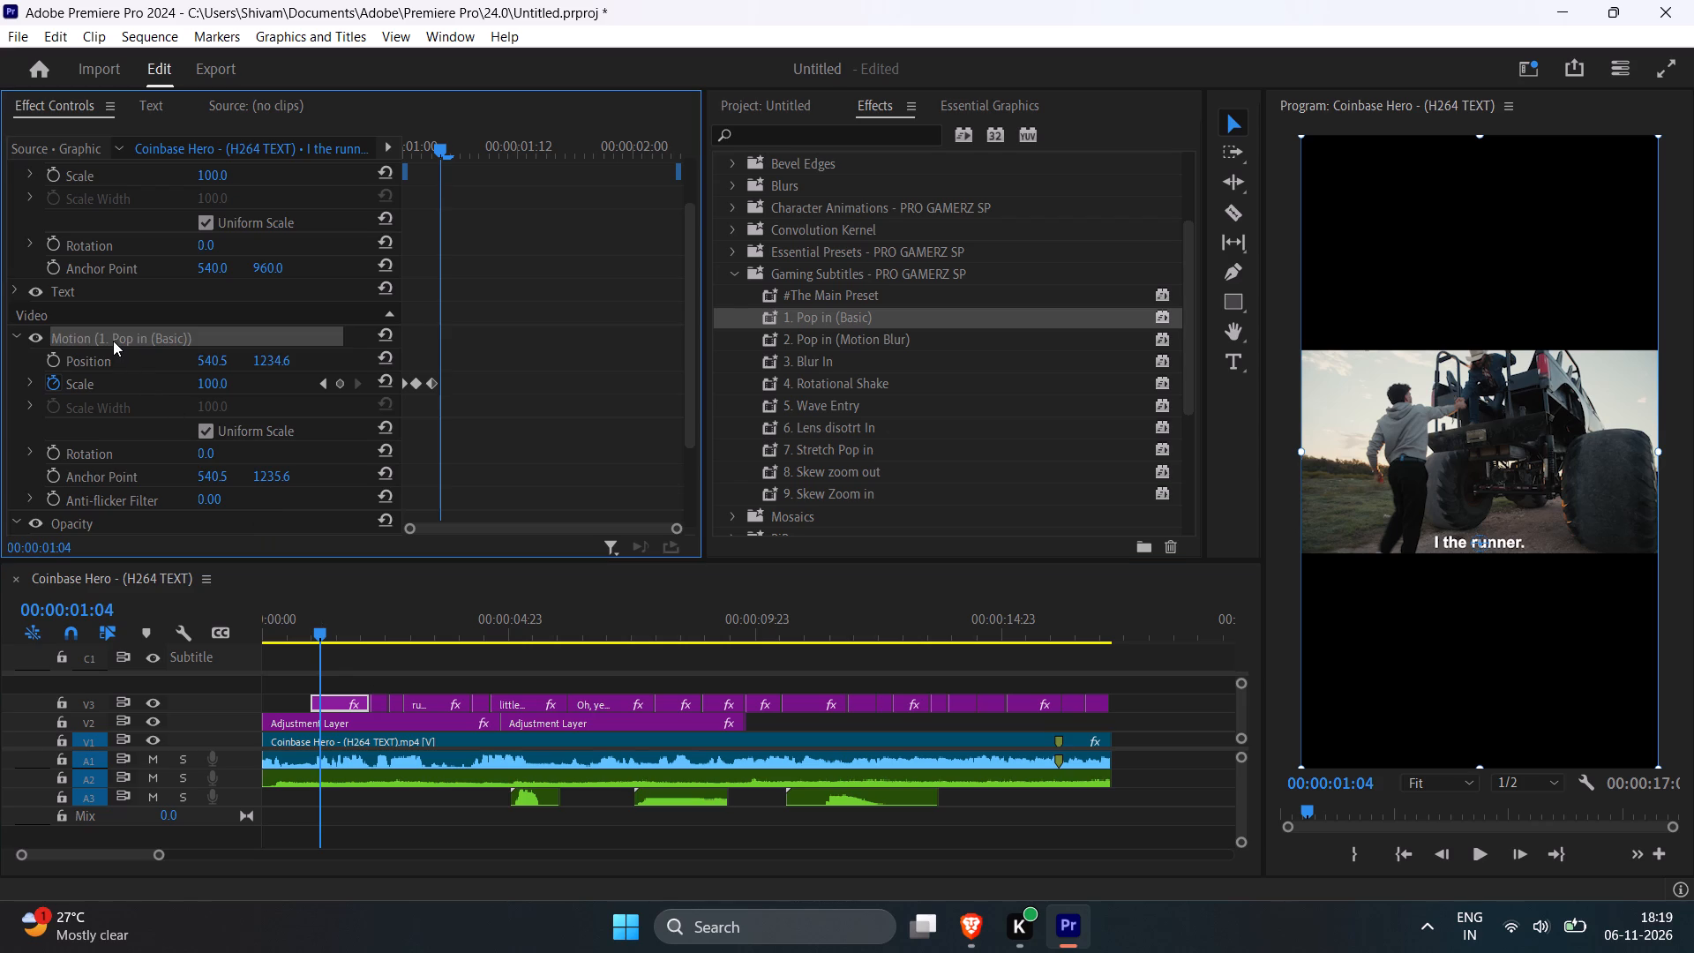
{"action": "key", "text": "ctrl+c"}
{"action": "scroll", "coordinate": [440, 675], "scroll_direction": "up", "scroll_amount": 12, "text": "alt"}
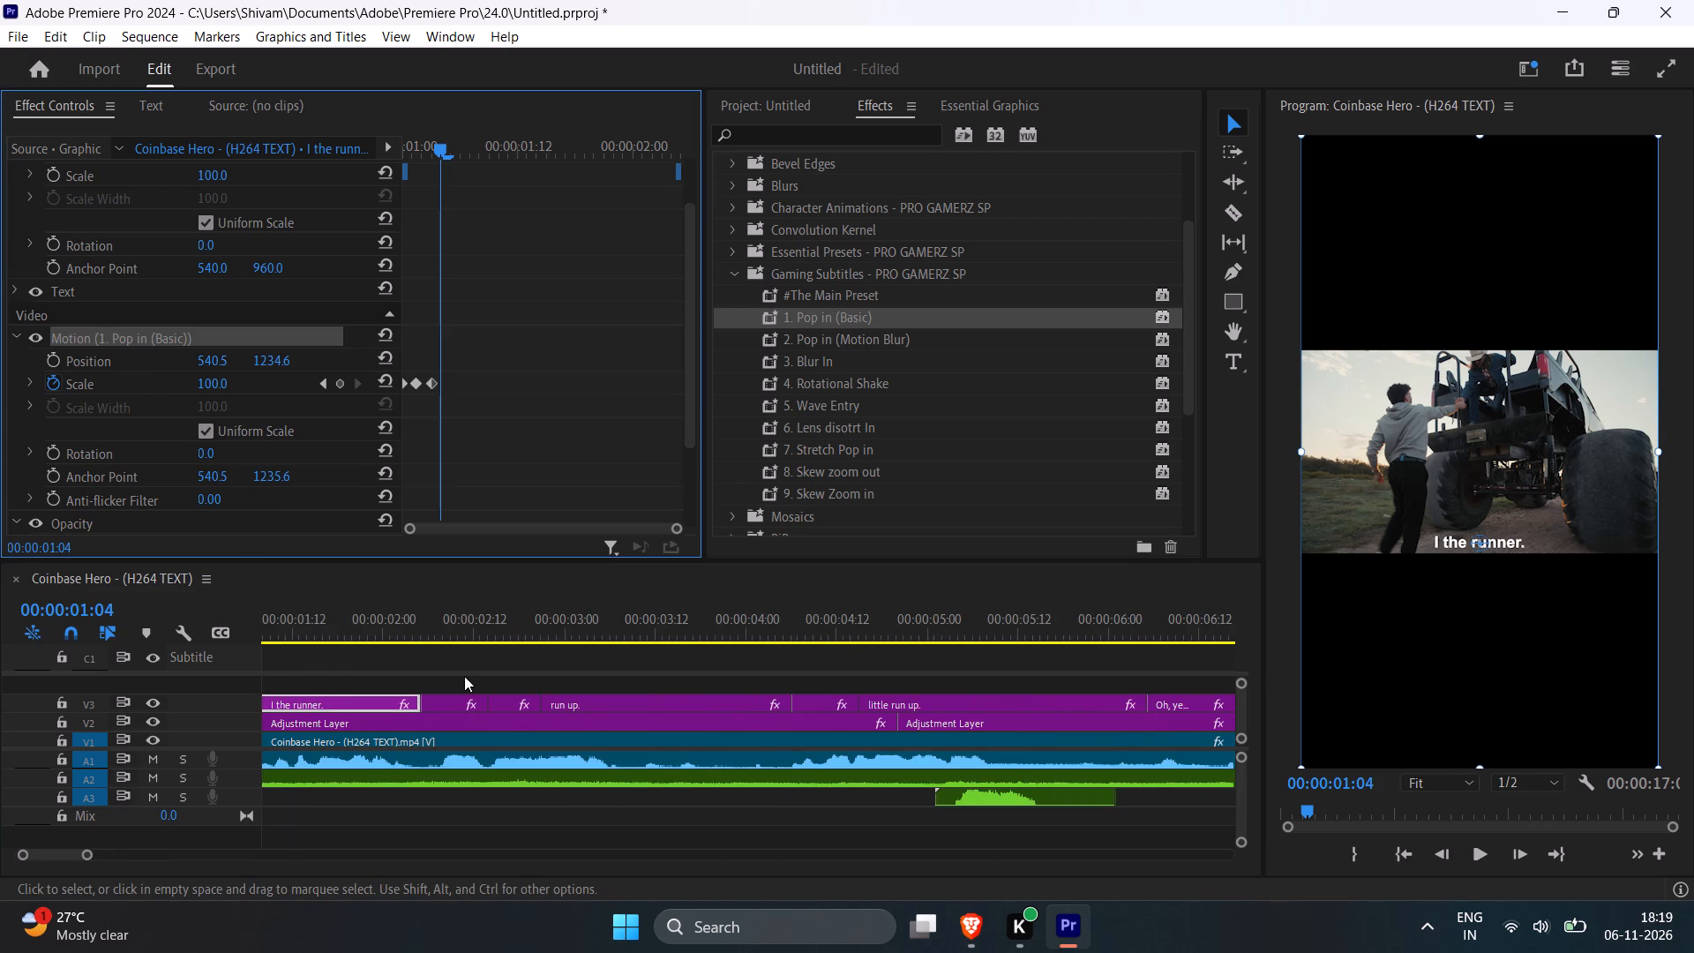
{"action": "left_click_drag", "start_coordinate": [414, 613], "coordinate": [437, 613]}
{"action": "left_click", "coordinate": [448, 701]}
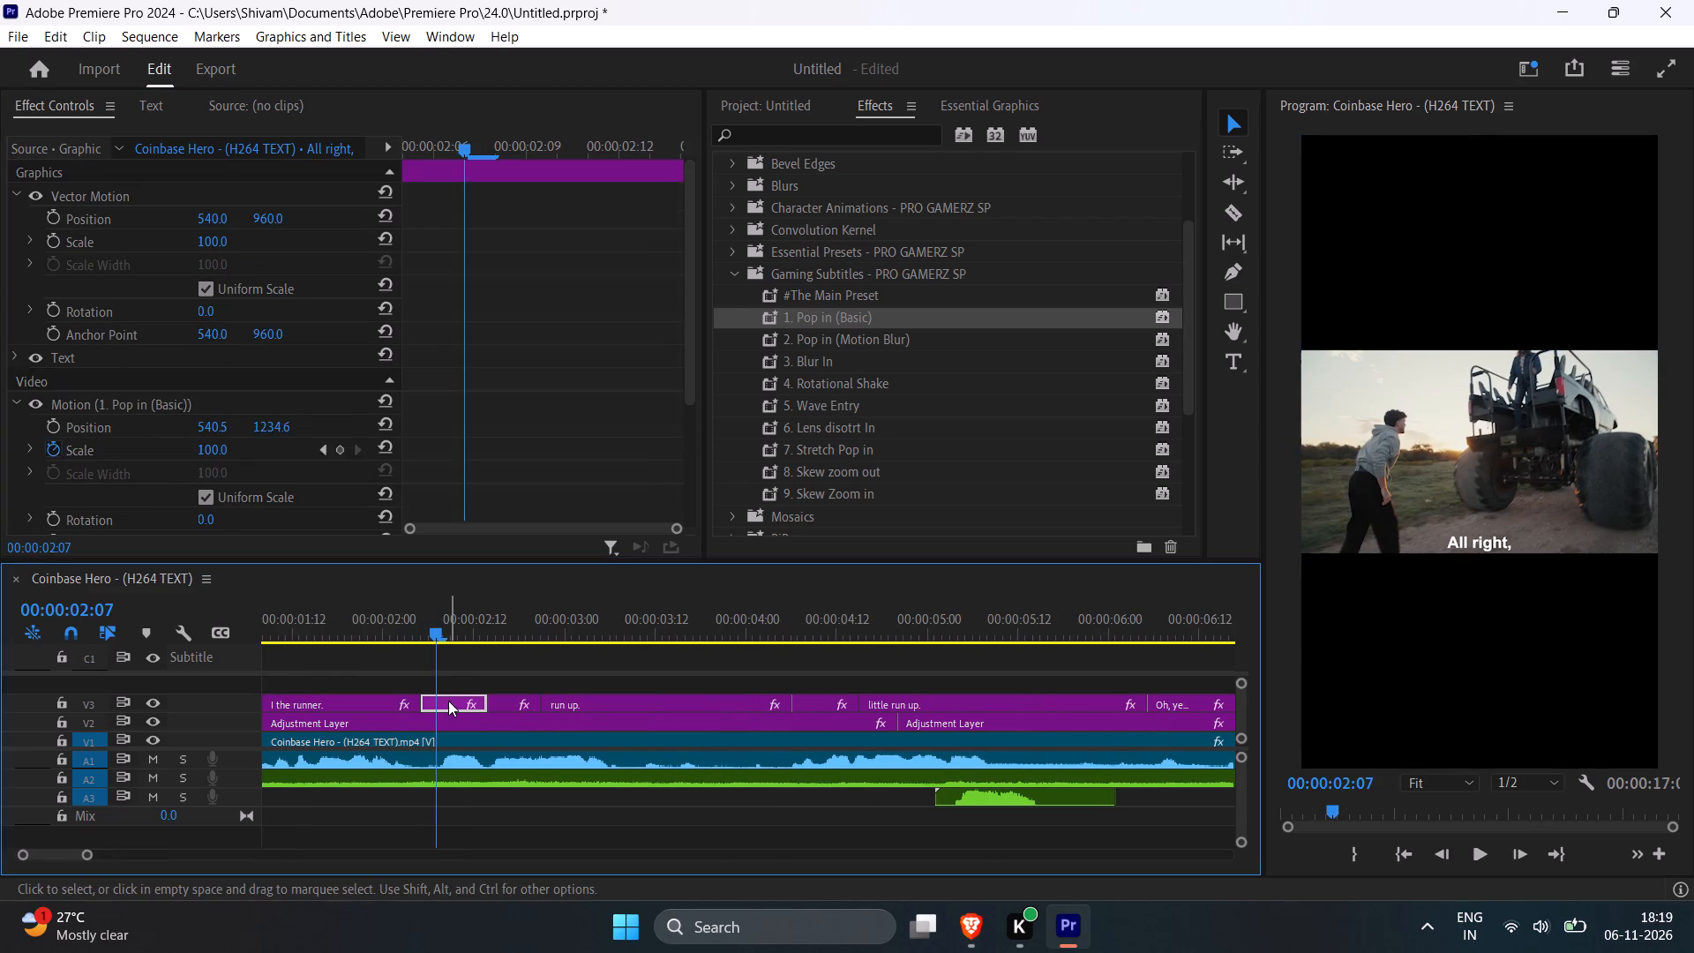
{"action": "key", "text": "ctrl+v"}
Play back the first captions to check the pasted animation on the "All right," graphic.
{"action": "left_click_drag", "start_coordinate": [442, 627], "coordinate": [327, 626]}
{"action": "key", "text": "space"}
{"action": "key", "text": "space"}
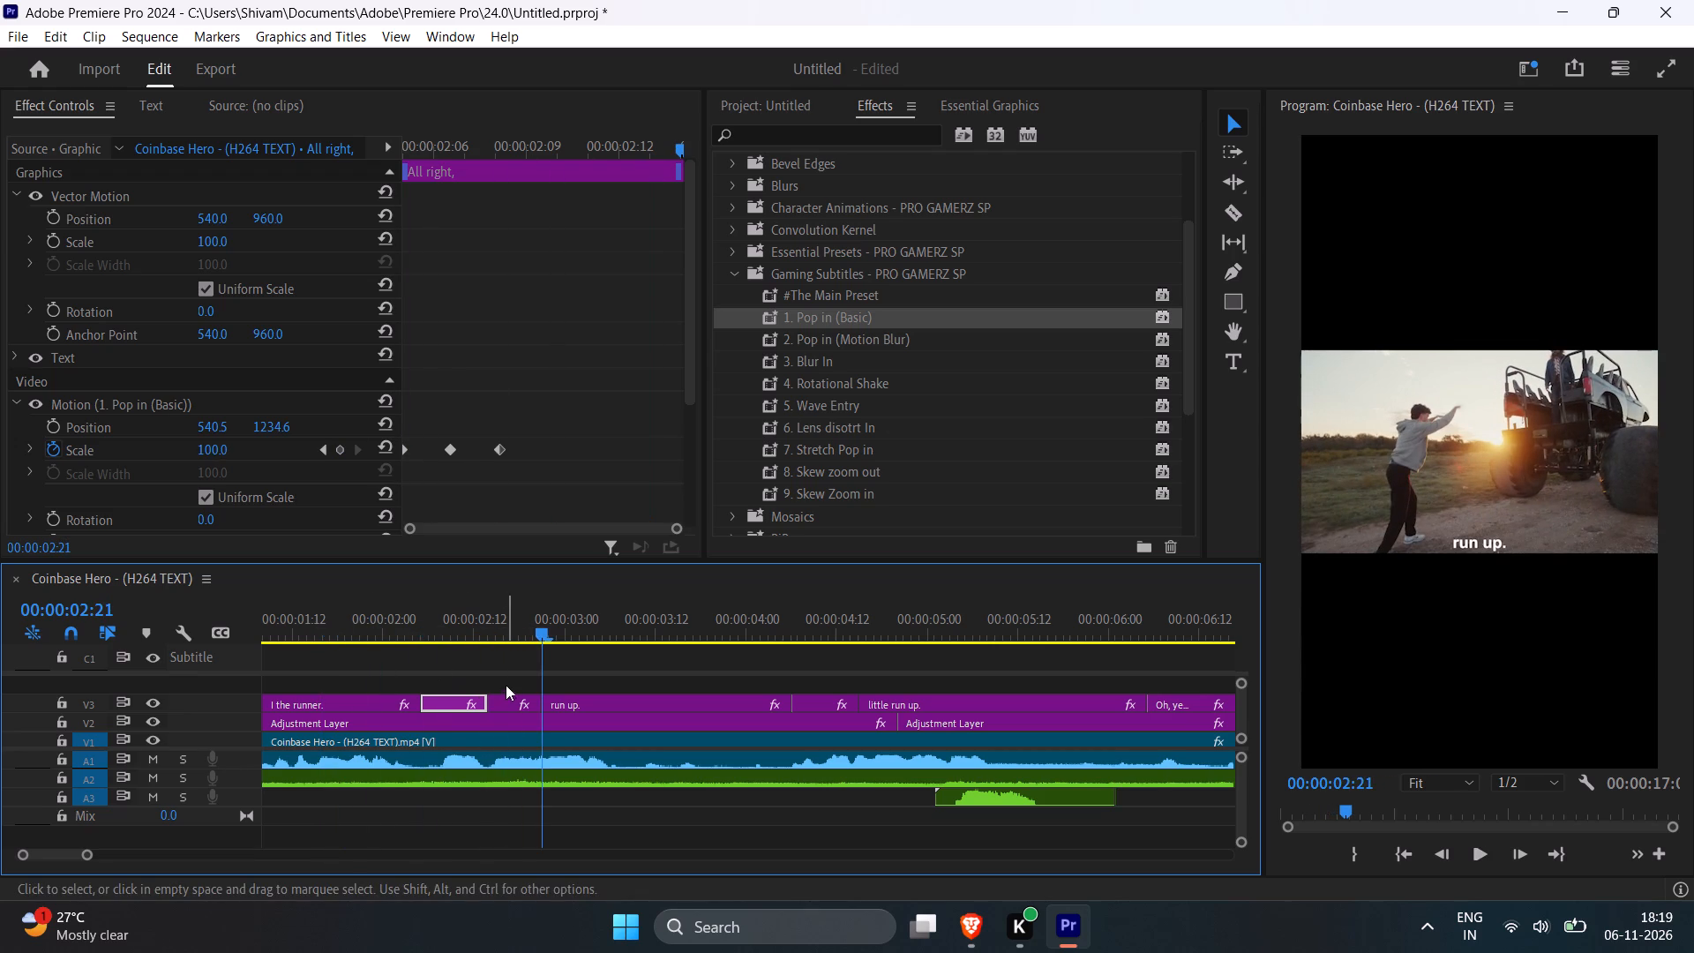
Paste the copied pop-in Motion effect onto all V3 caption graphics after "All right," through the end of the sequence.
{"action": "left_click_drag", "start_coordinate": [504, 676], "coordinate": [1212, 706]}
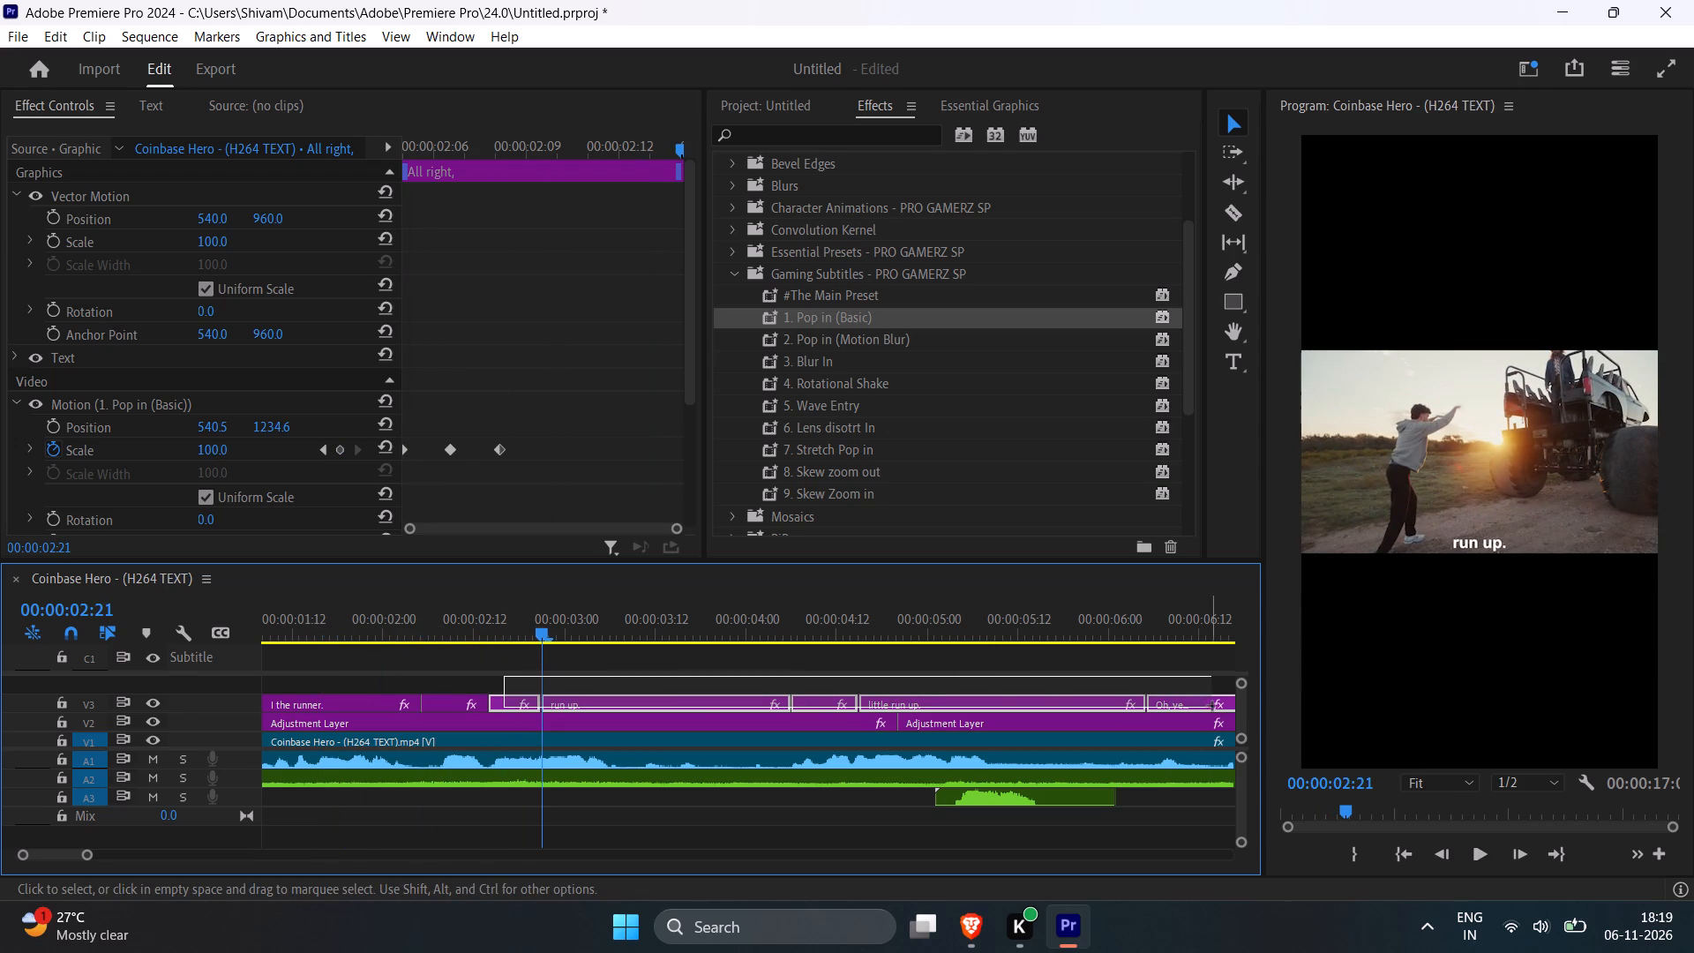
{"action": "left_click_drag", "start_coordinate": [1212, 706], "coordinate": [1235, 702]}
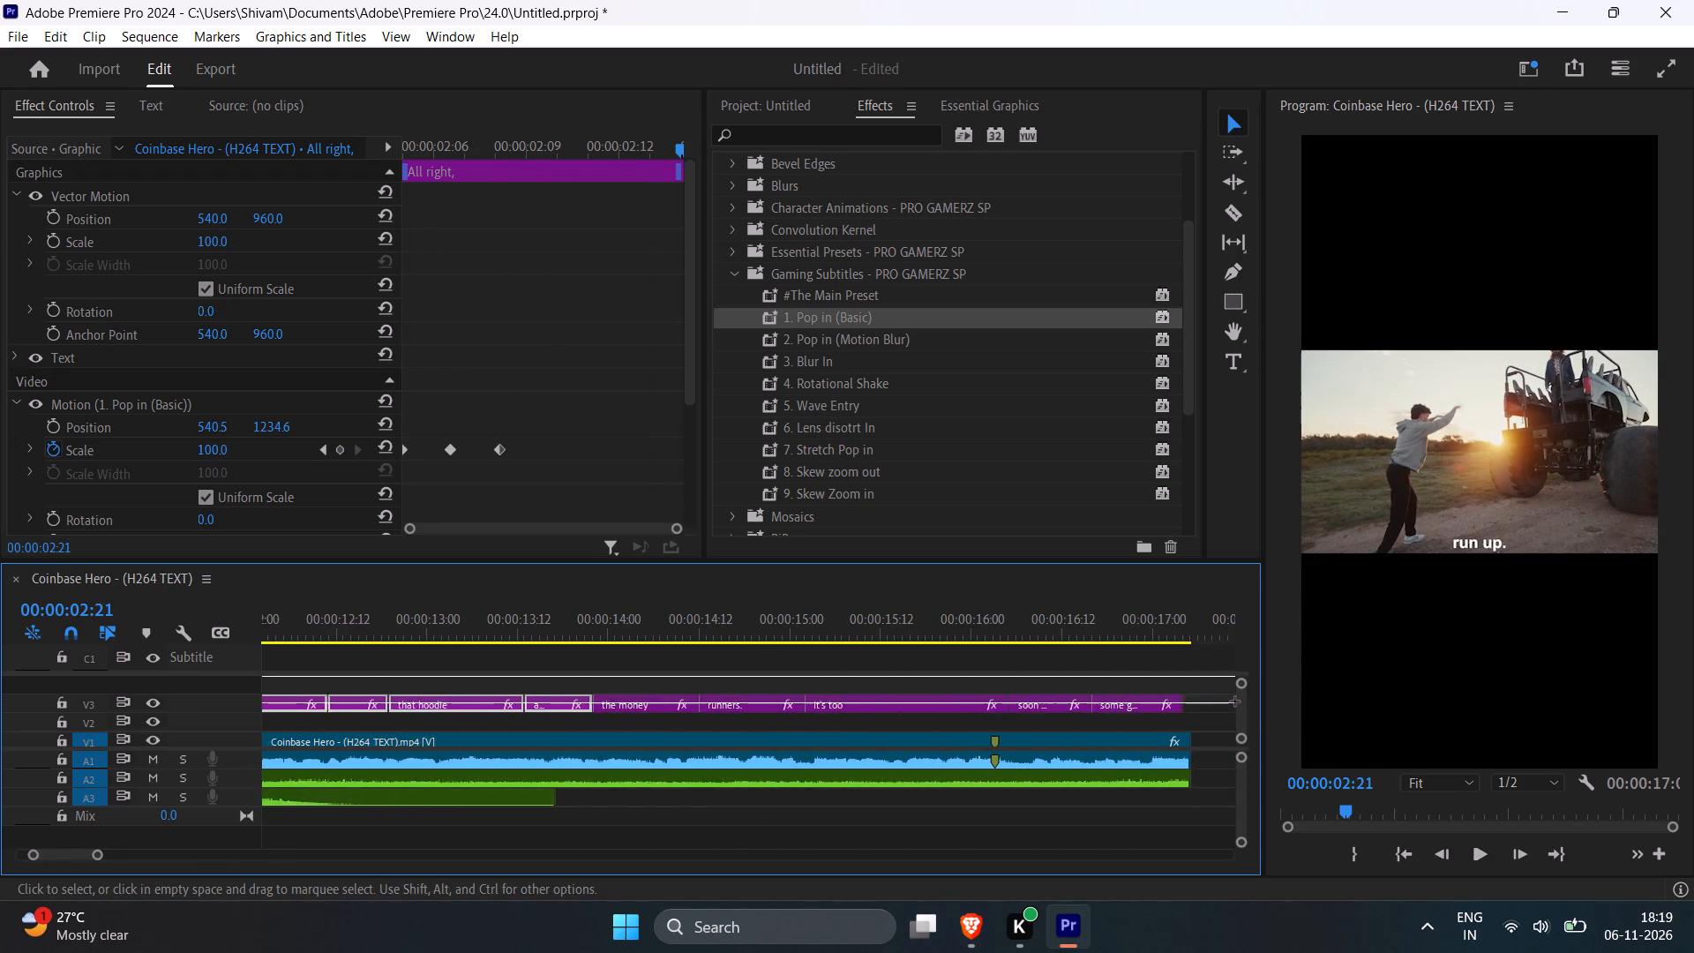
{"action": "left_click_drag", "start_coordinate": [1235, 702], "coordinate": [1142, 702]}
{"action": "key", "text": "ctrl+v"}
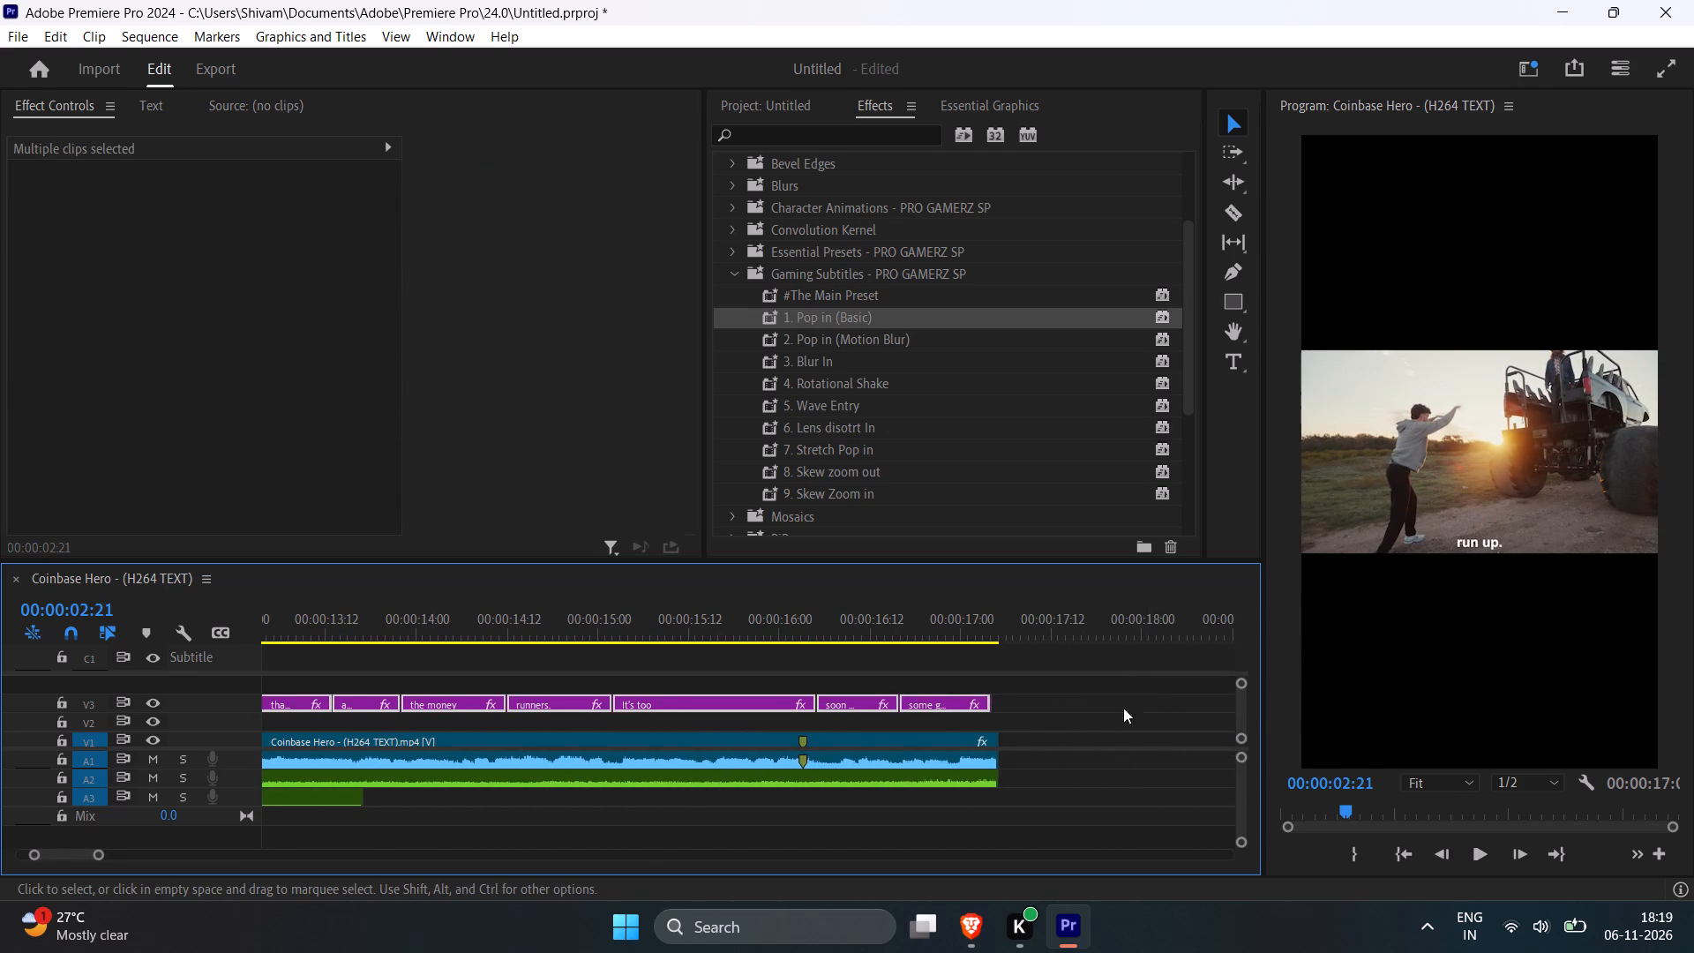
Deselect the captions and play the sequence from the beginning to review the caption animations.
{"action": "scroll", "coordinate": [1106, 711], "scroll_direction": "down", "scroll_amount": 14, "text": "alt"}
{"action": "left_click_drag", "start_coordinate": [395, 619], "coordinate": [156, 619]}
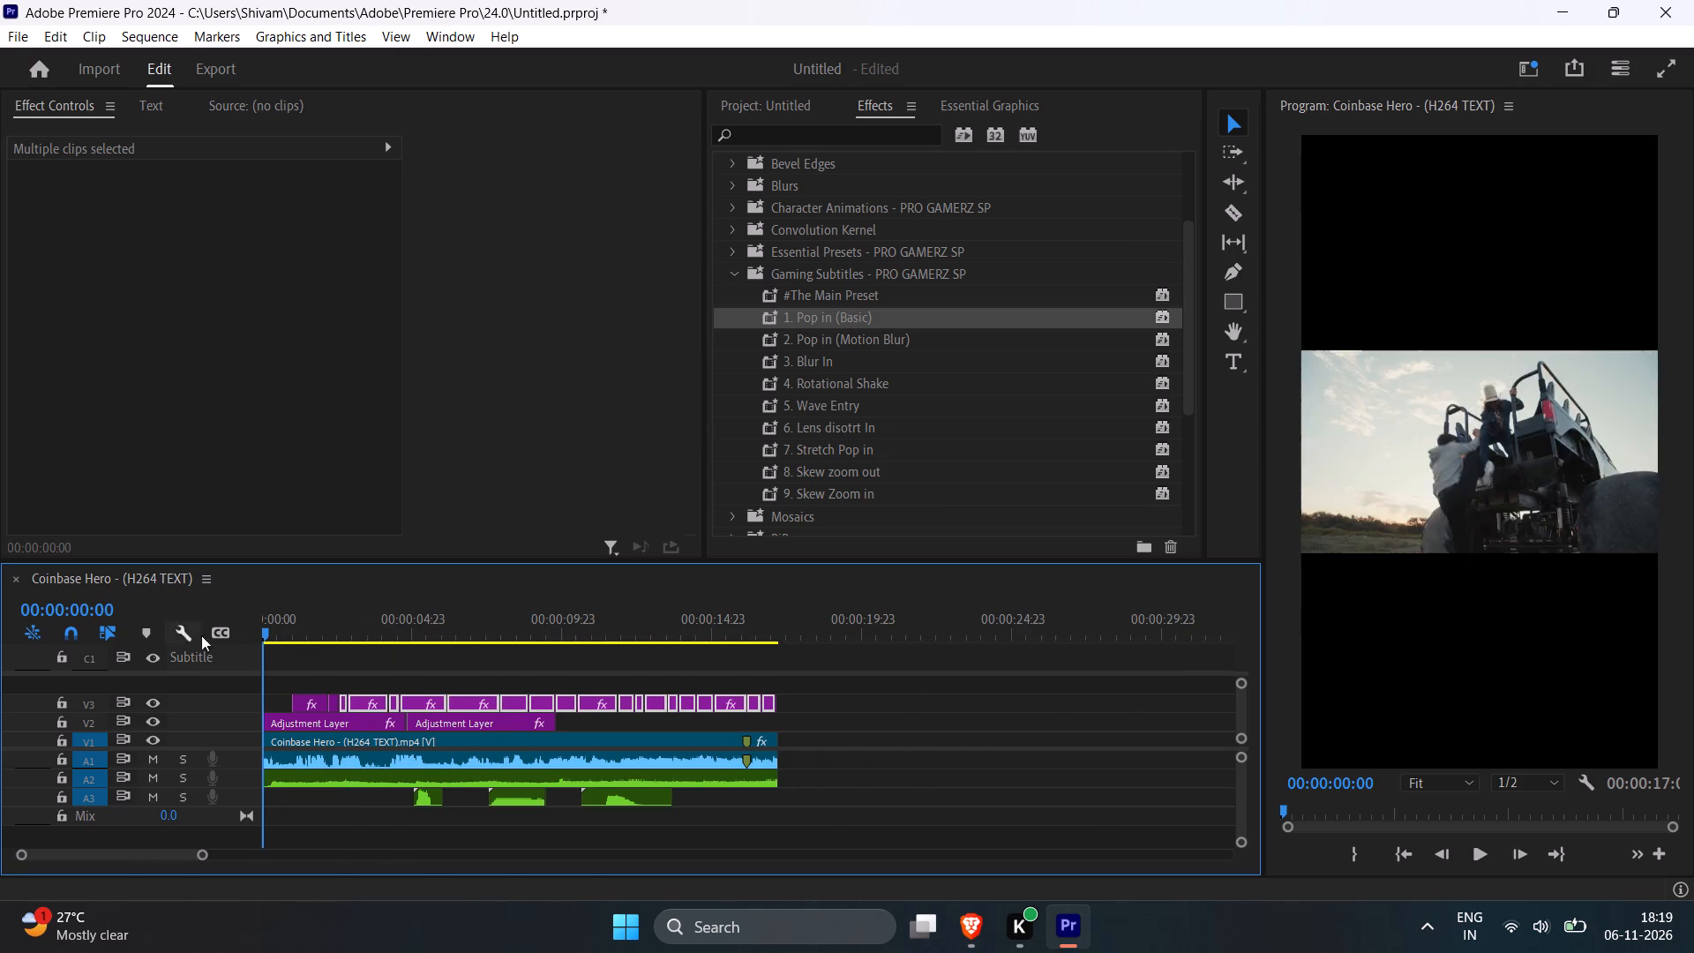
{"action": "left_click", "coordinate": [280, 649]}
{"action": "key", "text": "space"}
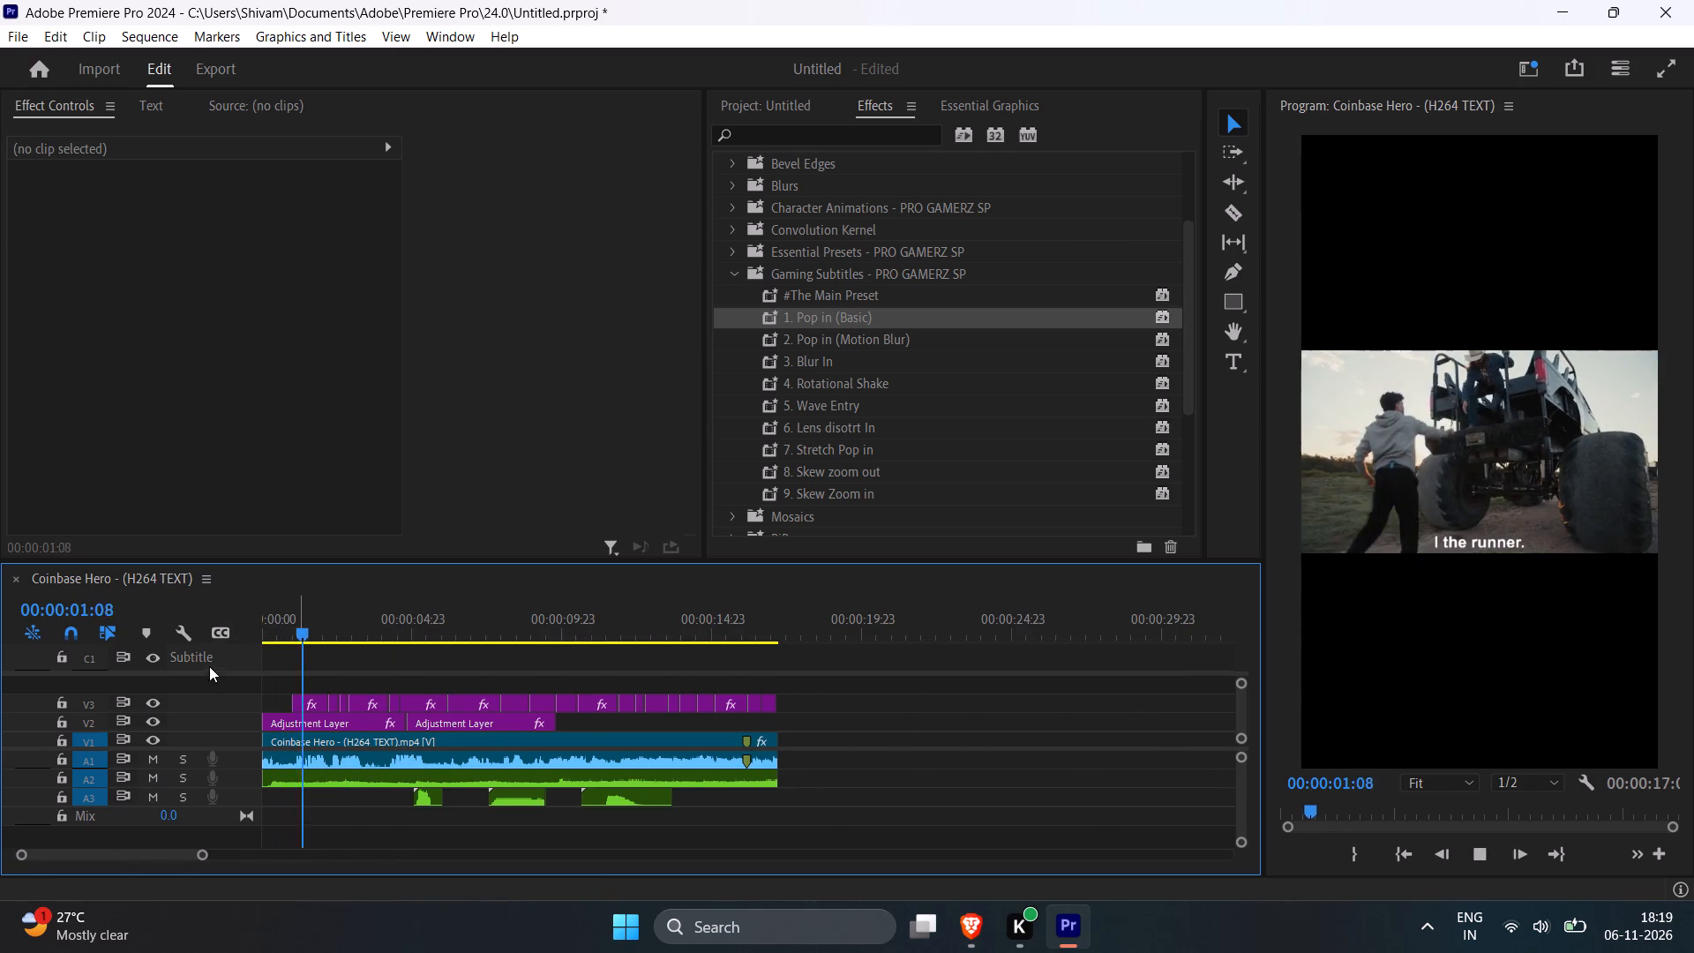
Delete the empty C1 Subtitle track from the sequence.
{"action": "right_click", "coordinate": [208, 652]}
{"action": "left_click", "coordinate": [273, 720]}
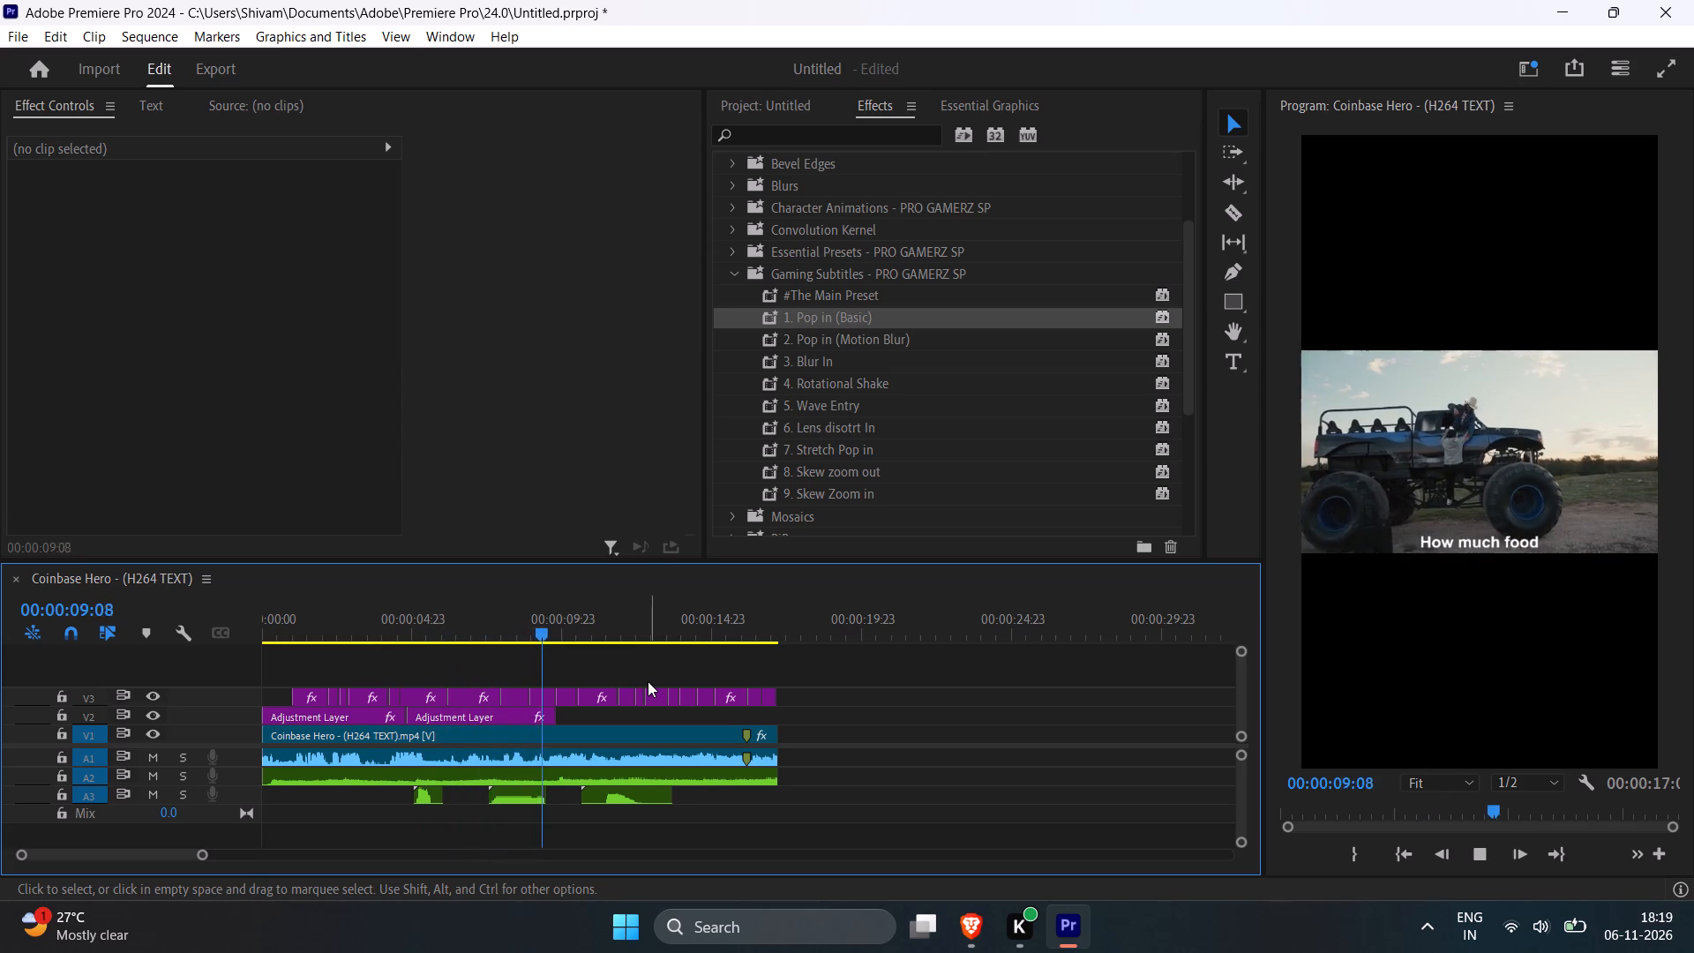
Open the export settings for the Coinbase Hero - (H264 TEXT) sequence.
{"action": "left_click", "coordinate": [220, 70]}
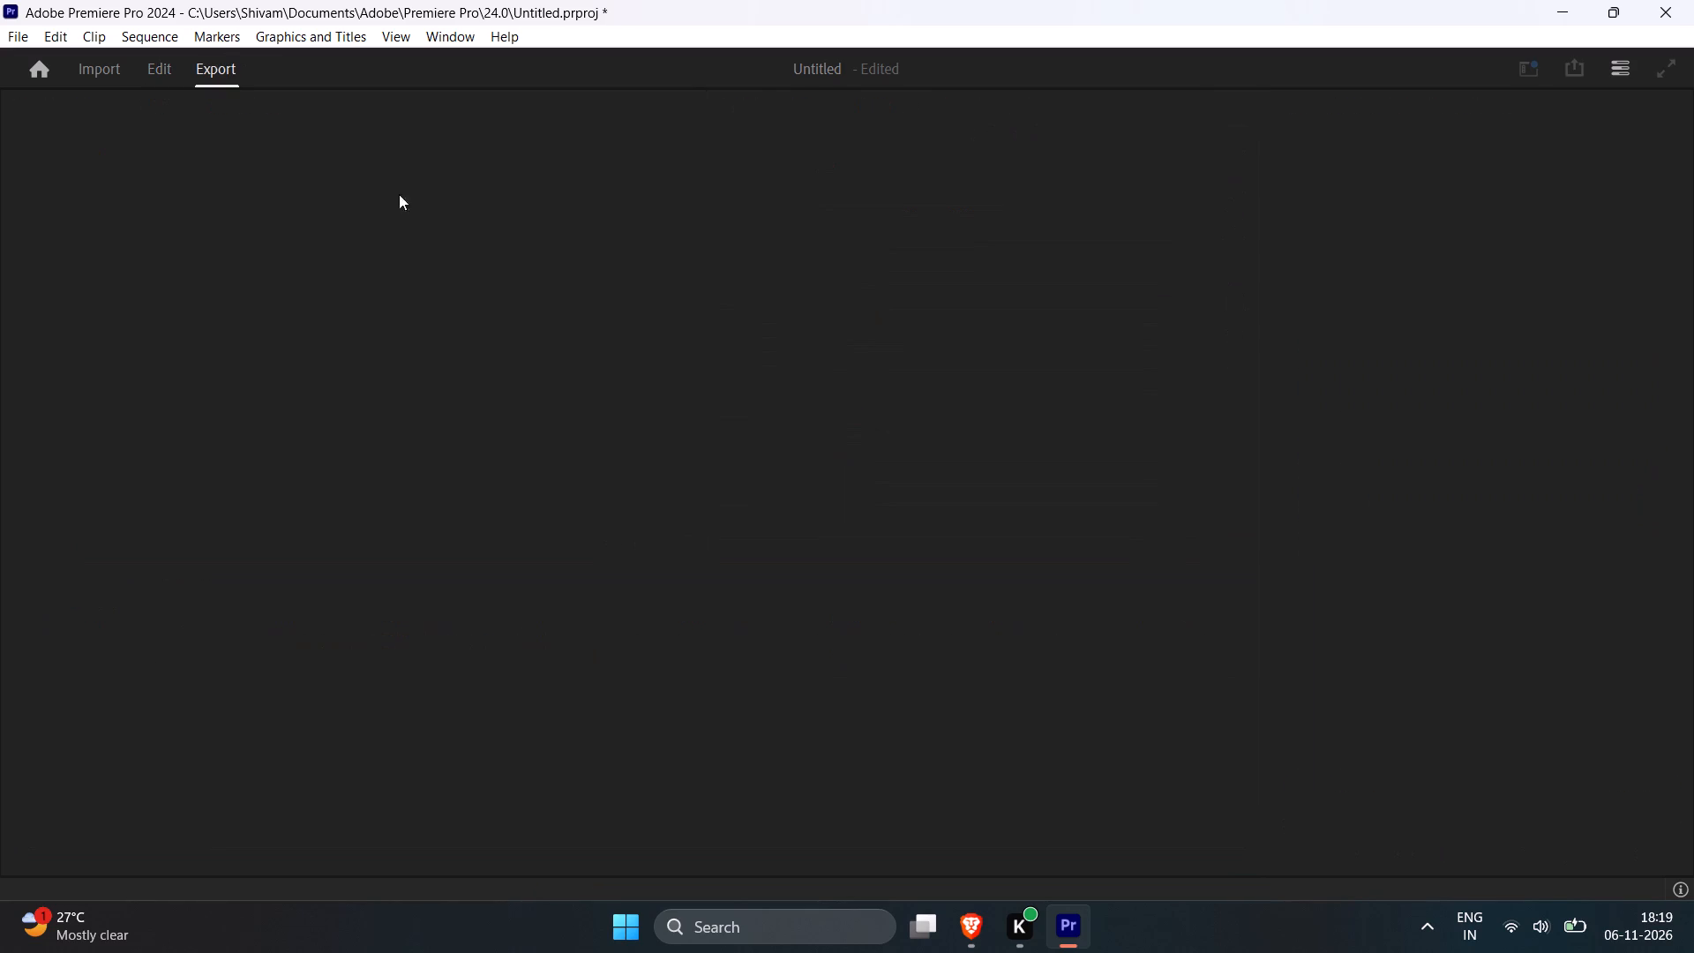
{"action": "left_click", "coordinate": [973, 909]}
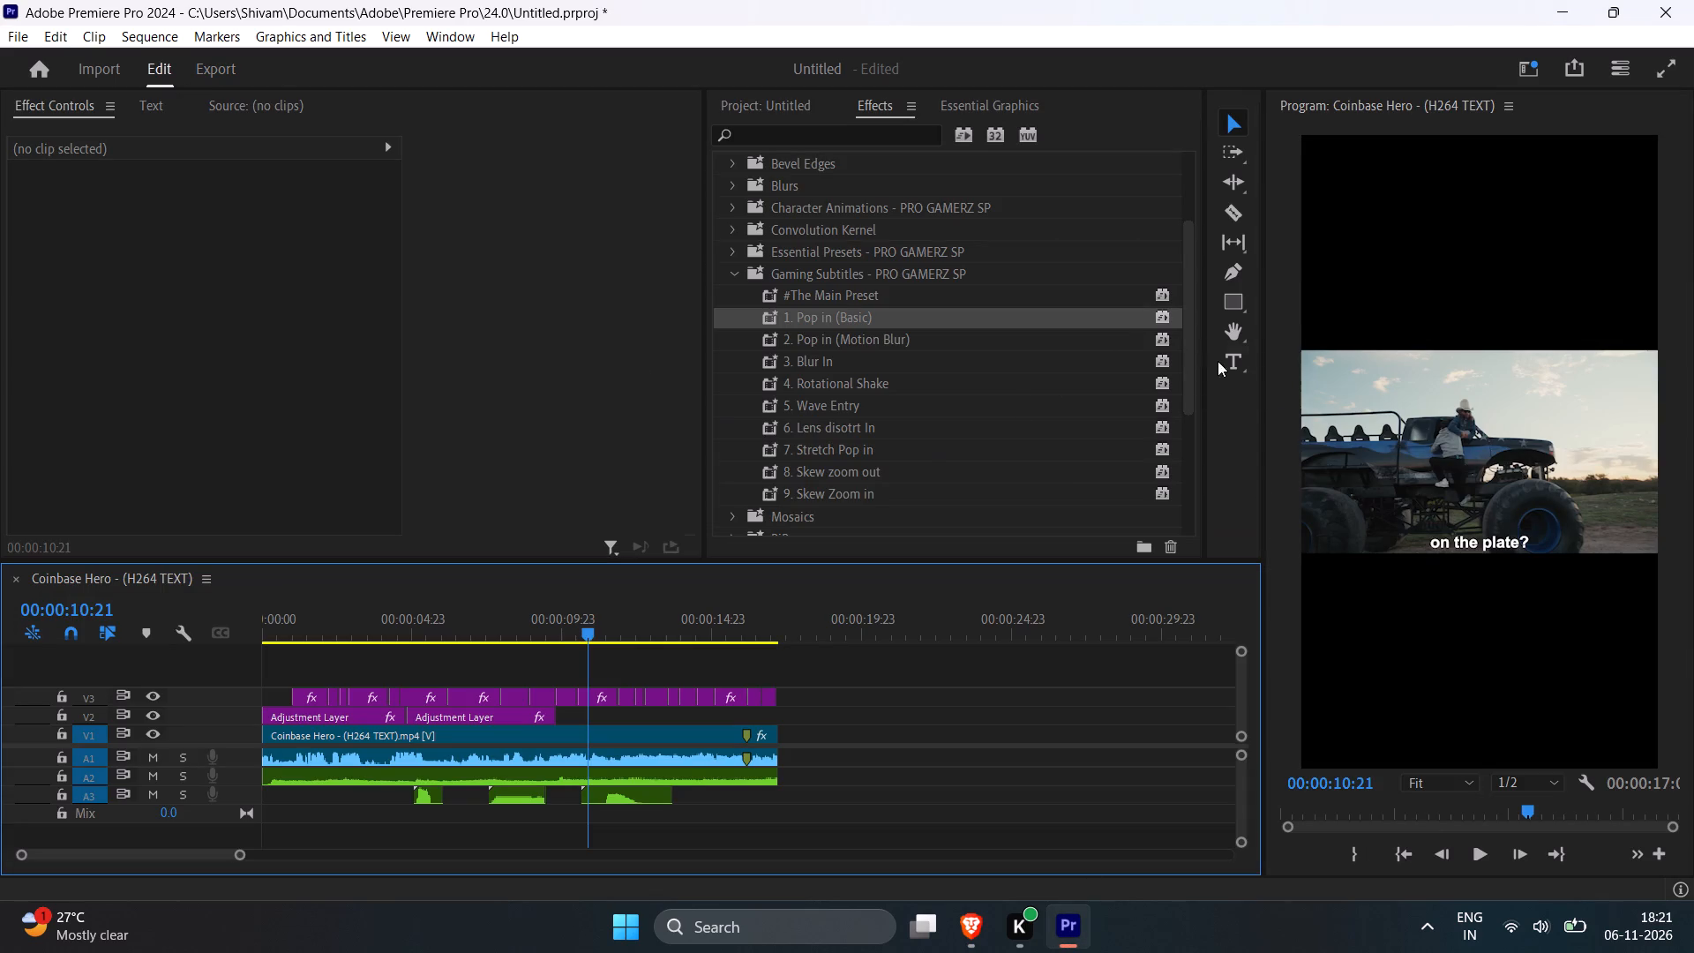
{"action": "left_click", "coordinate": [1229, 364]}
{"action": "left_click", "coordinate": [1360, 322]}
{"action": "key", "text": "ctrl+v"}
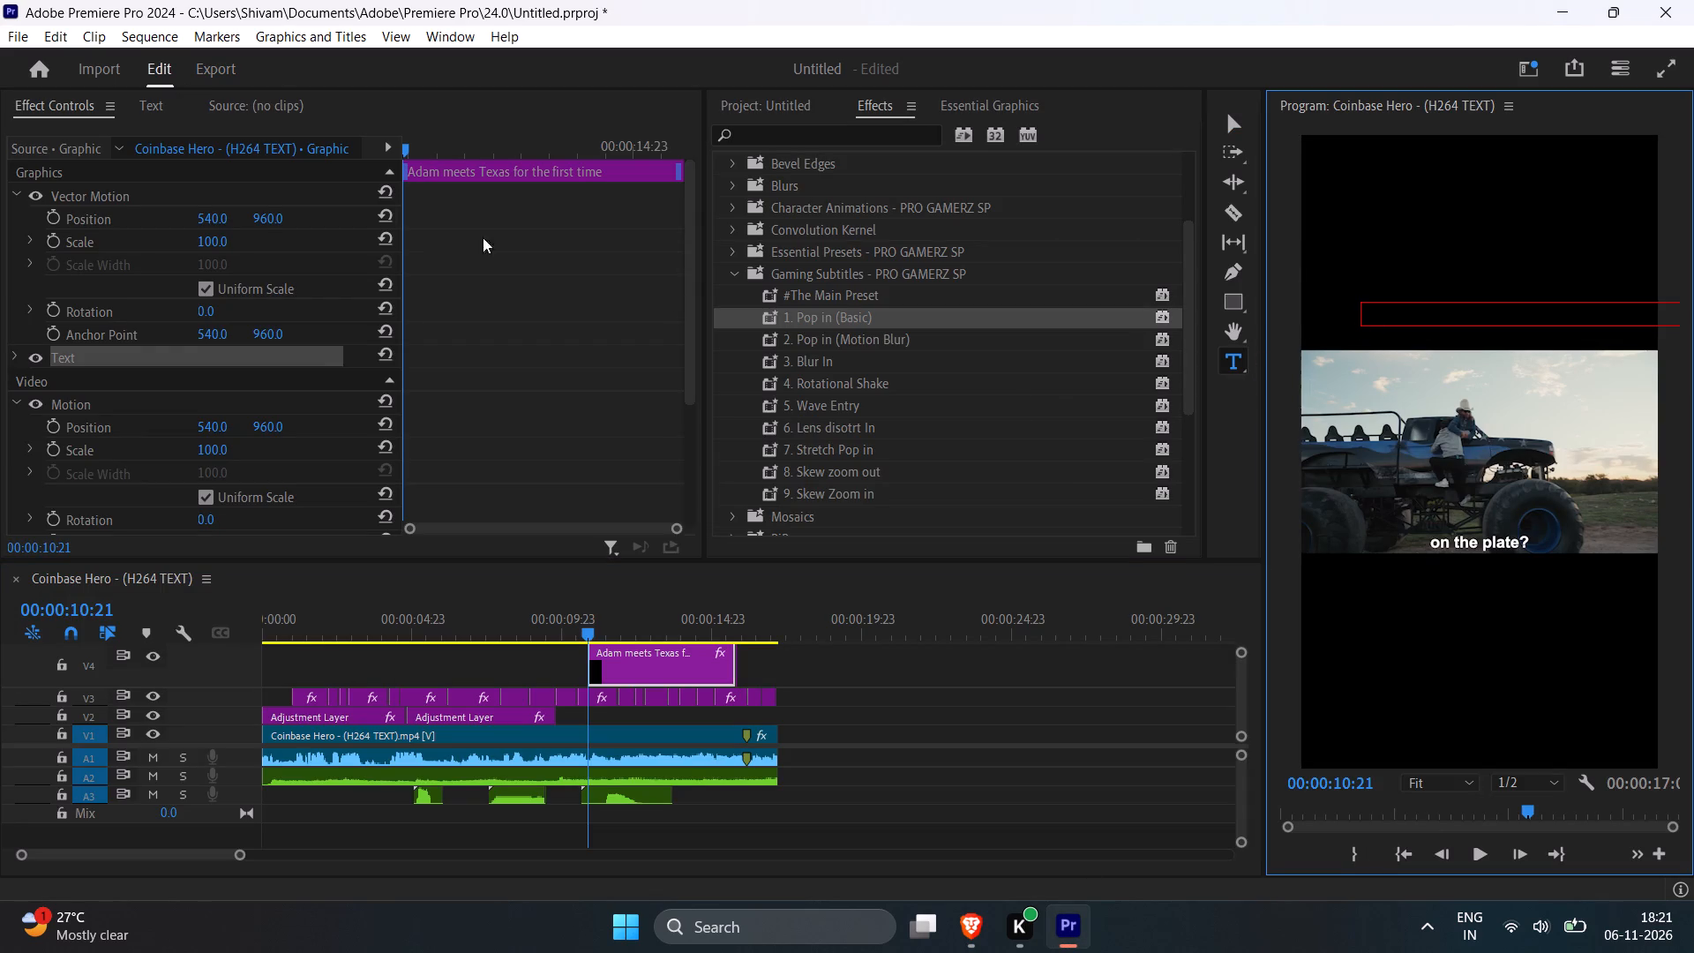
{"action": "left_click", "coordinate": [1246, 134]}
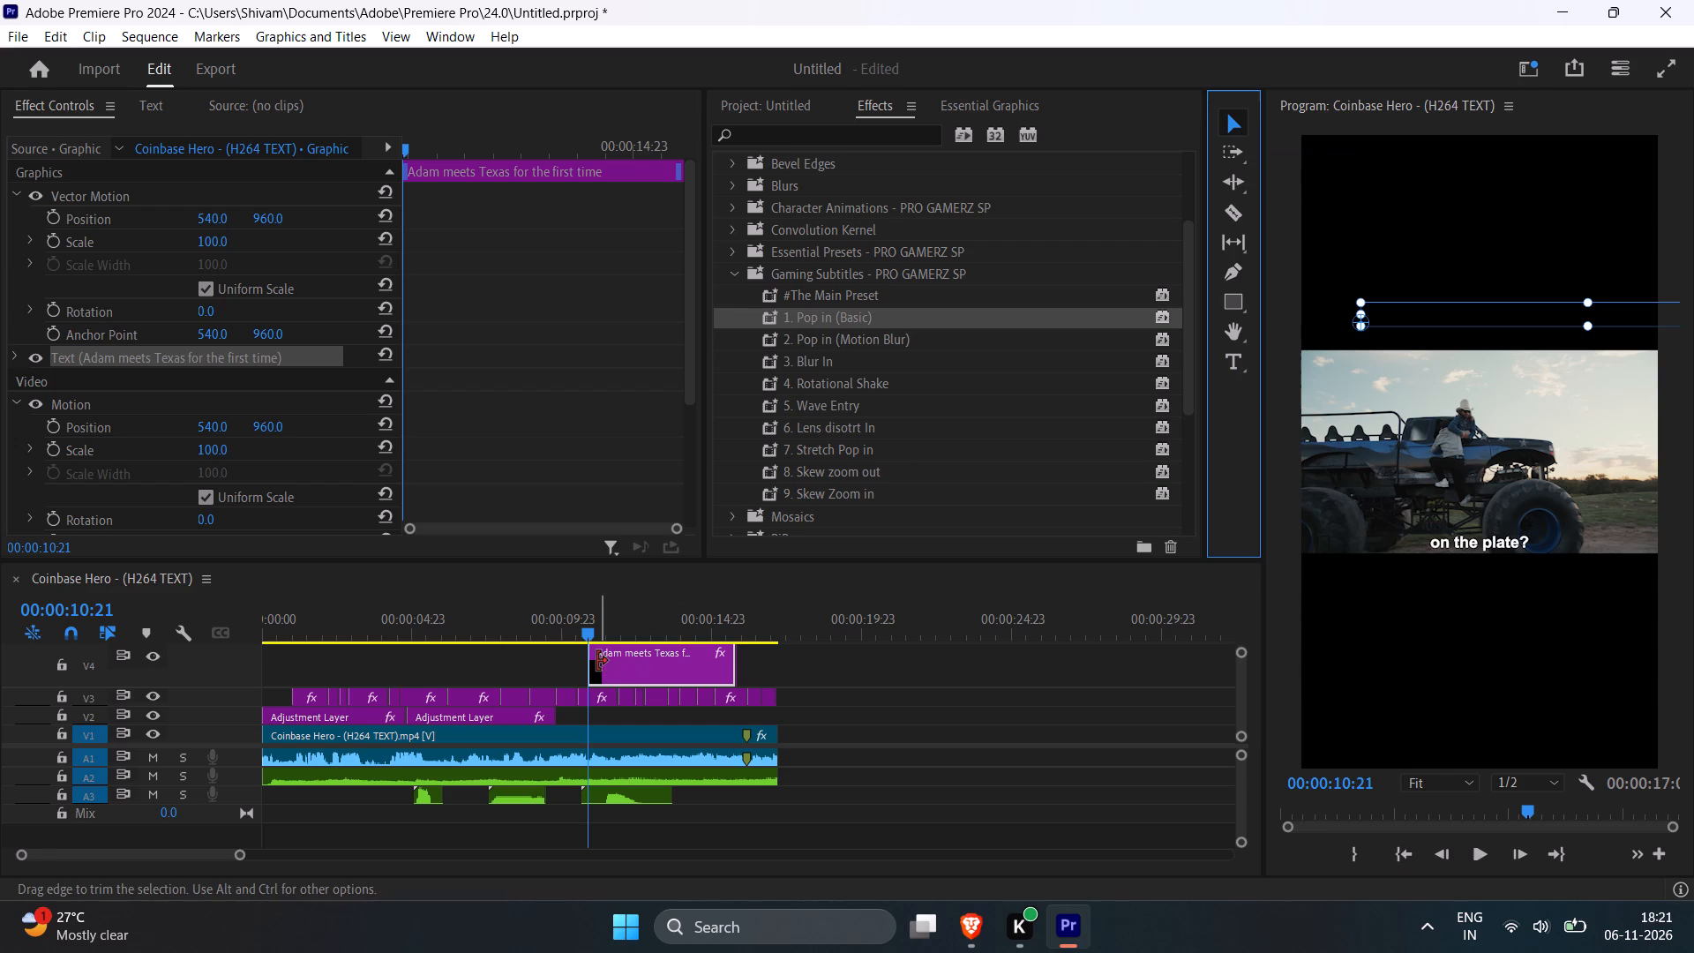
Extend the hook text clip on V4 to span from the sequence start to the end of the footage.
{"action": "left_click_drag", "start_coordinate": [595, 661], "coordinate": [207, 679]}
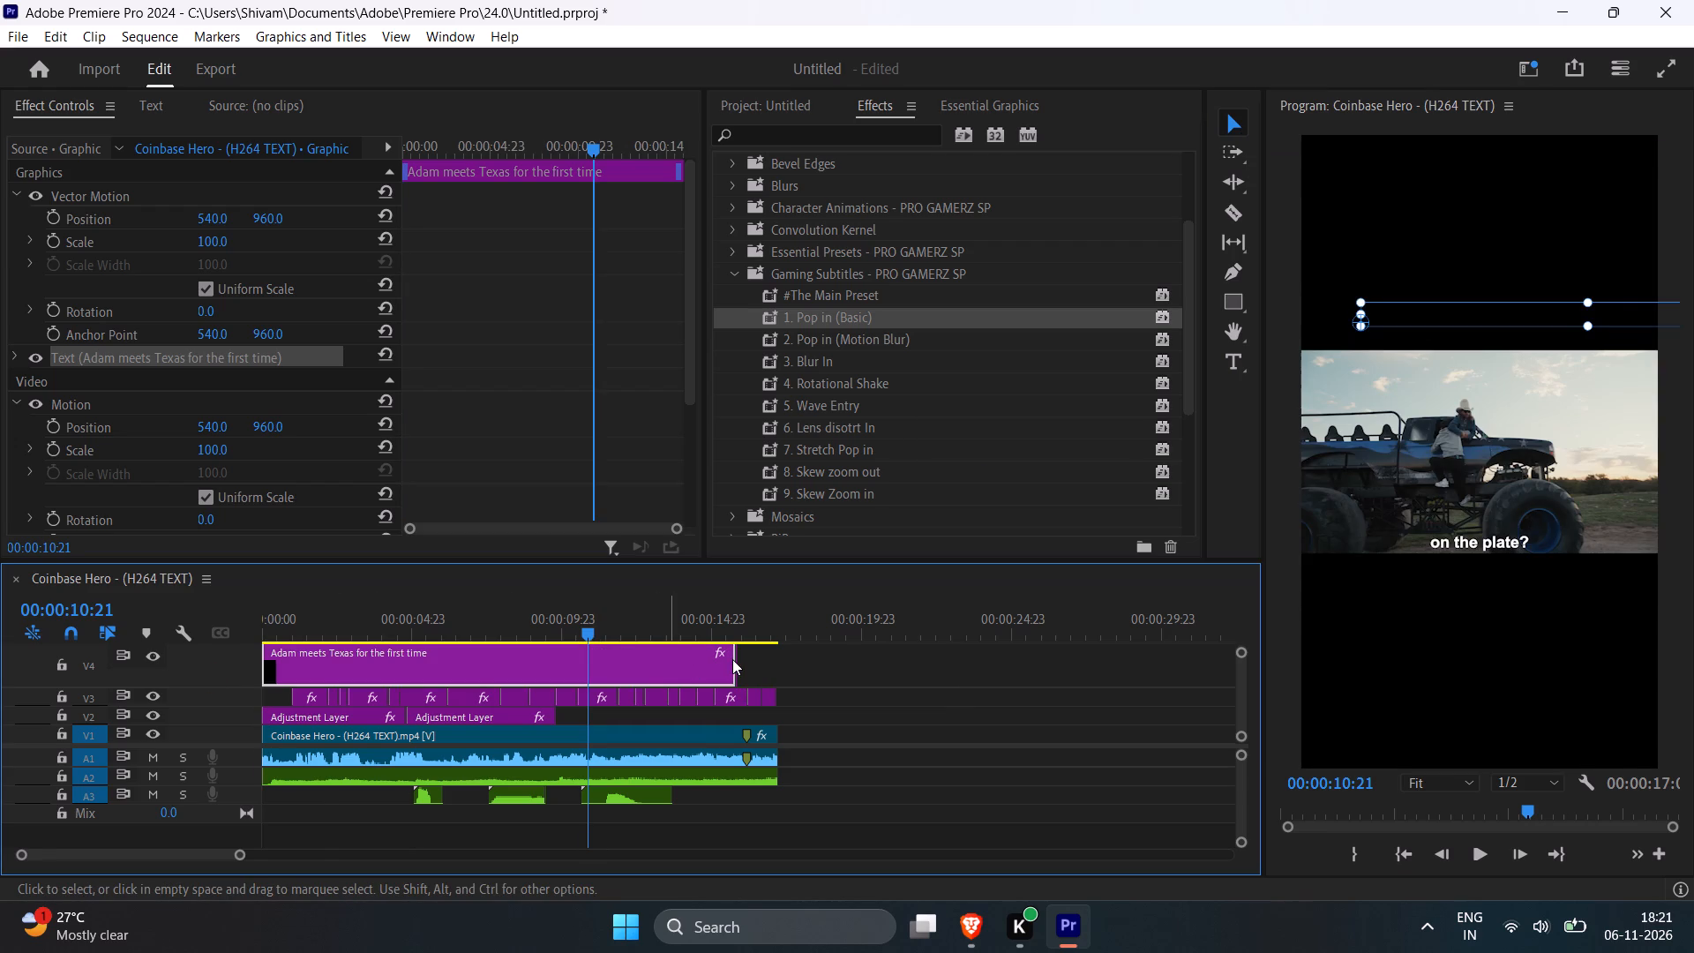
{"action": "left_click_drag", "start_coordinate": [732, 659], "coordinate": [771, 673]}
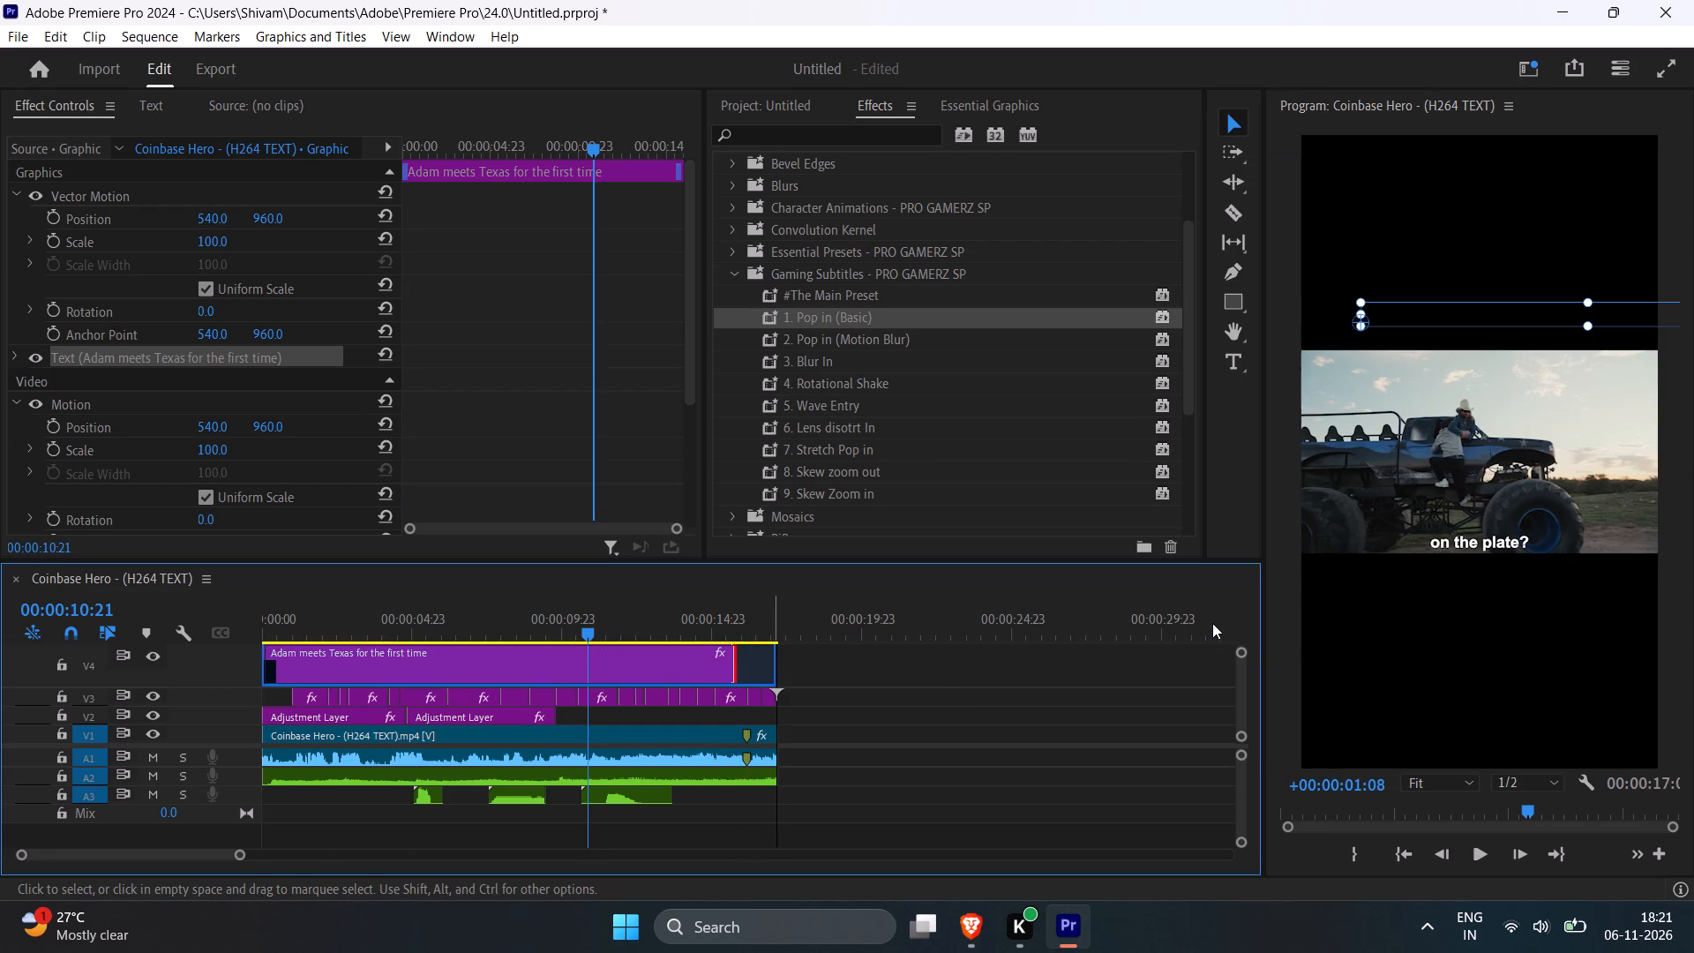
{"action": "left_click_drag", "start_coordinate": [1241, 652], "coordinate": [1235, 623]}
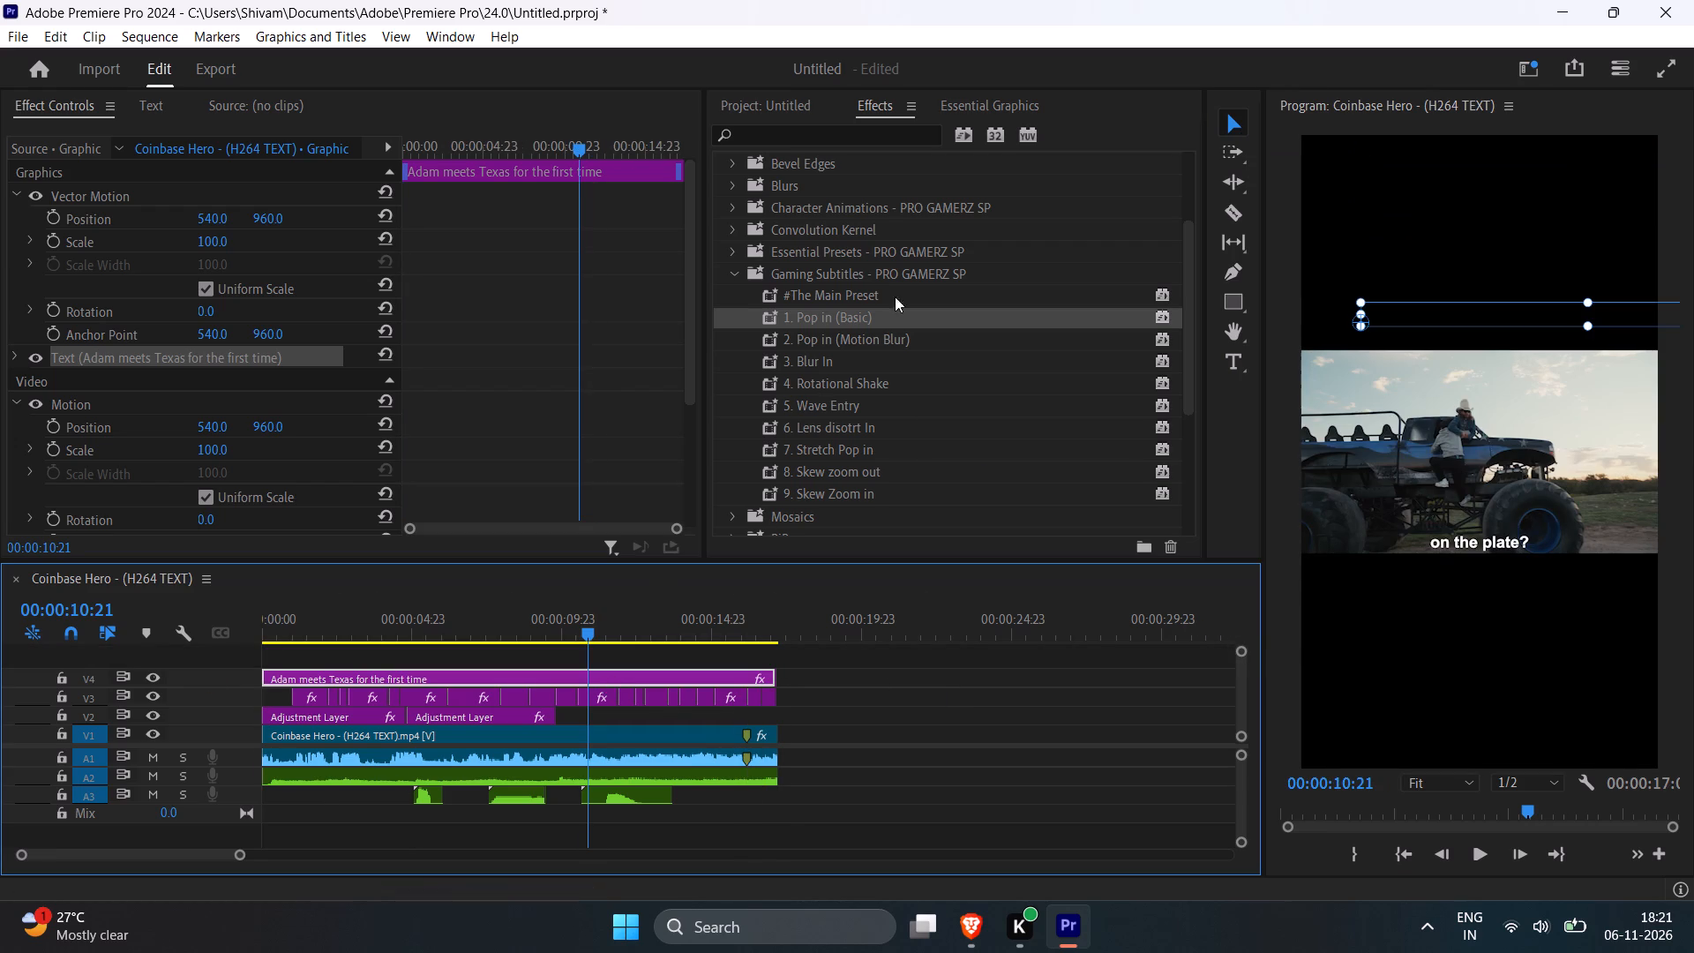
Change the hook text's fill colour to white.
{"action": "left_click", "coordinate": [768, 94]}
{"action": "left_click", "coordinate": [960, 112]}
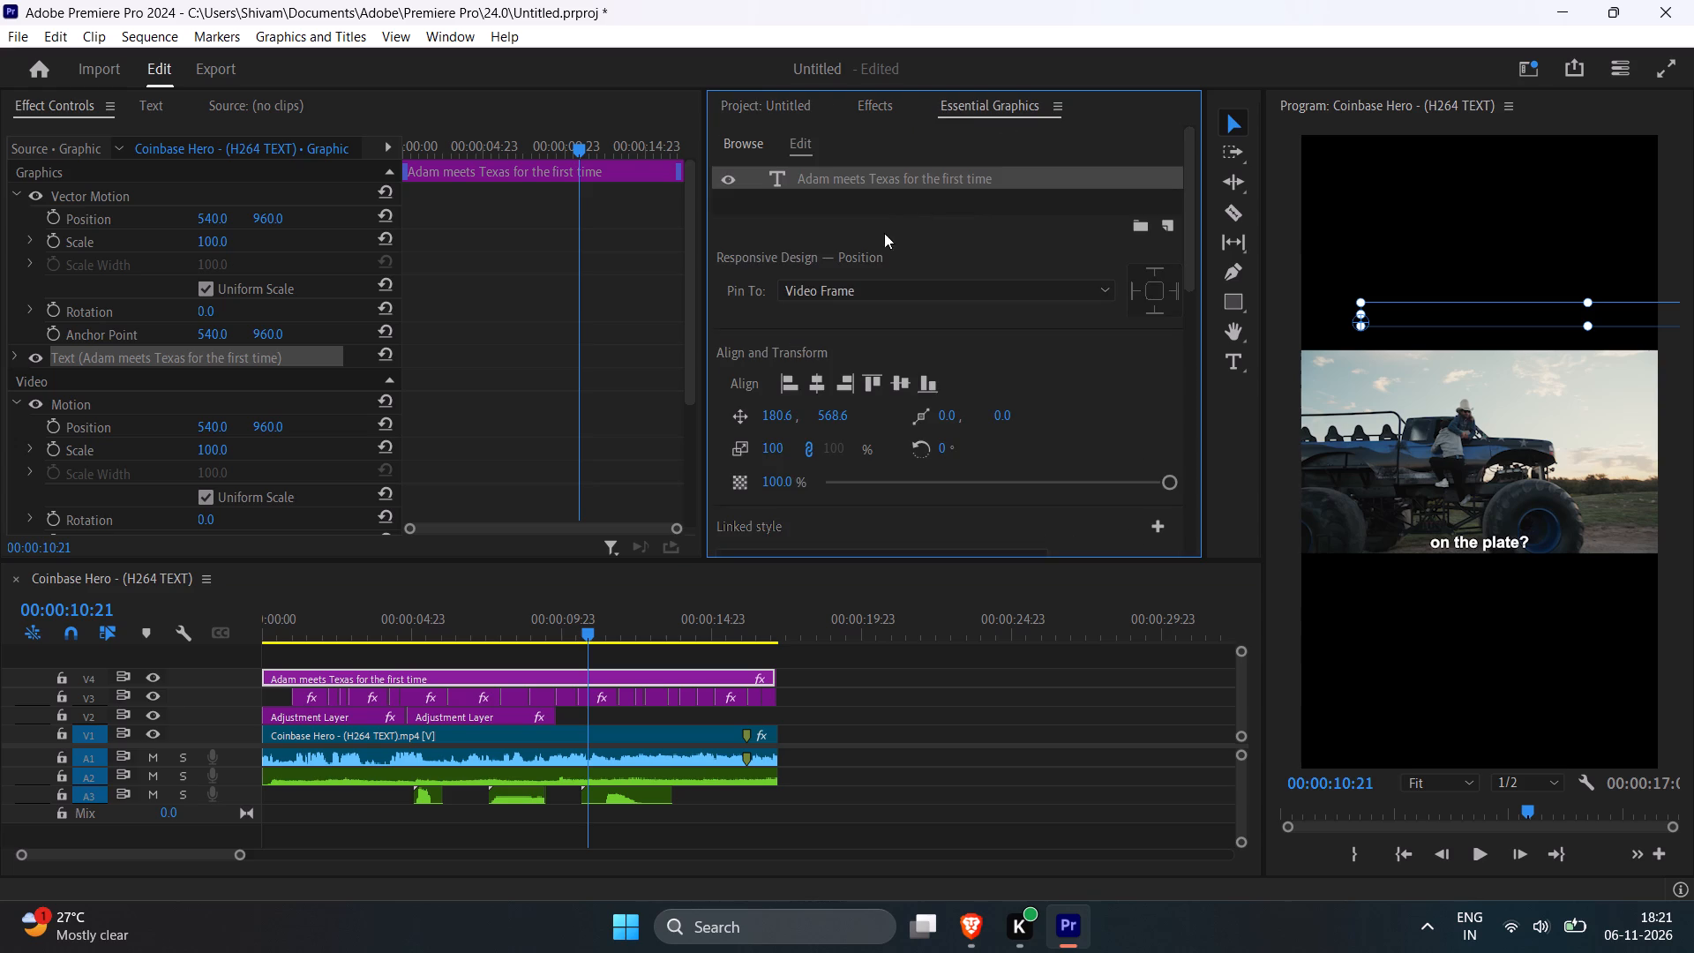
{"action": "left_click", "coordinate": [982, 187]}
{"action": "scroll", "coordinate": [1067, 446], "scroll_direction": "down", "scroll_amount": 10}
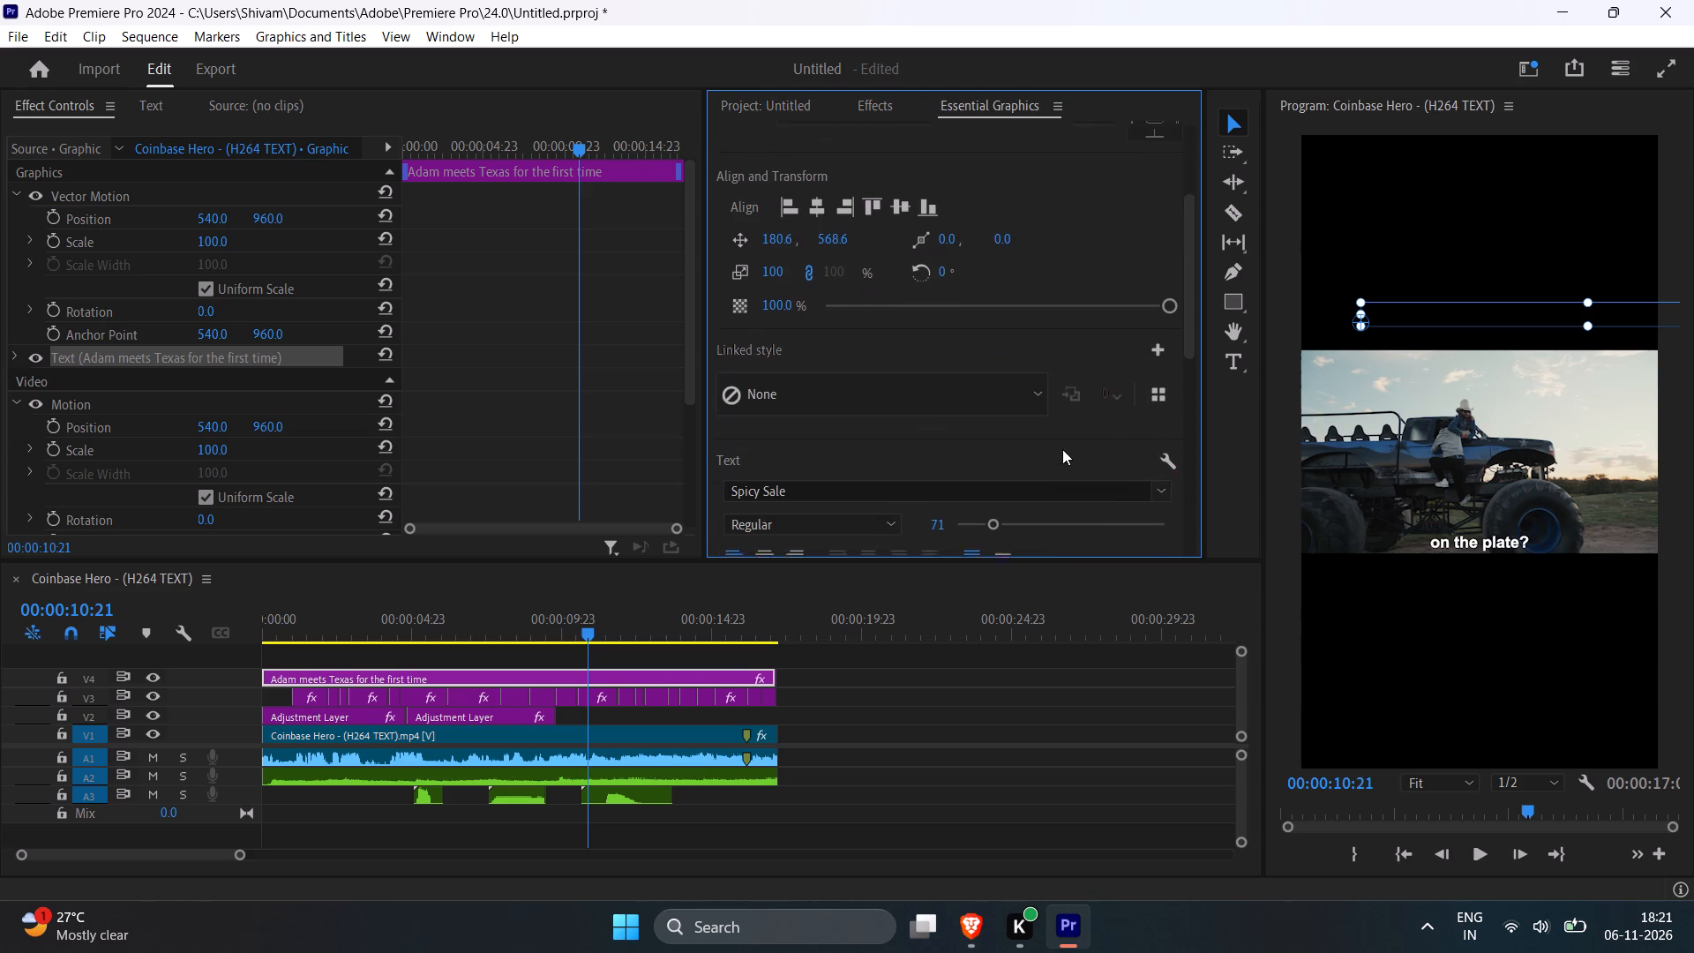
{"action": "scroll", "coordinate": [1062, 449], "scroll_direction": "down", "scroll_amount": 1}
{"action": "scroll", "coordinate": [1091, 514], "scroll_direction": "down", "scroll_amount": 7}
{"action": "left_click", "coordinate": [761, 513]}
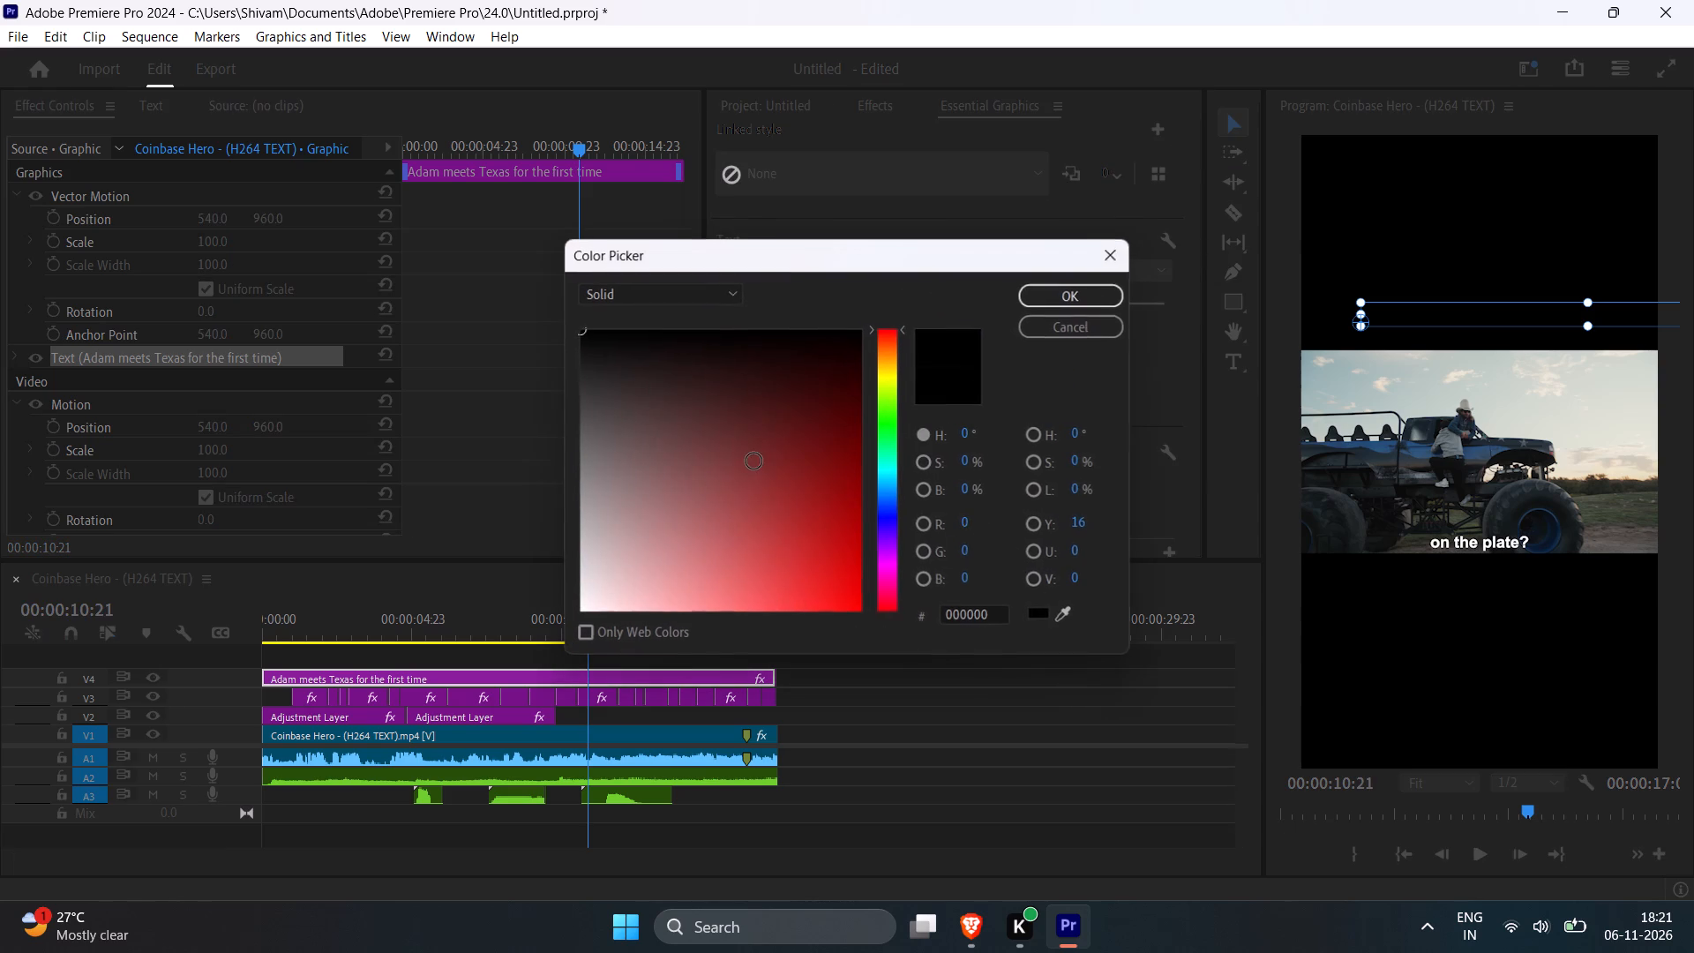
{"action": "left_click_drag", "start_coordinate": [746, 463], "coordinate": [459, 692]}
{"action": "left_click", "coordinate": [1040, 299]}
{"action": "scroll", "coordinate": [1031, 386], "scroll_direction": "up", "scroll_amount": 5}
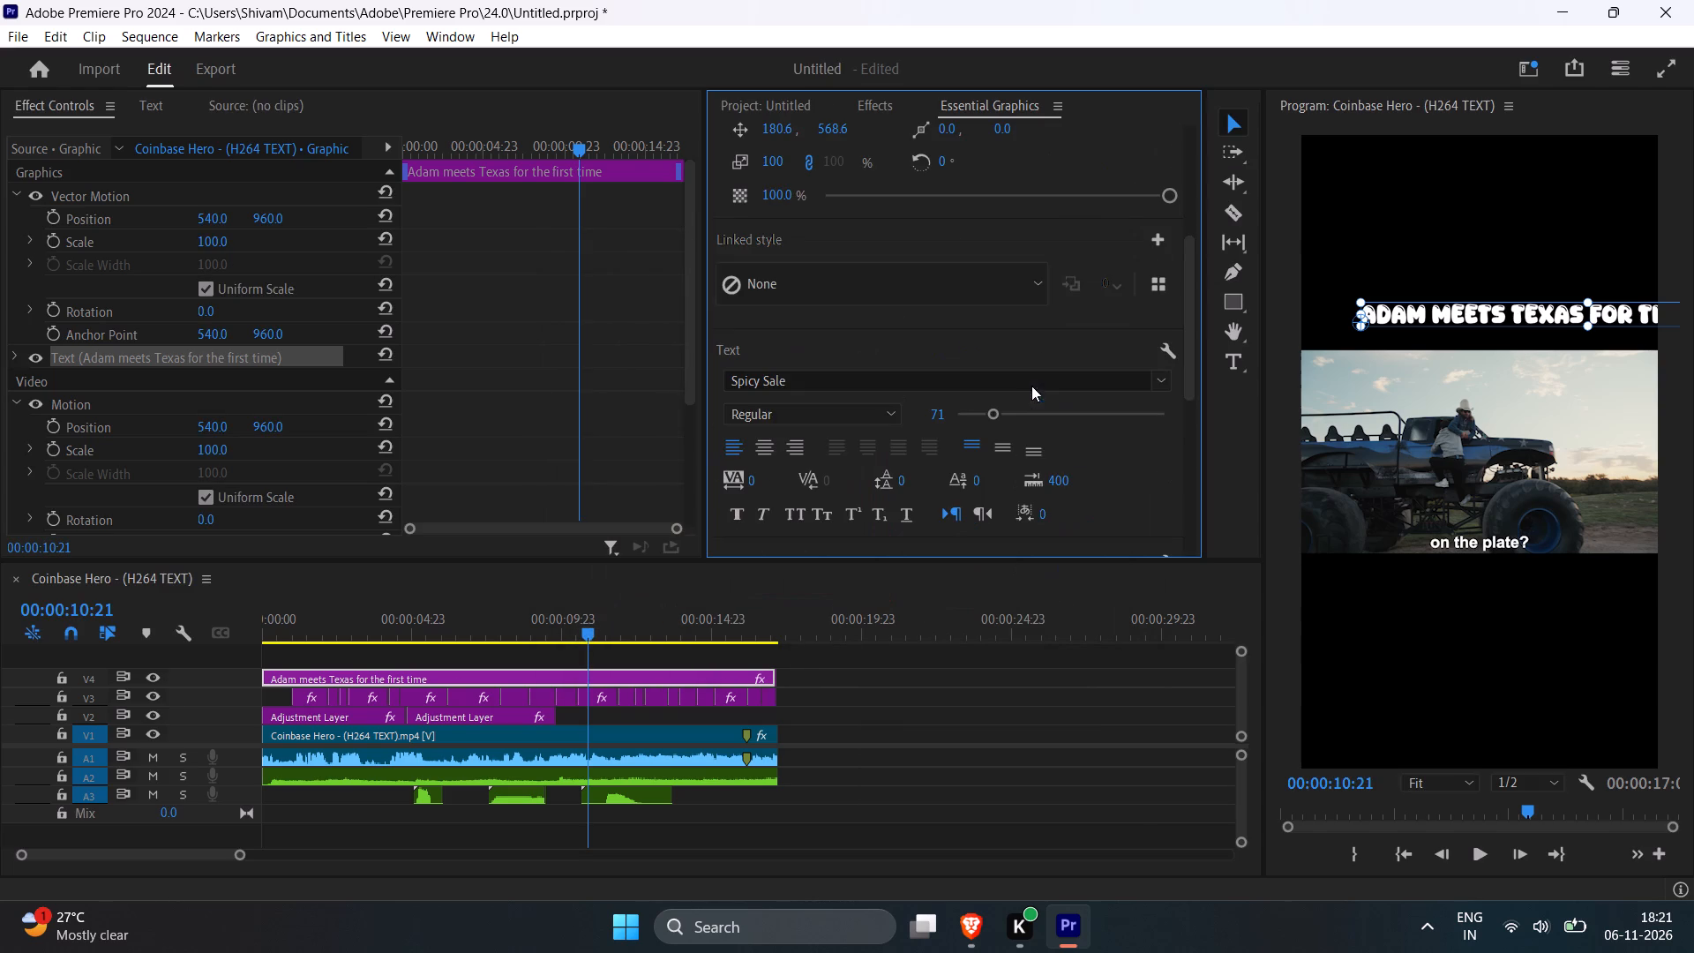
Set the hook text's font to Arial Narrow Bold.
{"action": "left_click", "coordinate": [1164, 382]}
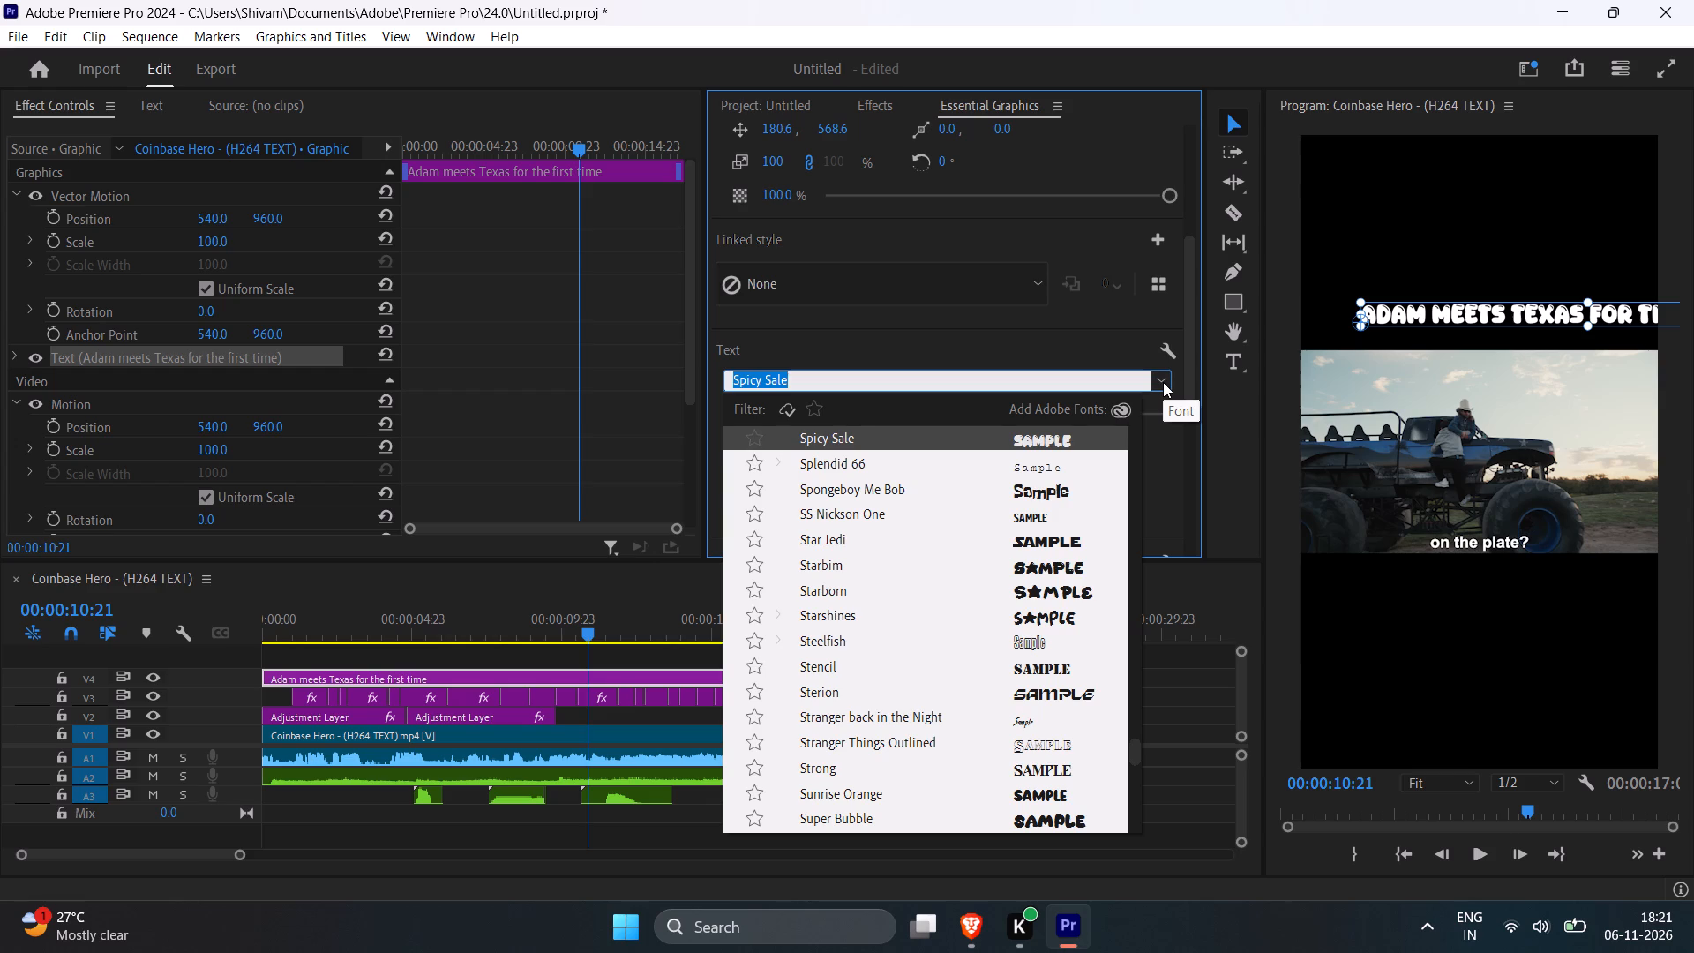
{"action": "type", "text": "aria"}
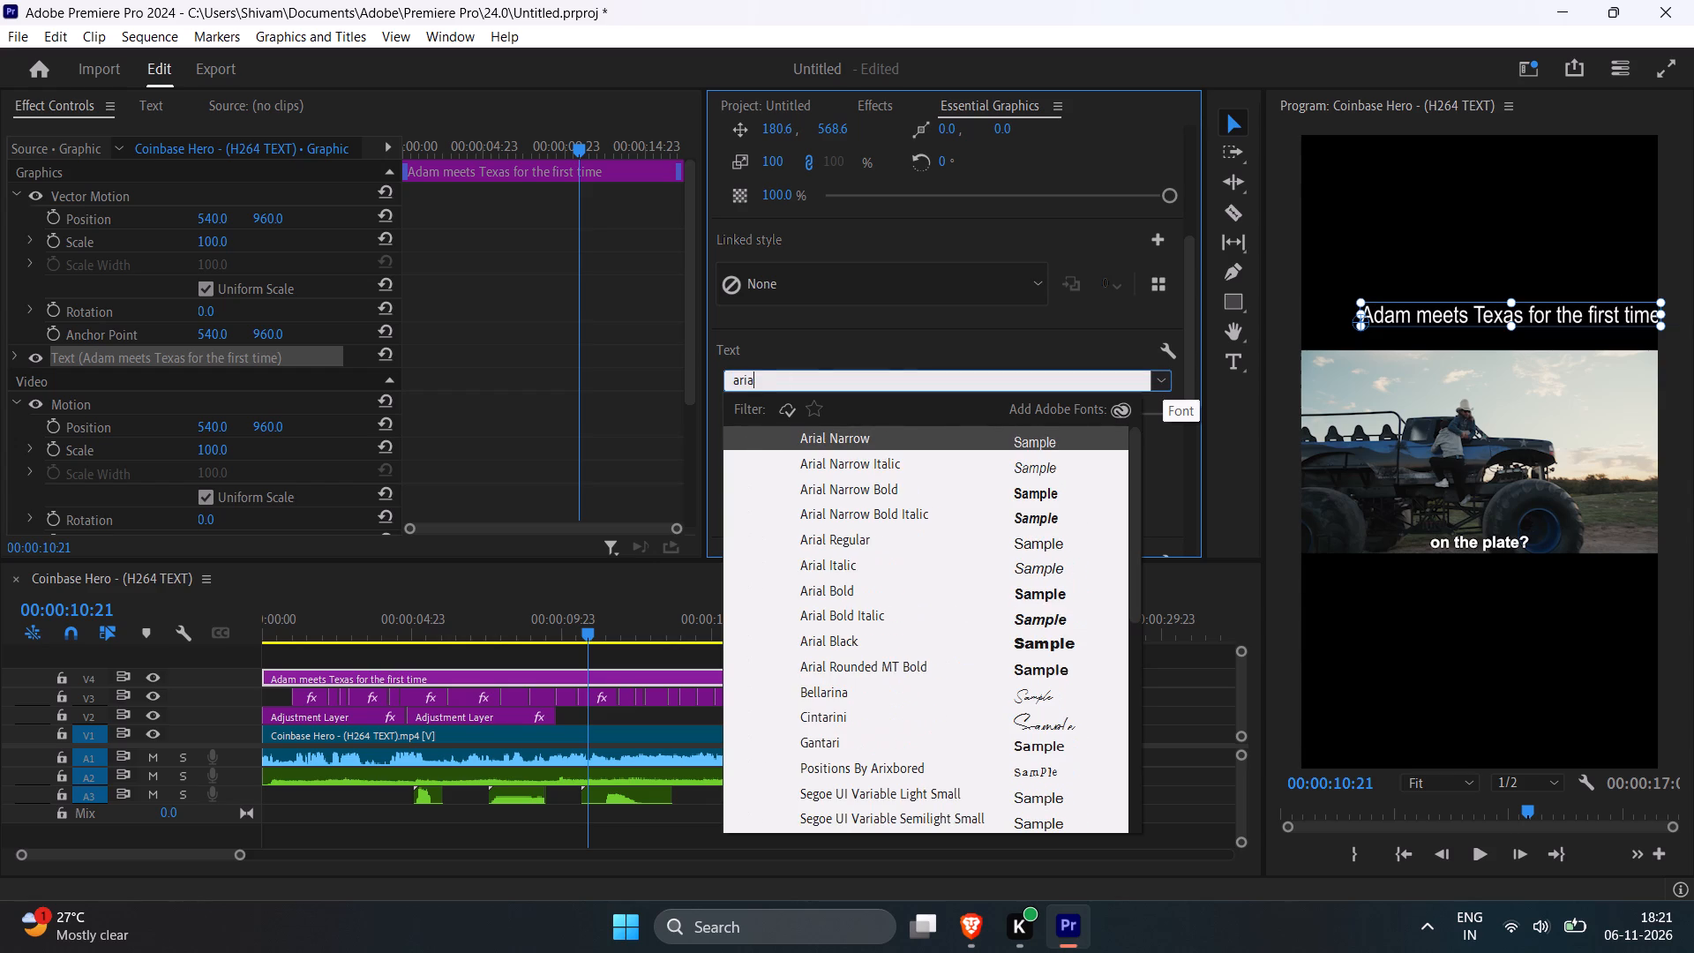
{"action": "left_click", "coordinate": [1034, 499]}
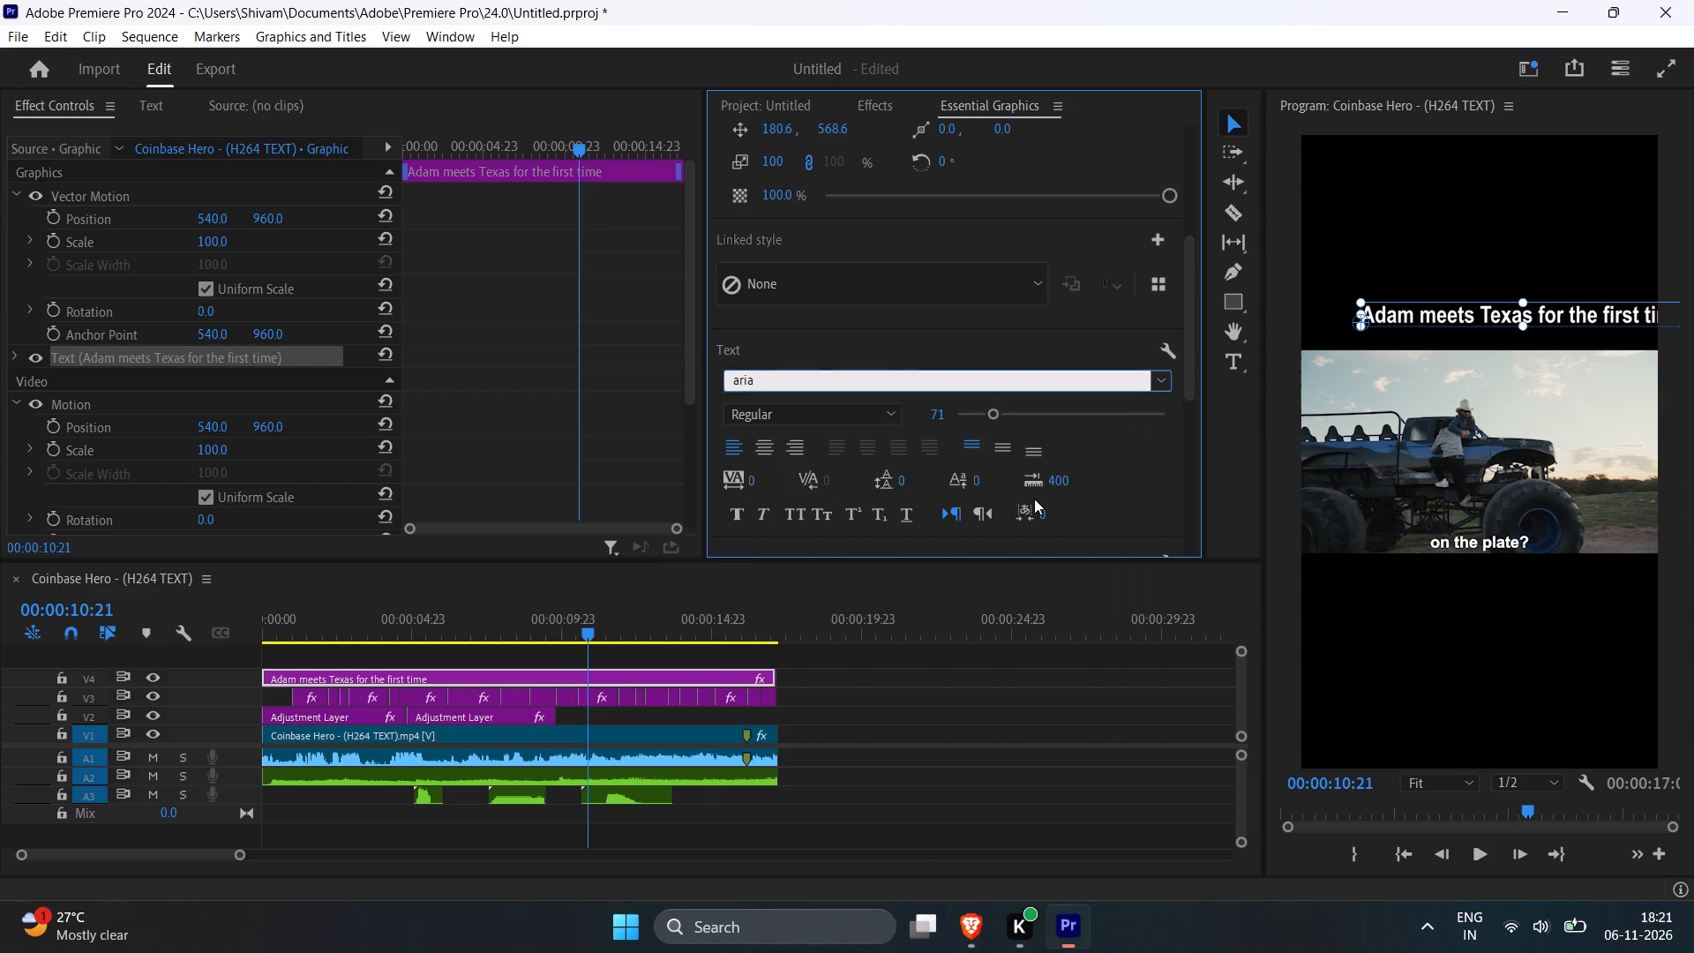
Centre-align the hook text and centre it horizontally in the frame.
{"action": "left_click", "coordinate": [773, 443]}
{"action": "scroll", "coordinate": [1038, 341], "scroll_direction": "up", "scroll_amount": 5}
{"action": "left_click", "coordinate": [826, 199]}
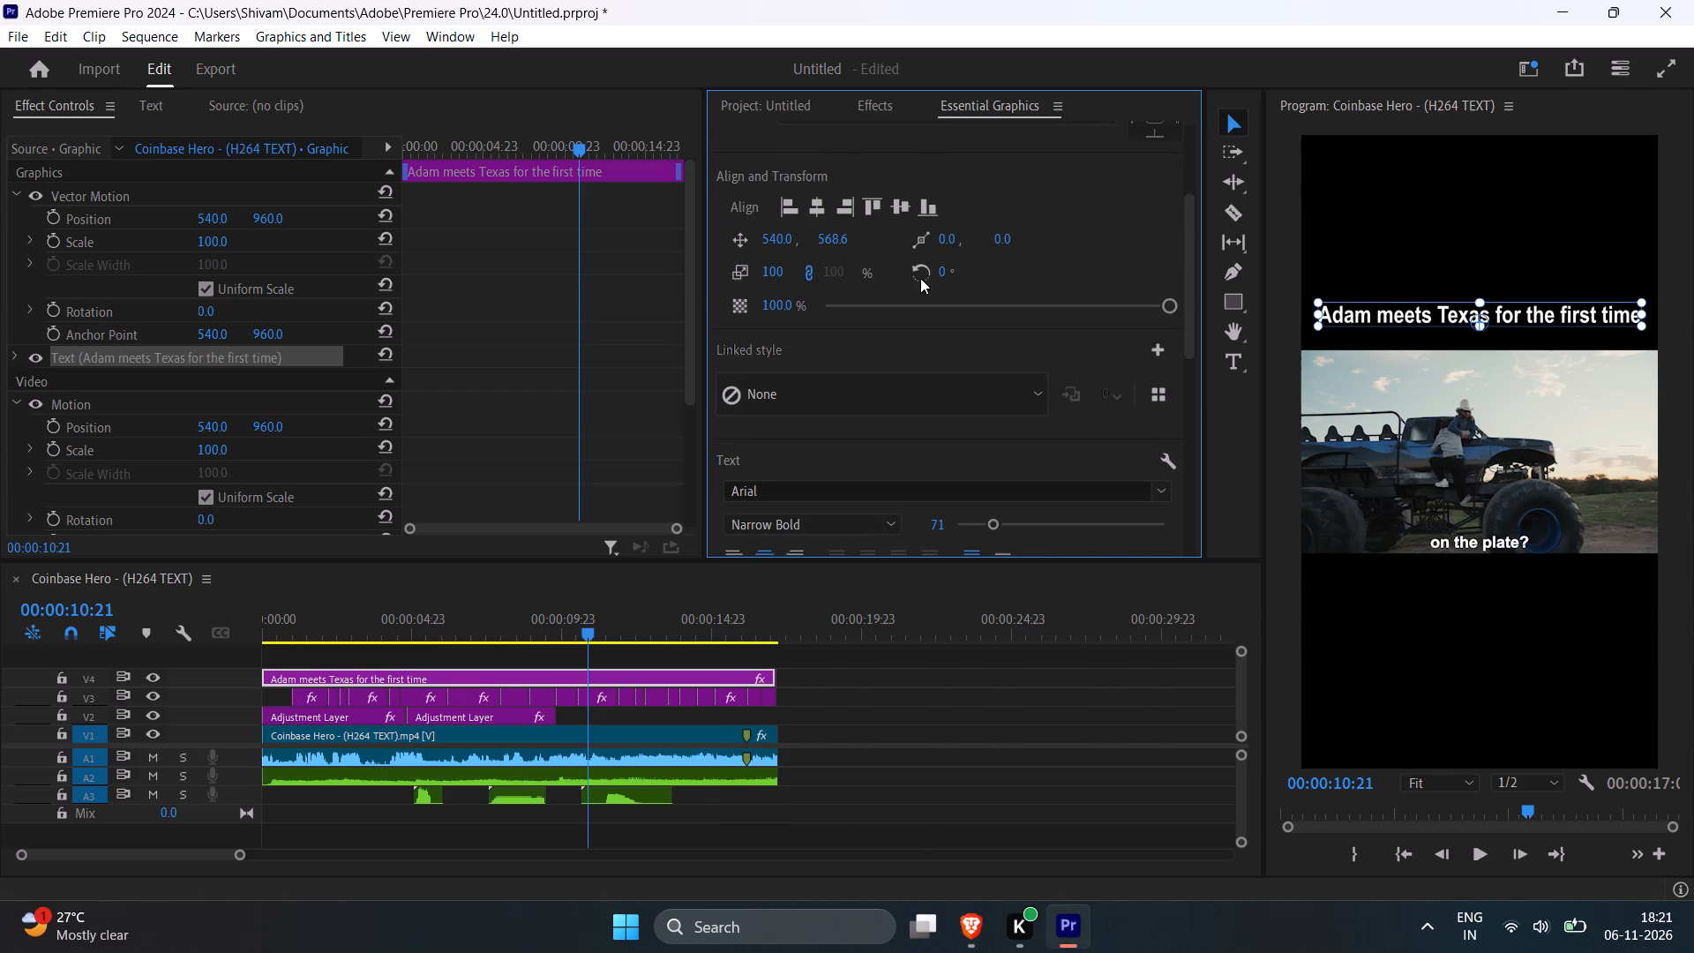
Reduce the hook text's font size to 64 and move it down to sit just above the footage.
{"action": "scroll", "coordinate": [1076, 375], "scroll_direction": "down", "scroll_amount": 4}
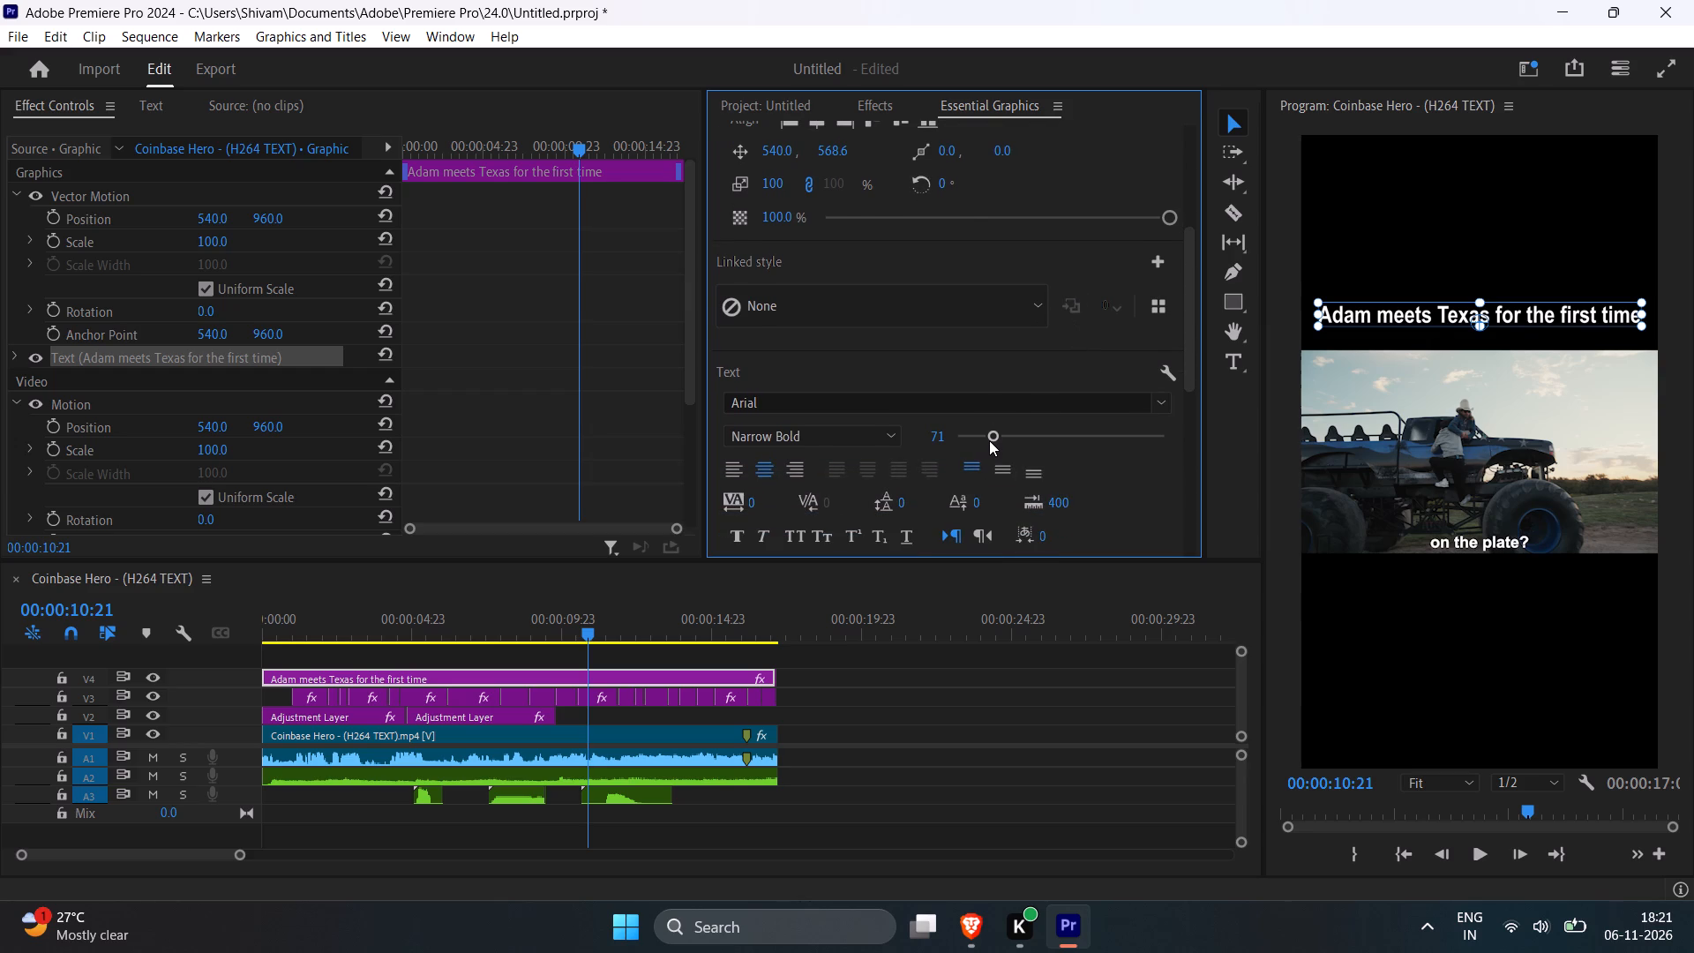
{"action": "left_click", "coordinate": [989, 440]}
{"action": "left_click_drag", "start_coordinate": [266, 218], "coordinate": [292, 220]}
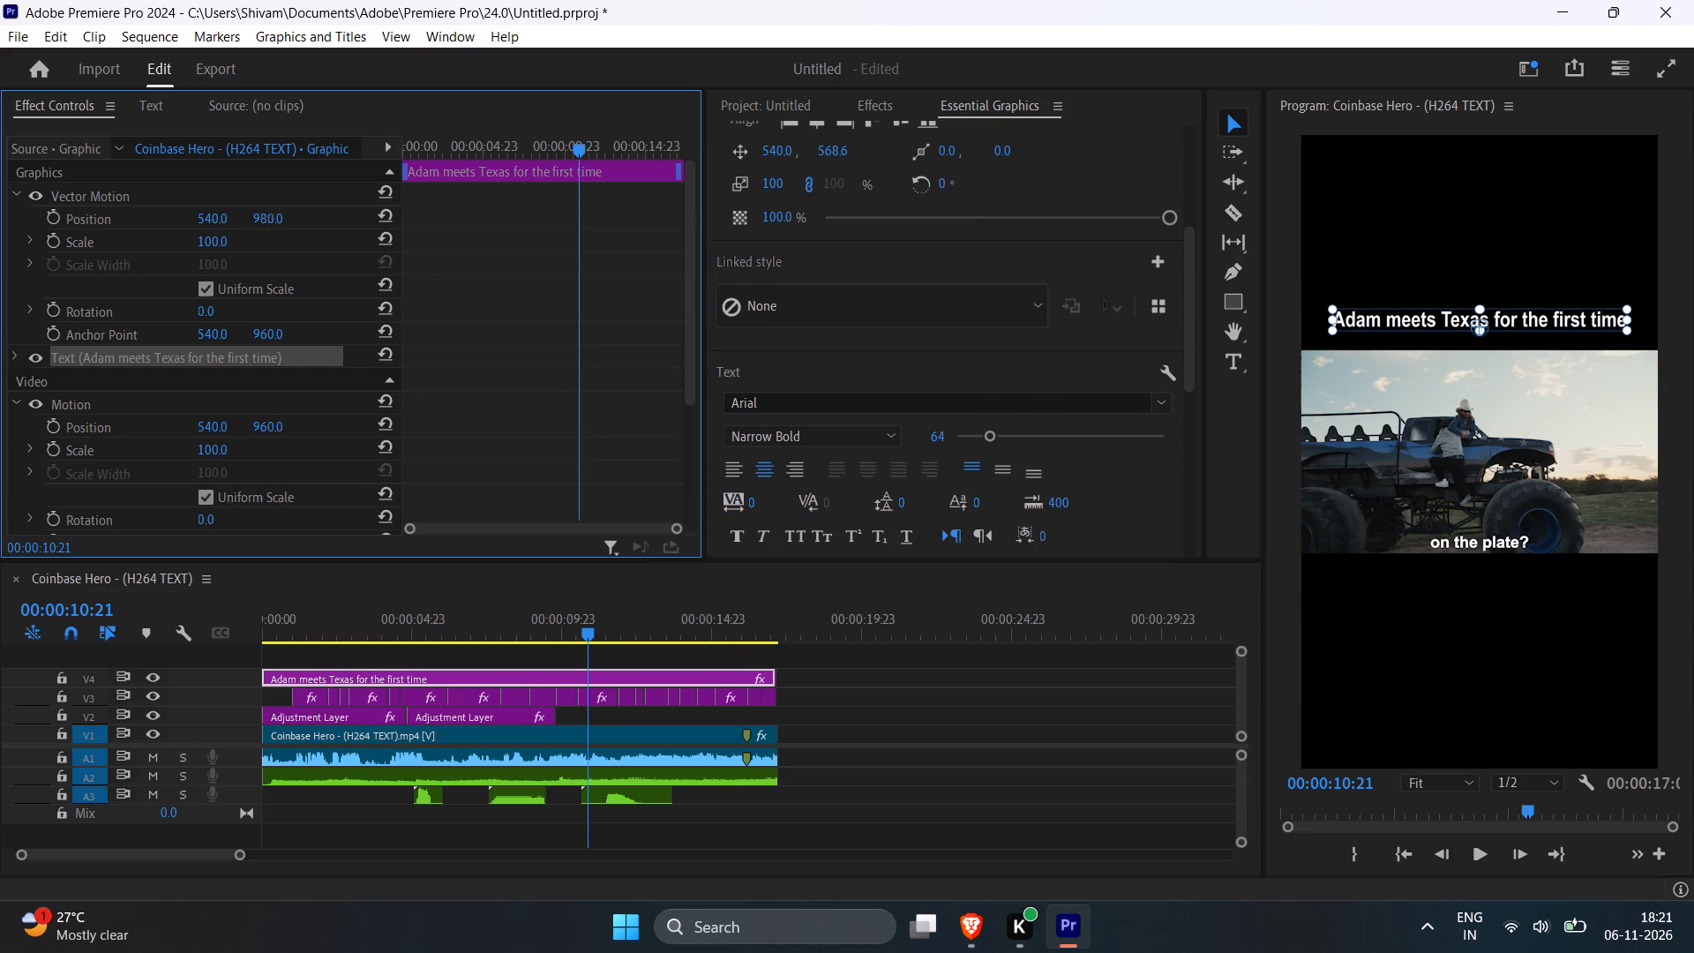
{"action": "left_click_drag", "start_coordinate": [292, 220], "coordinate": [348, 235]}
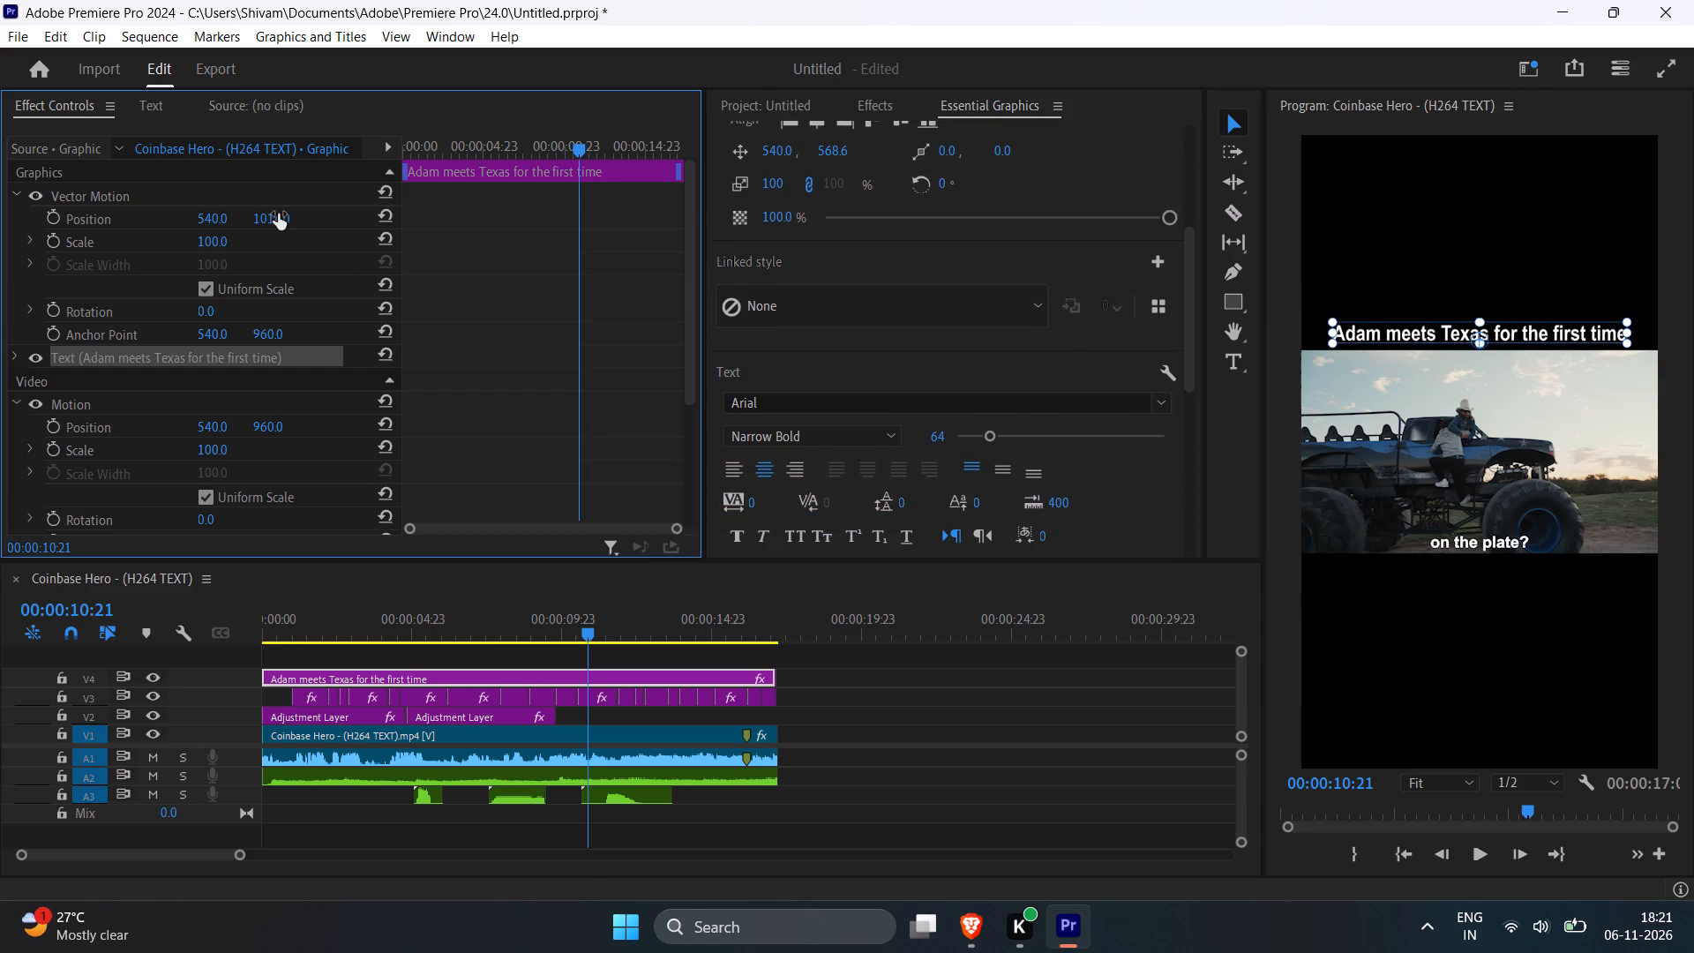
{"action": "left_click", "coordinate": [830, 702]}
Preview the sequence from the start and export it as an H.264 file named Coinbase Hero - (H264 TEXT).mp4.
{"action": "left_click_drag", "start_coordinate": [553, 613], "coordinate": [199, 608]}
{"action": "key", "text": "space"}
{"action": "left_click", "coordinate": [210, 75]}
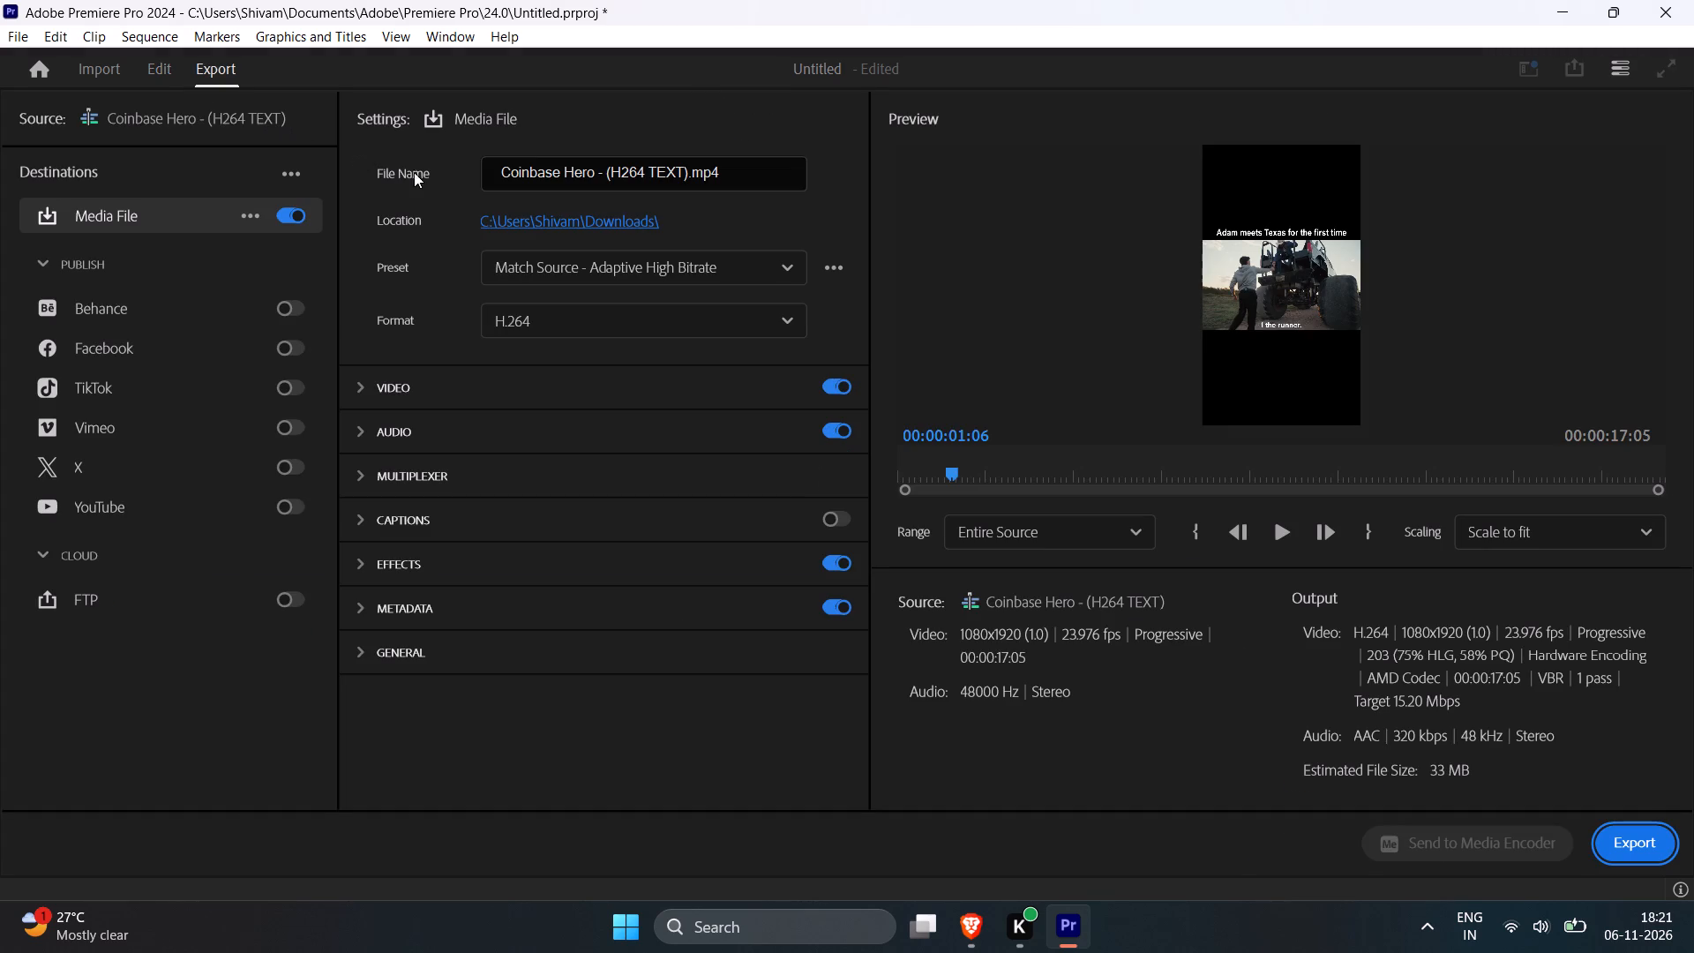
{"action": "left_click", "coordinate": [1639, 844]}
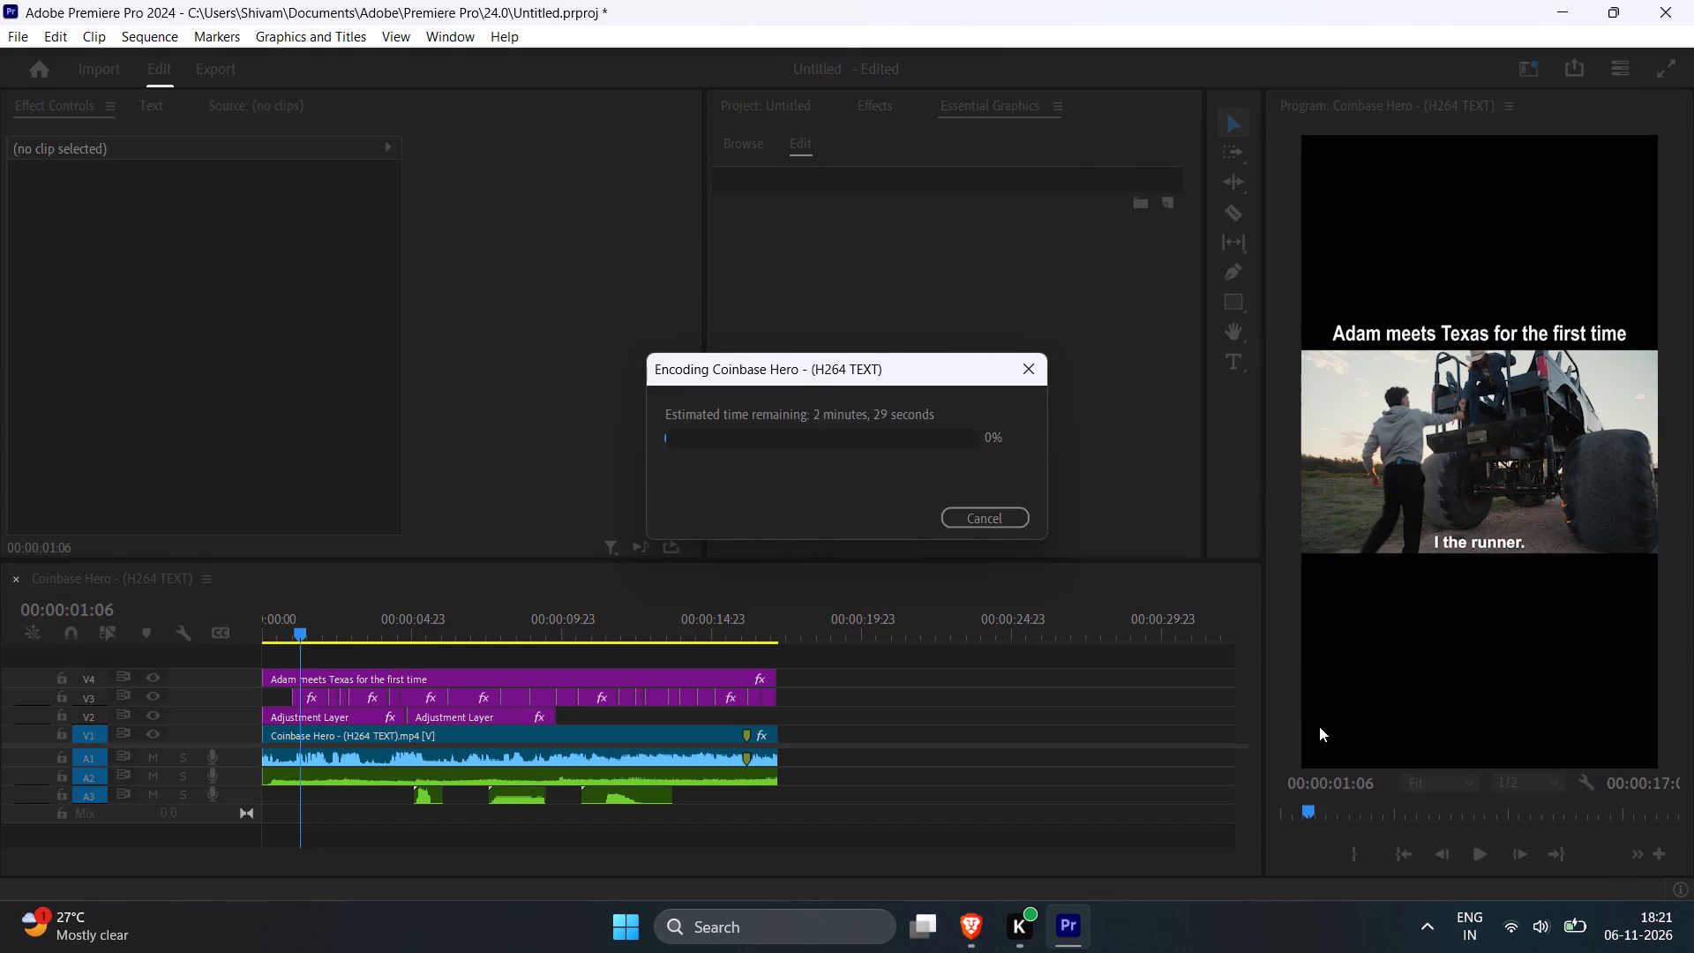
Switch to Brave and close the F1 ASTON MARTIN X COINBASE RULES page.
{"action": "left_click", "coordinate": [961, 927]}
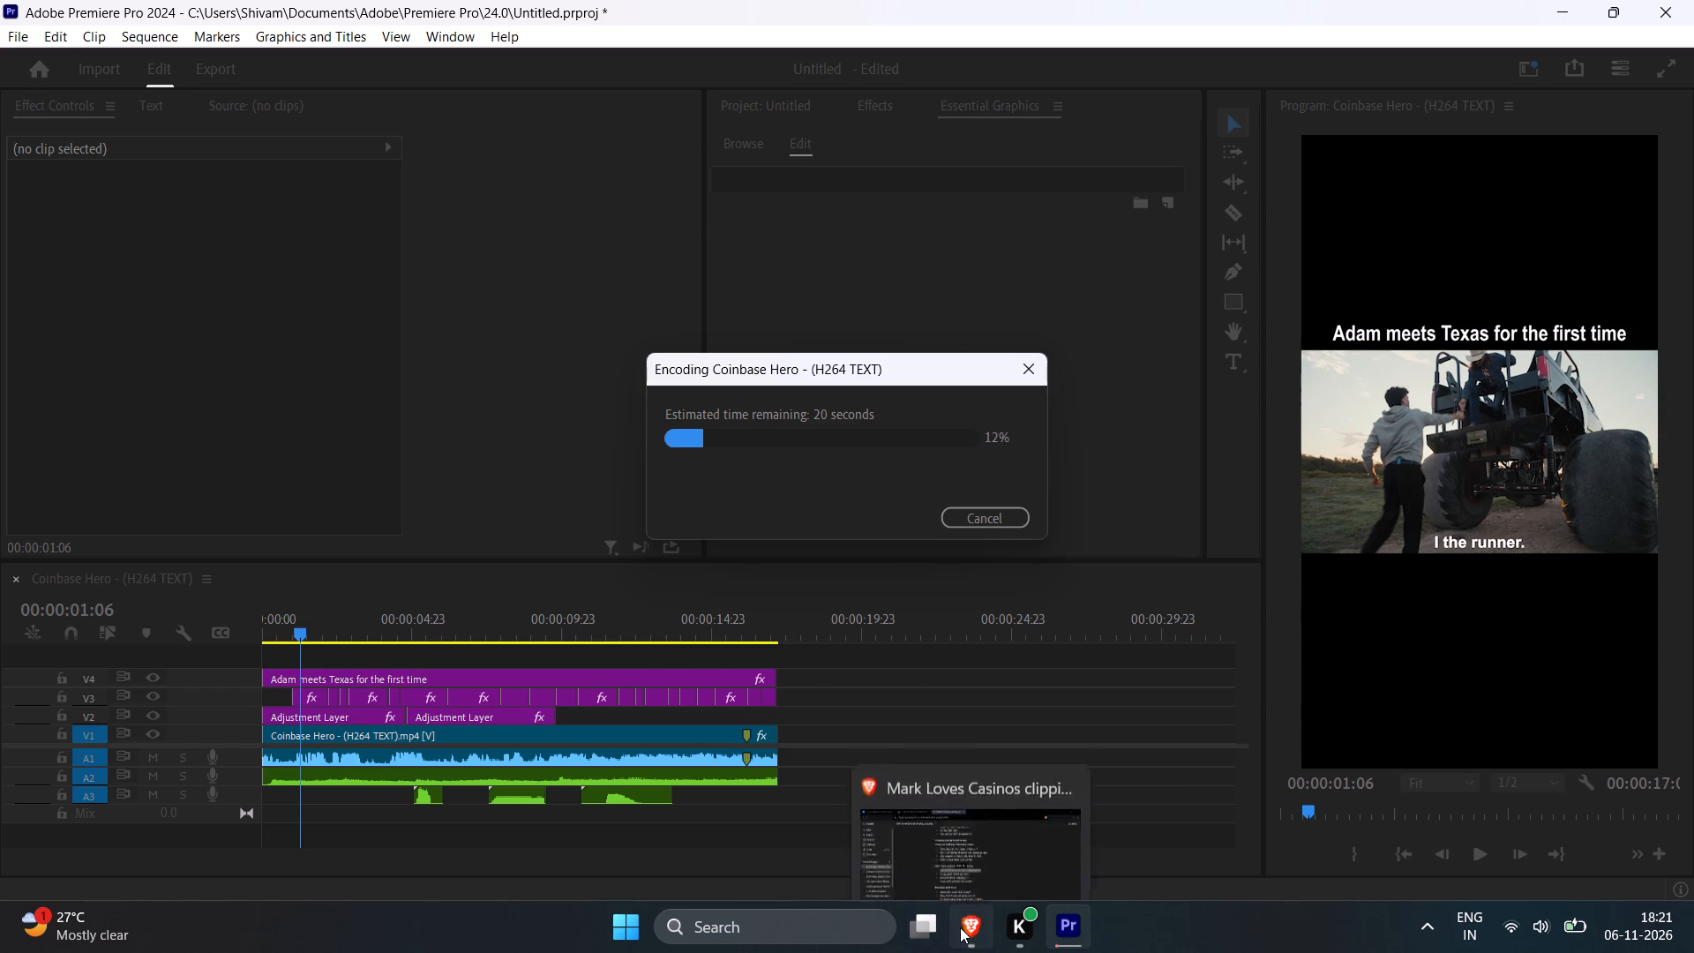
{"action": "left_click", "coordinate": [454, 402]}
{"action": "left_click", "coordinate": [401, 2]}
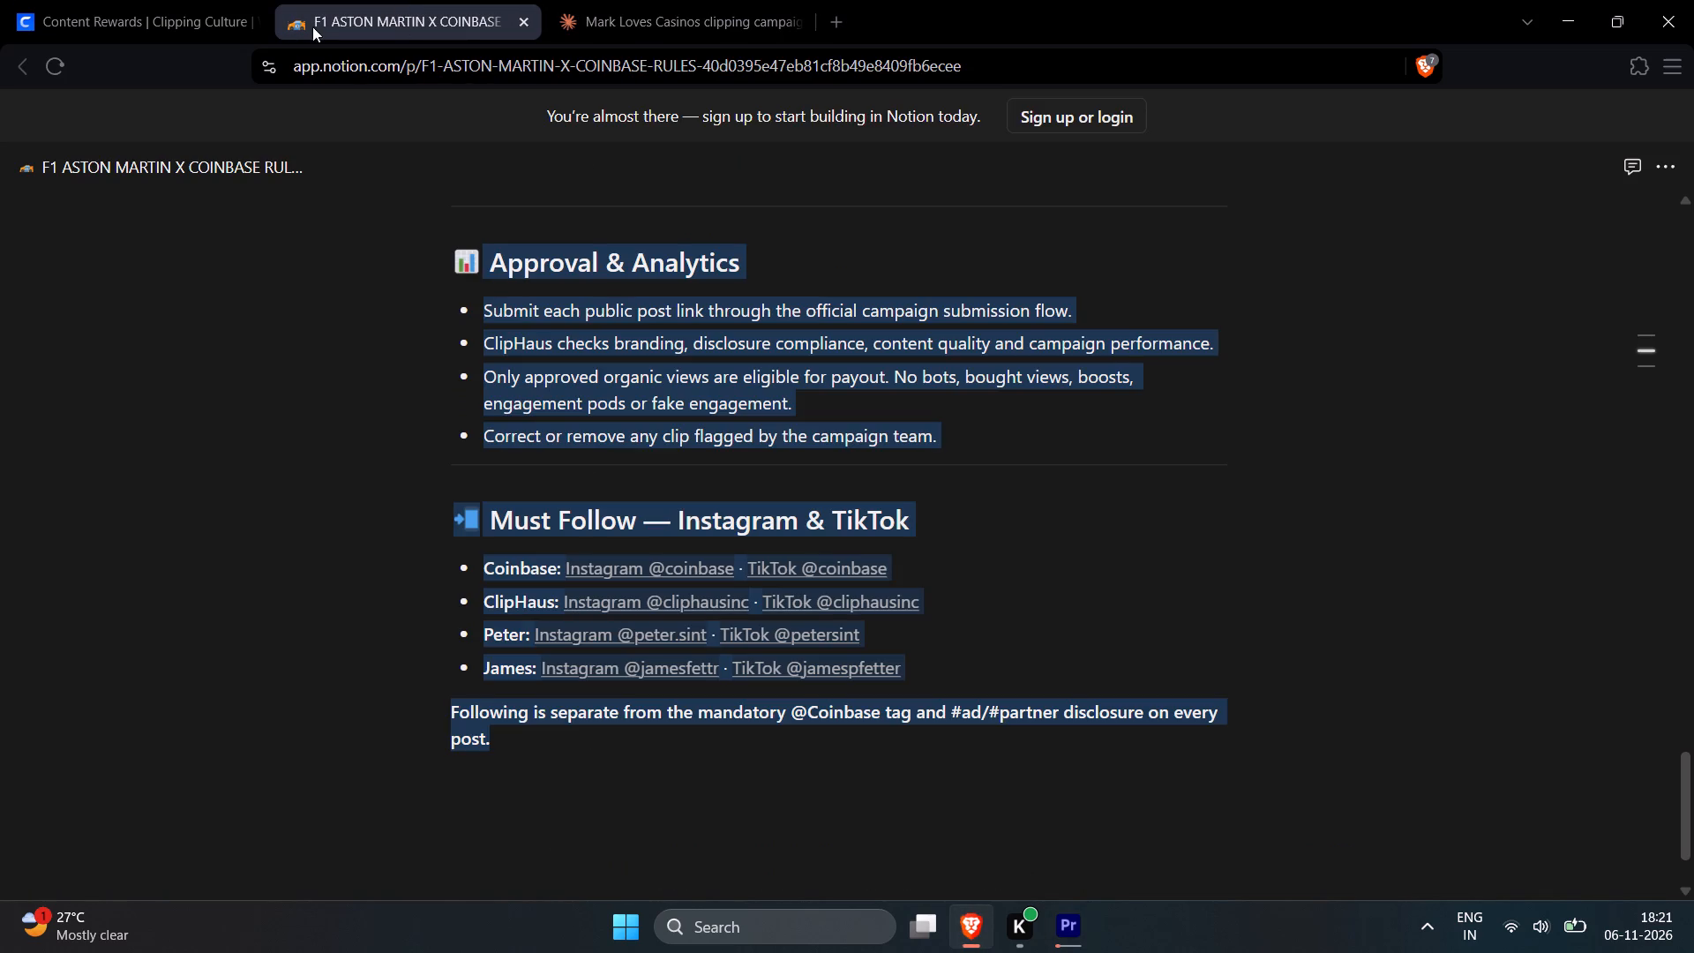
{"action": "left_click", "coordinate": [270, 324]}
{"action": "left_click", "coordinate": [523, 21]}
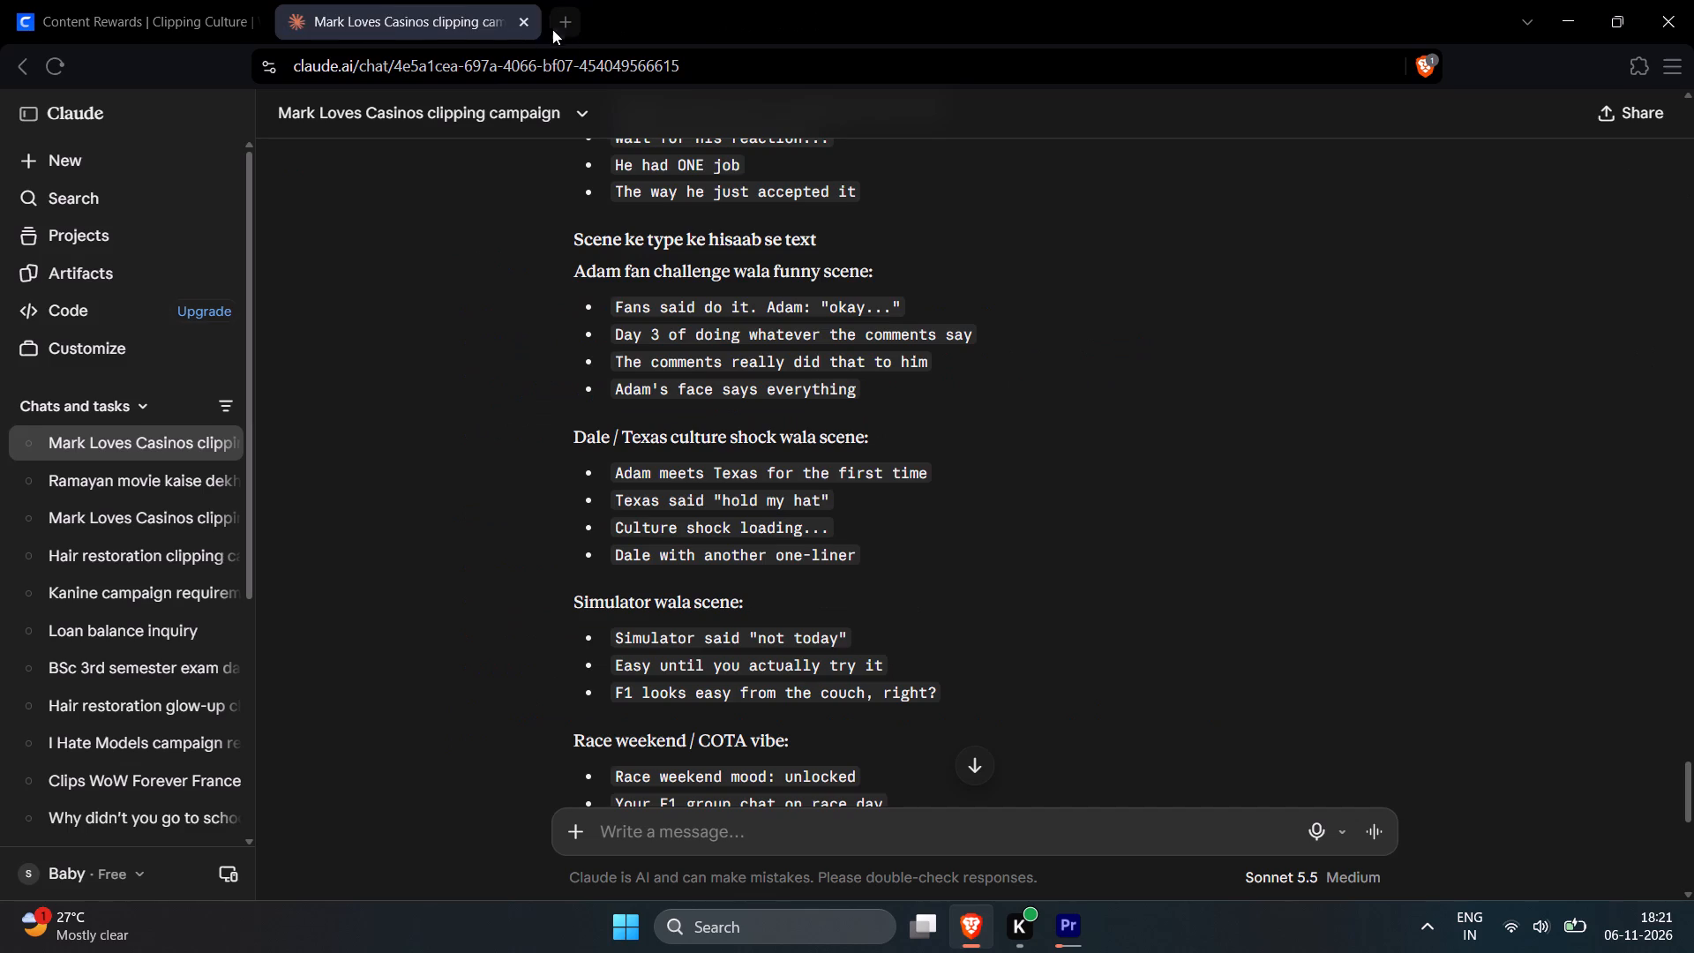
Open YouTube in a new browser tab and add another empty tab.
{"action": "left_click", "coordinate": [552, 27]}
{"action": "left_click", "coordinate": [409, 200]}
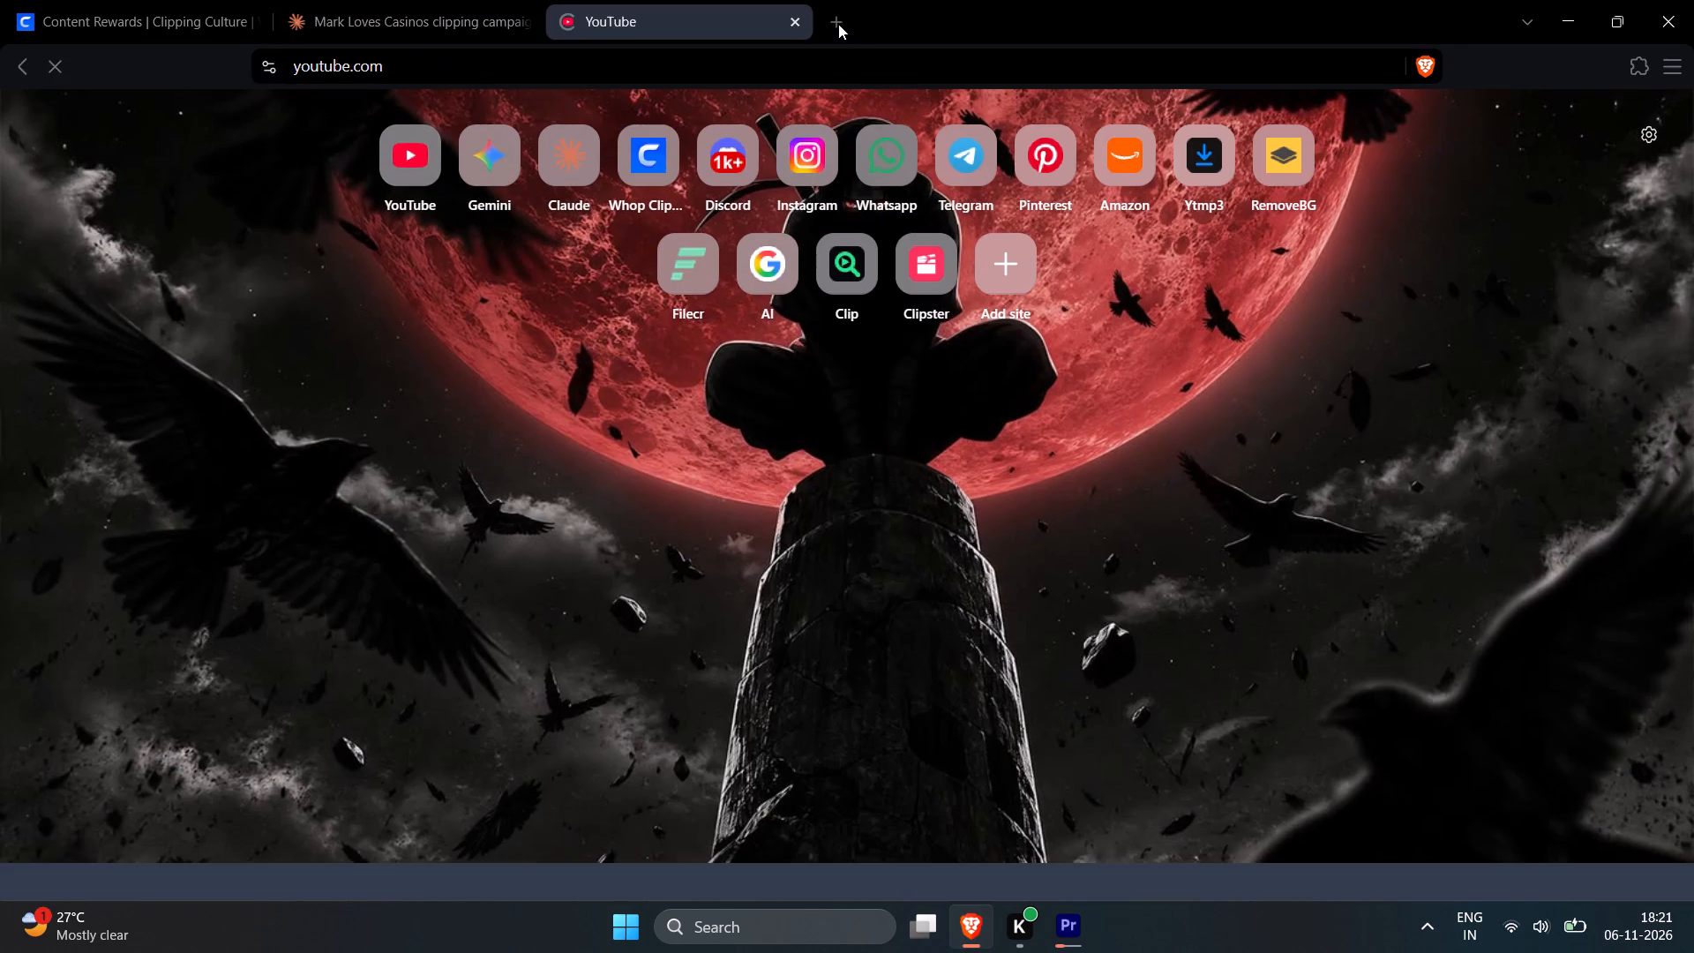
{"action": "left_click", "coordinate": [838, 24]}
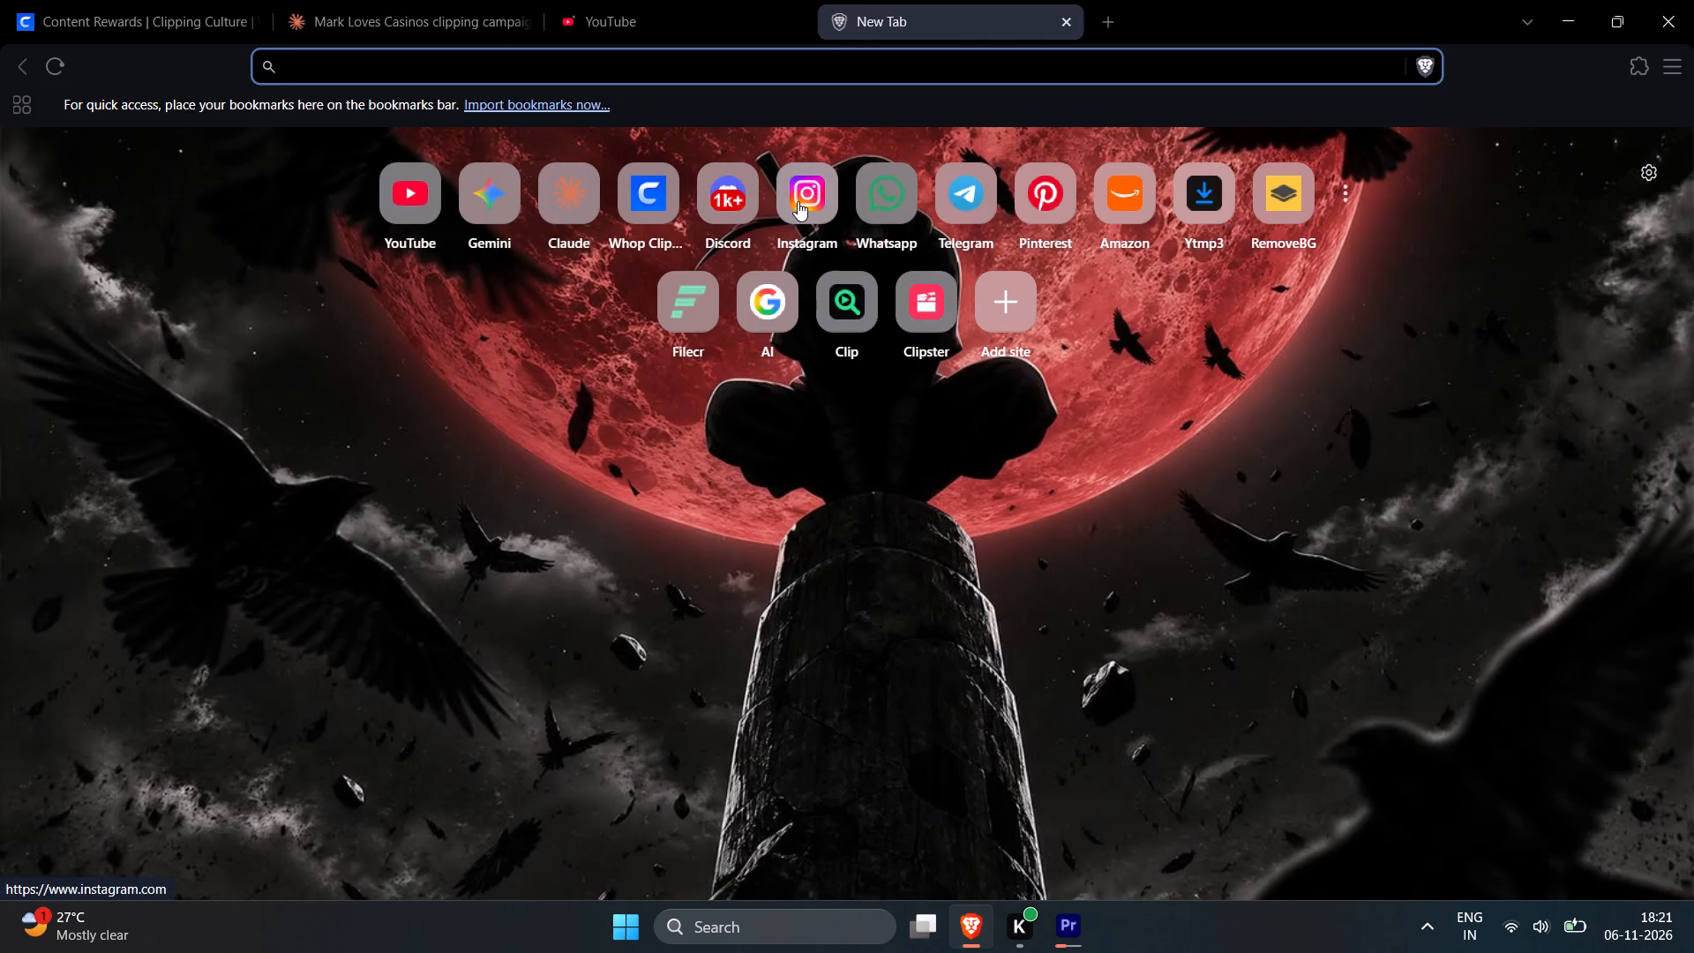
Review the F1 ASTON MARTIN x COINBASE campaign page on Whop for its platforms, payouts and clip submission.
{"action": "left_click", "coordinate": [198, 0]}
{"action": "scroll", "coordinate": [883, 441], "scroll_direction": "up", "scroll_amount": 1}
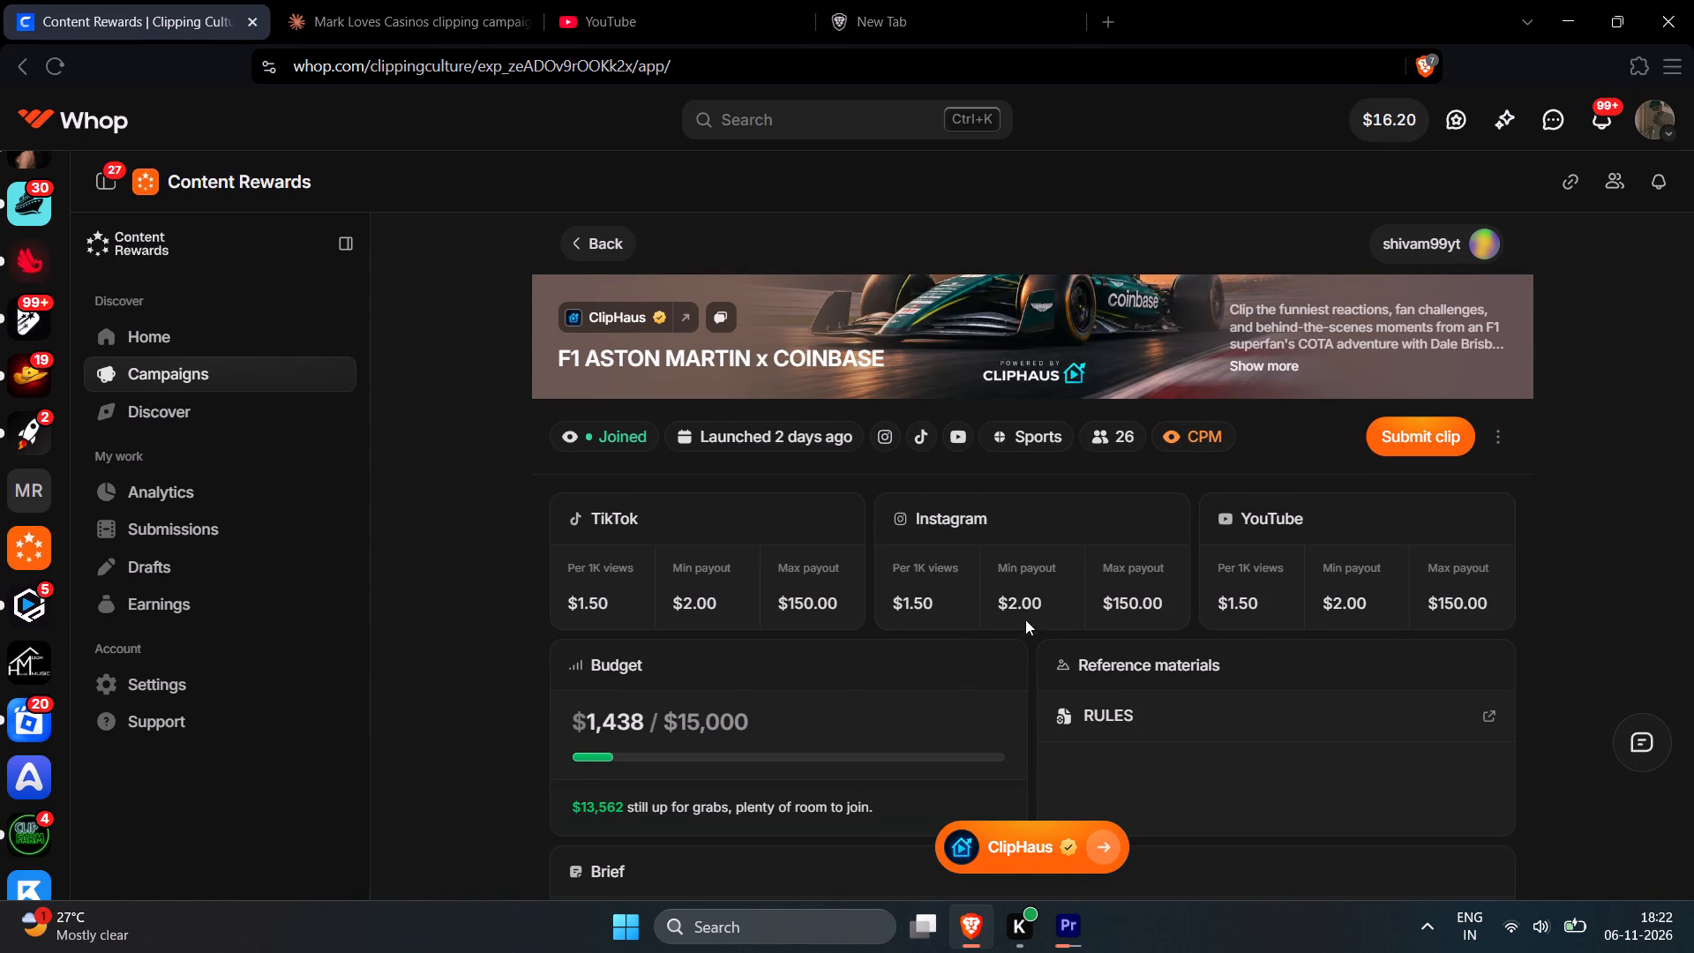
{"action": "scroll", "coordinate": [1024, 605], "scroll_direction": "up", "scroll_amount": 2}
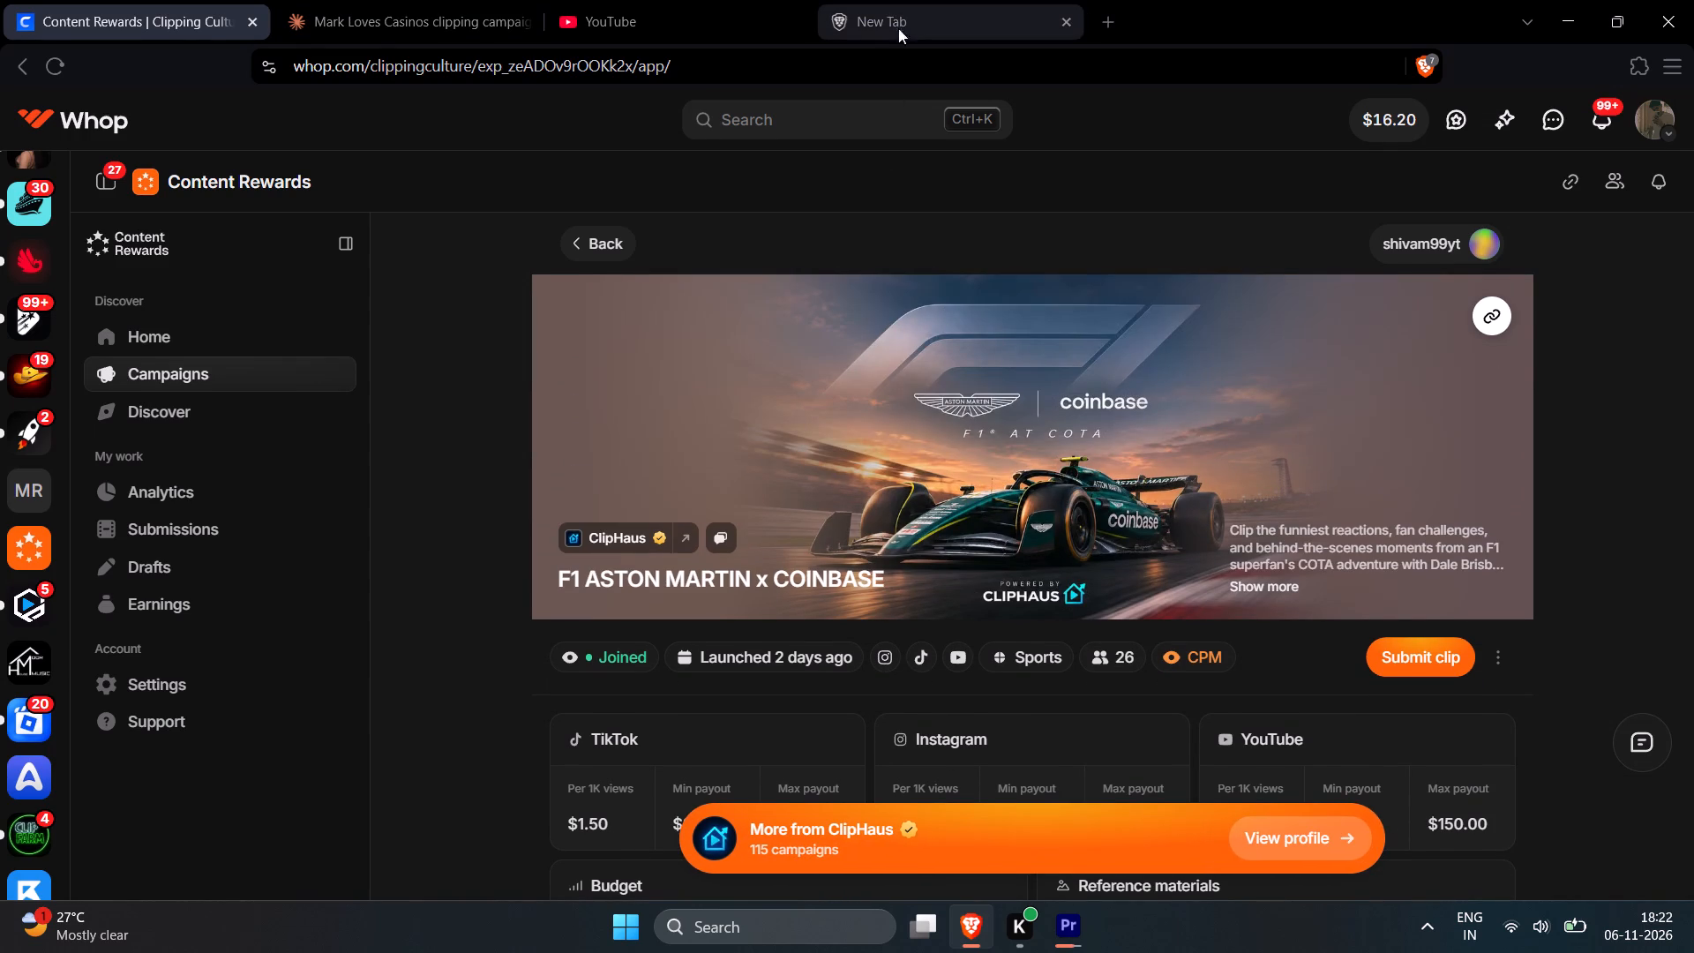
{"action": "scroll", "coordinate": [924, 421], "scroll_direction": "up", "scroll_amount": 3}
Load Instagram in the empty tab and return to the YouTube tab.
{"action": "left_click", "coordinate": [884, 32]}
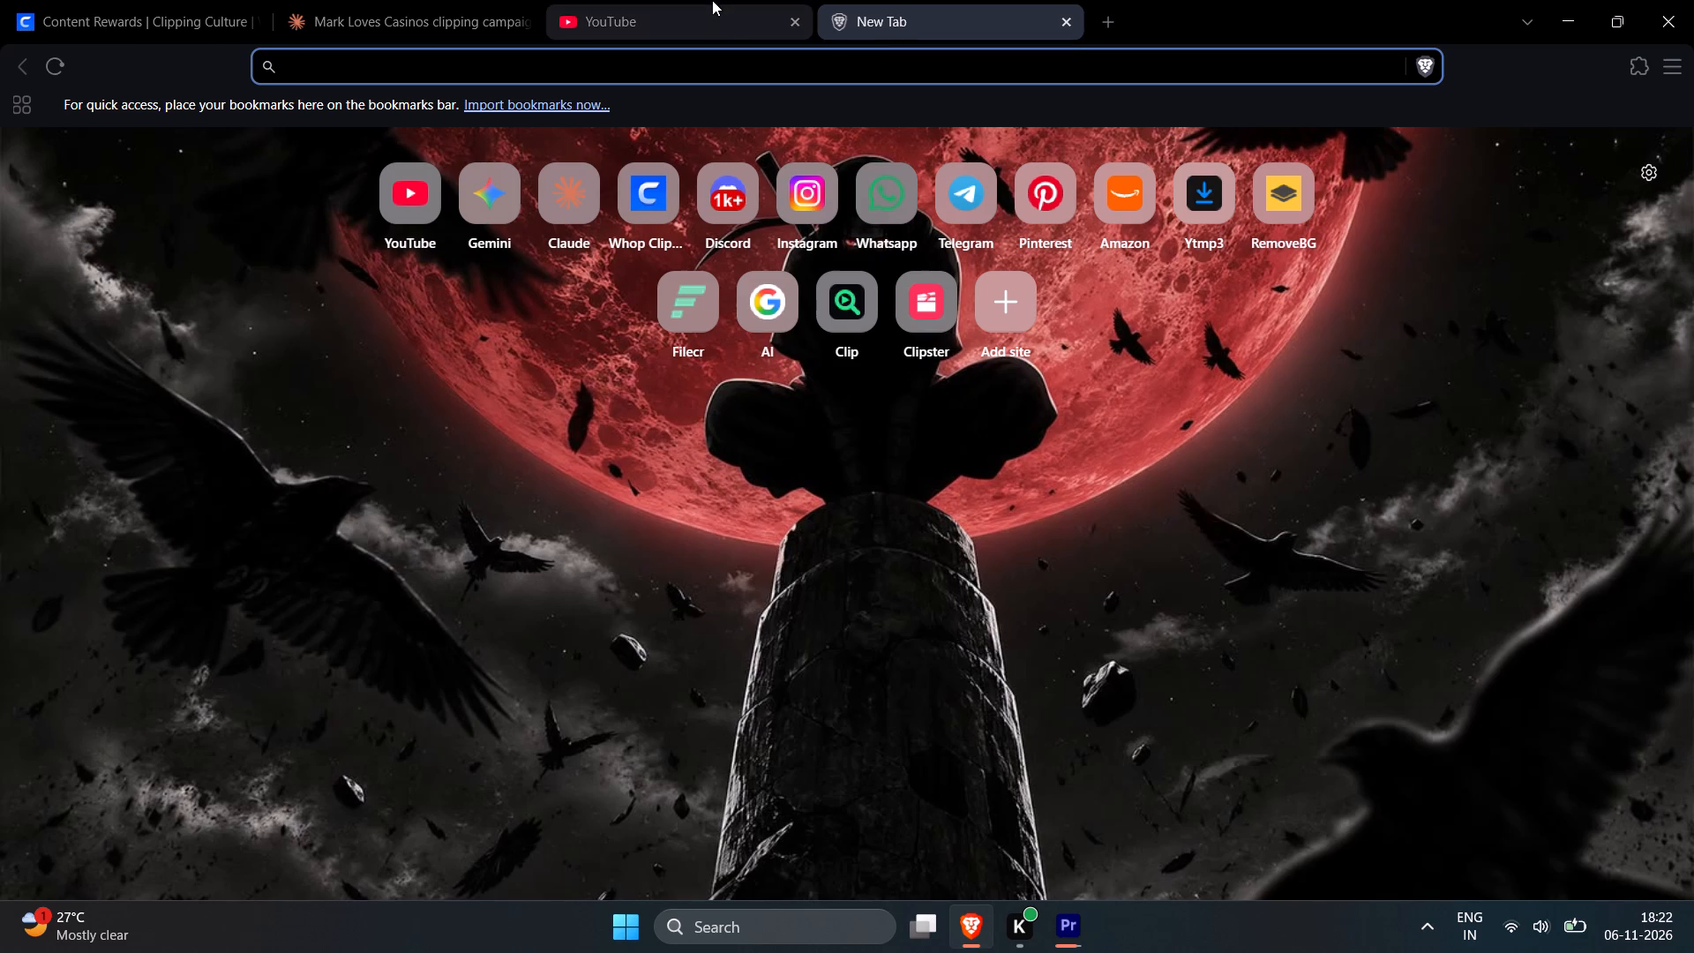
{"action": "left_click", "coordinate": [824, 201]}
{"action": "left_click", "coordinate": [648, 0]}
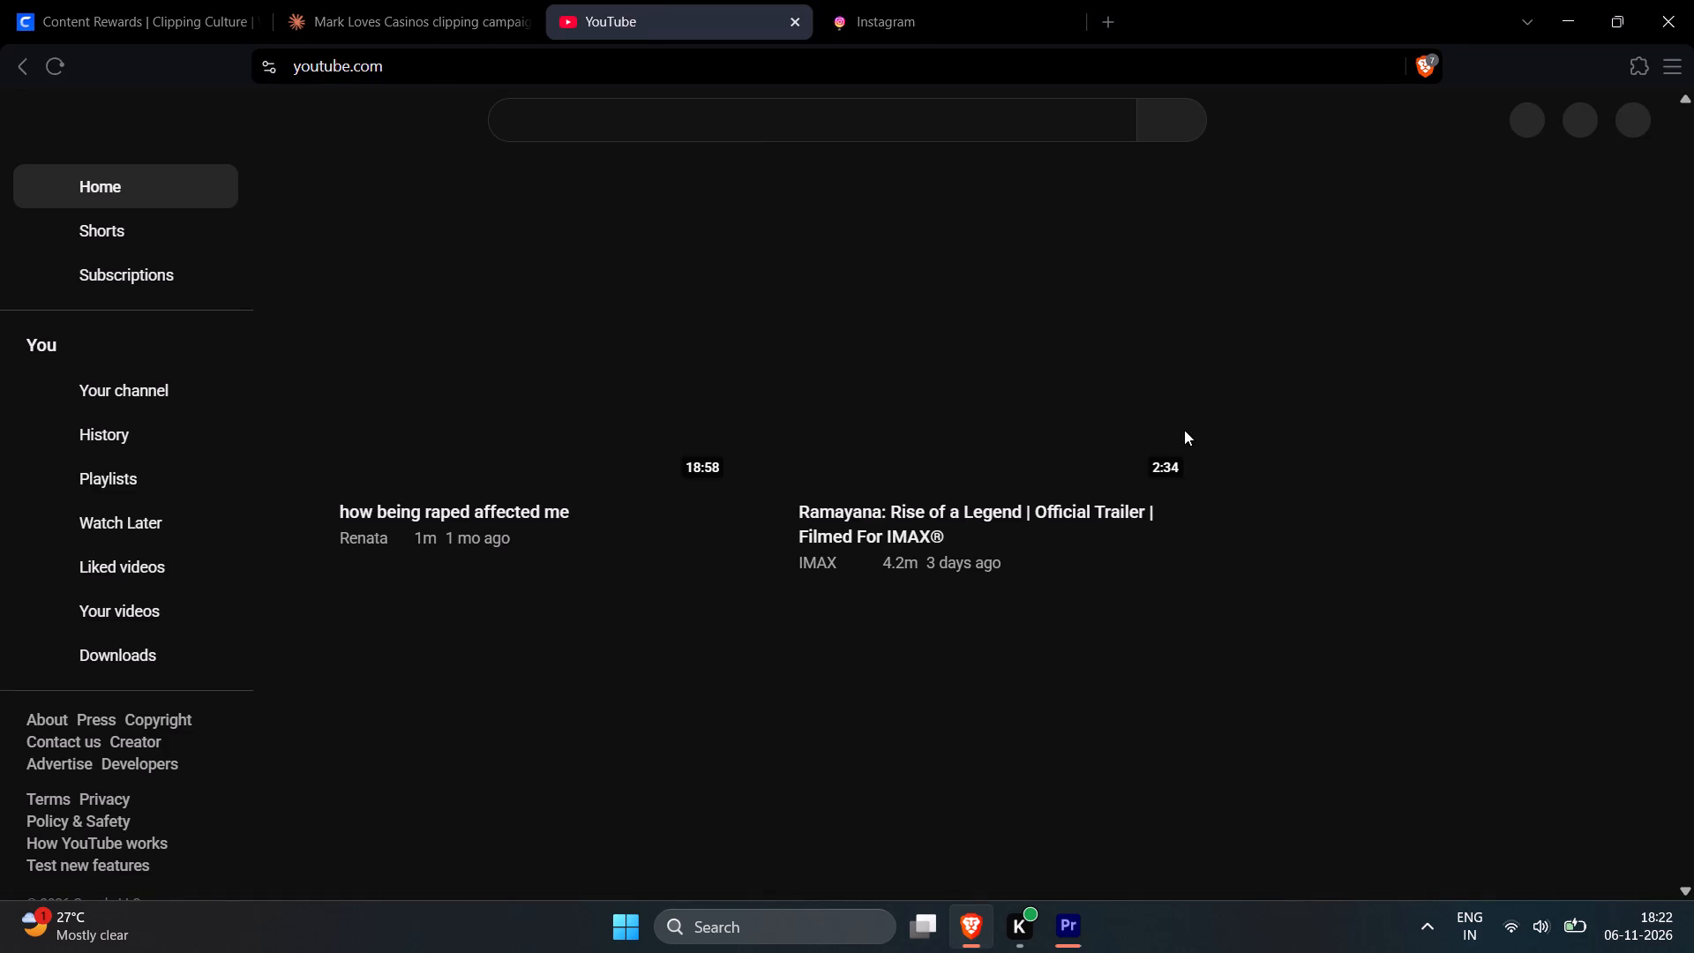